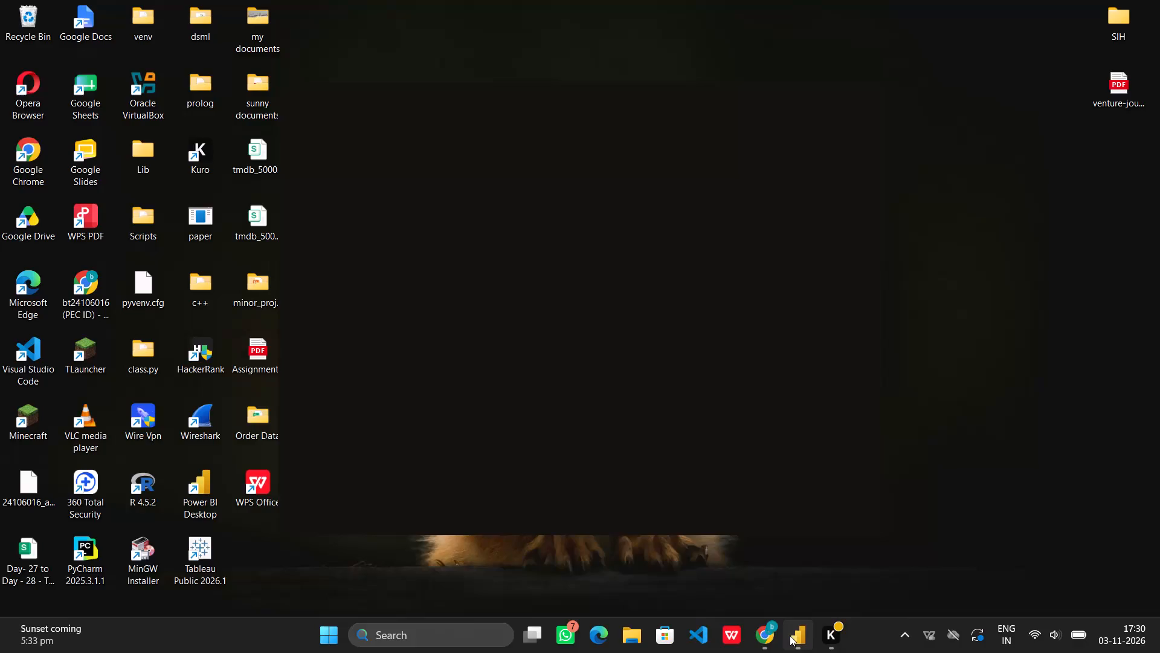
Switch to Power BI Desktop with the Accident Dashboard report open.
left_click(790, 635)
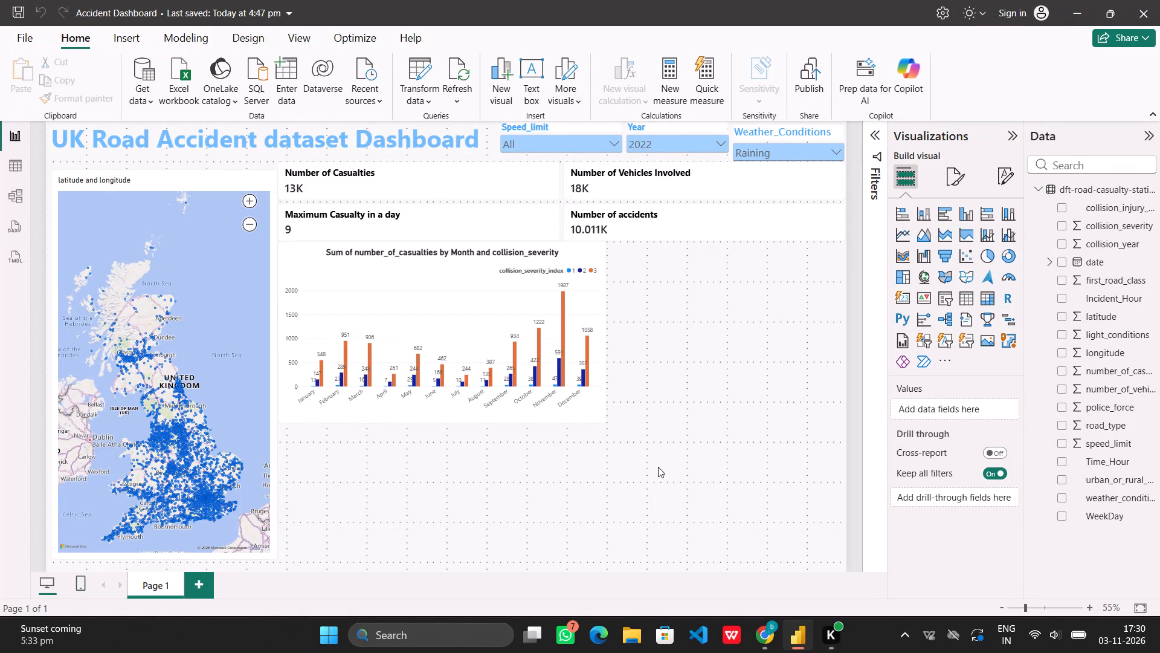
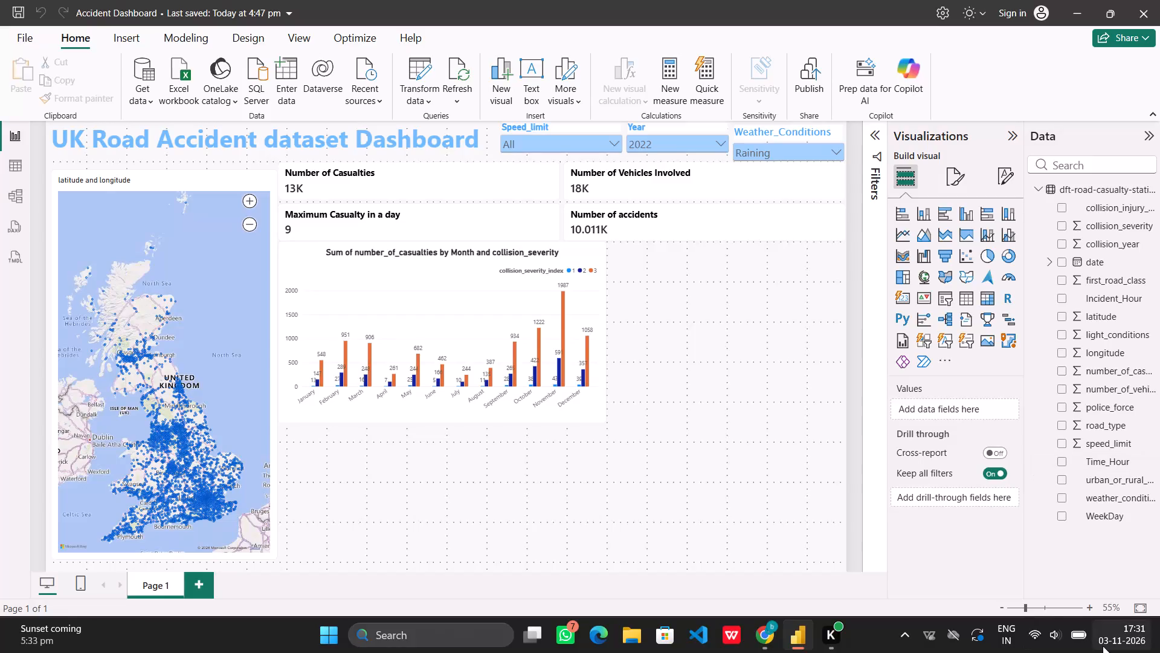
Turn on the computer's Bluetooth from the Windows quick settings, then return to the Accident Dashboard report.
left_click(1063, 618)
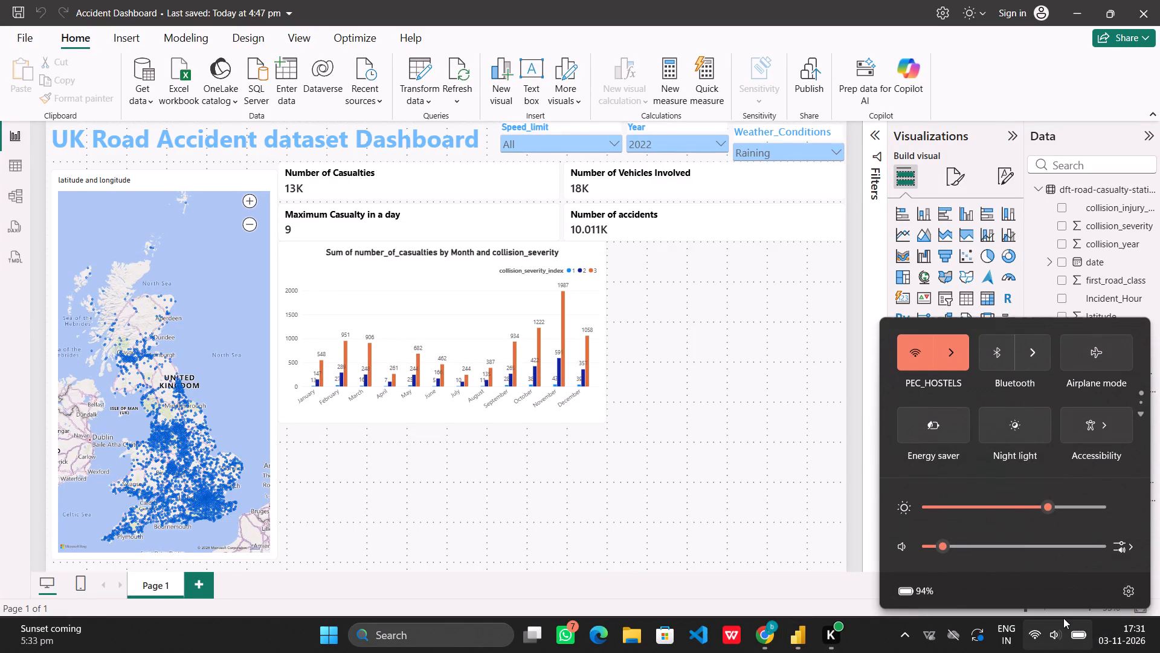
left_click(987, 355)
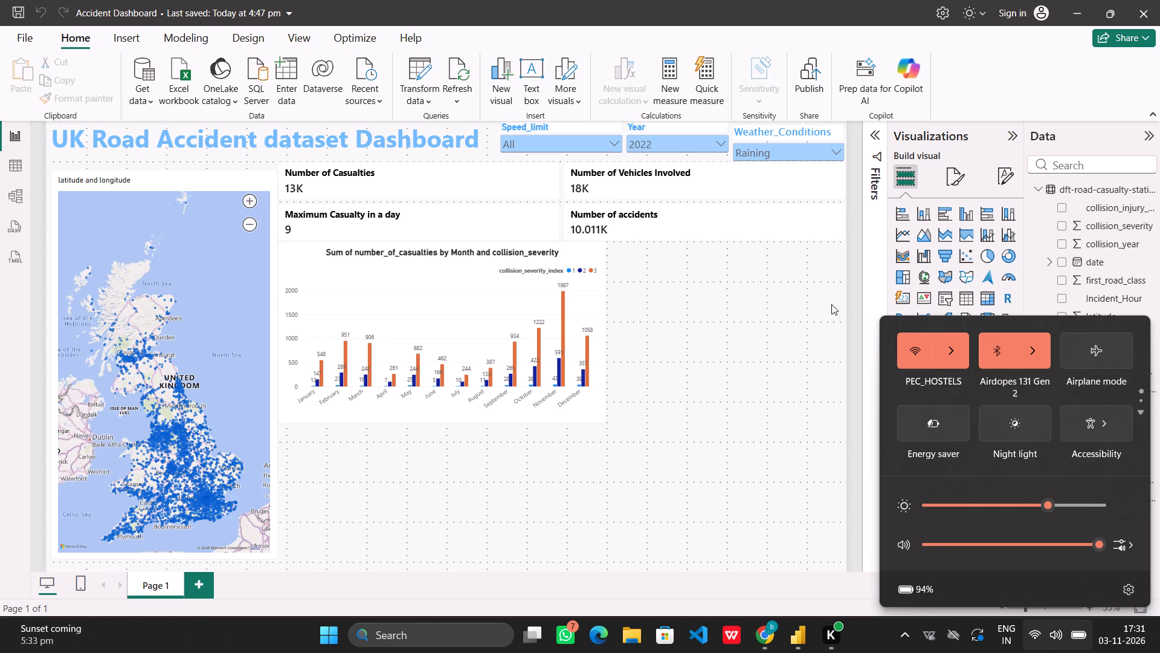
left_click(742, 325)
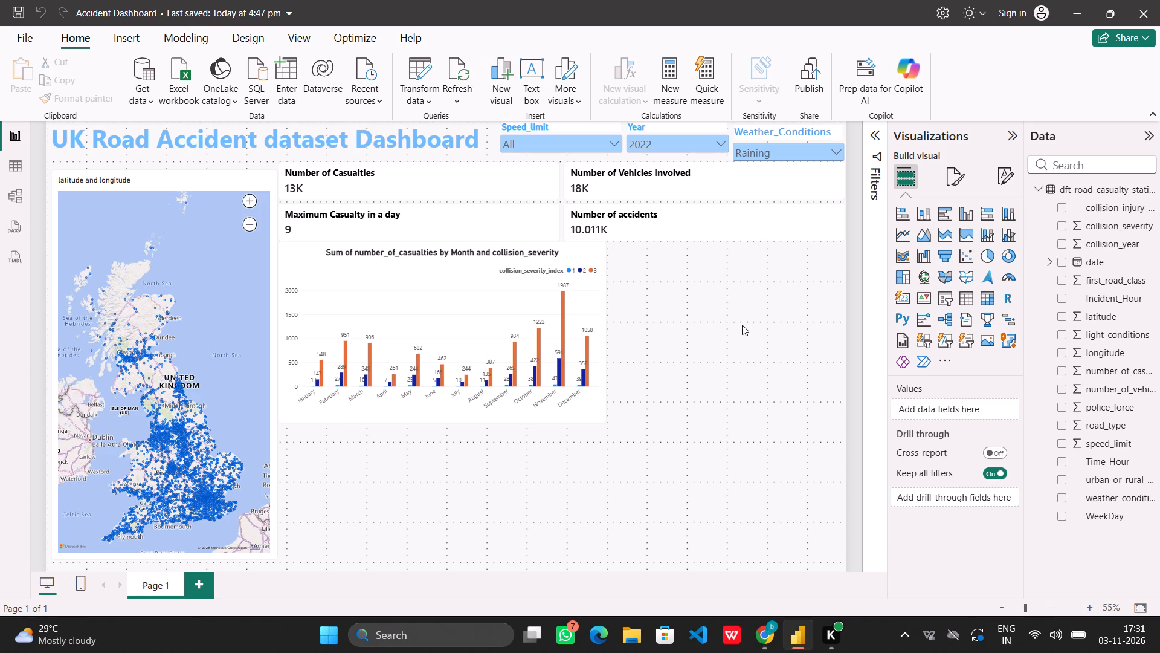
Turn on the border in the multi-card layout of the card visual showing casualties, vehicles and accidents.
left_click(742, 325)
left_click(552, 191)
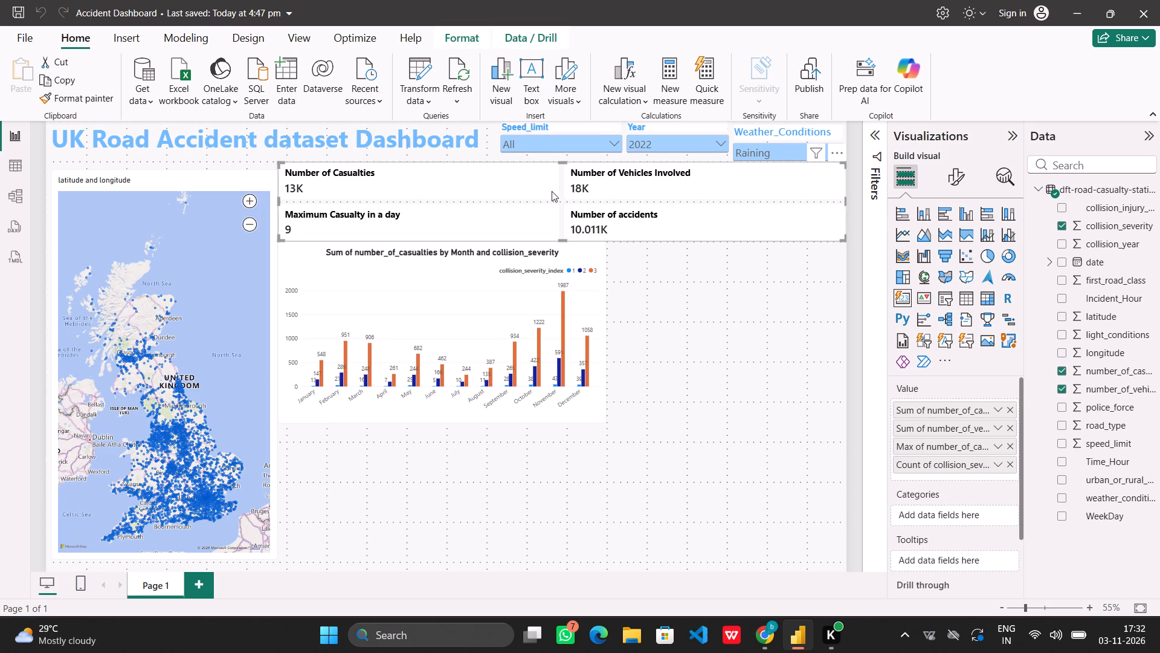
left_click(963, 174)
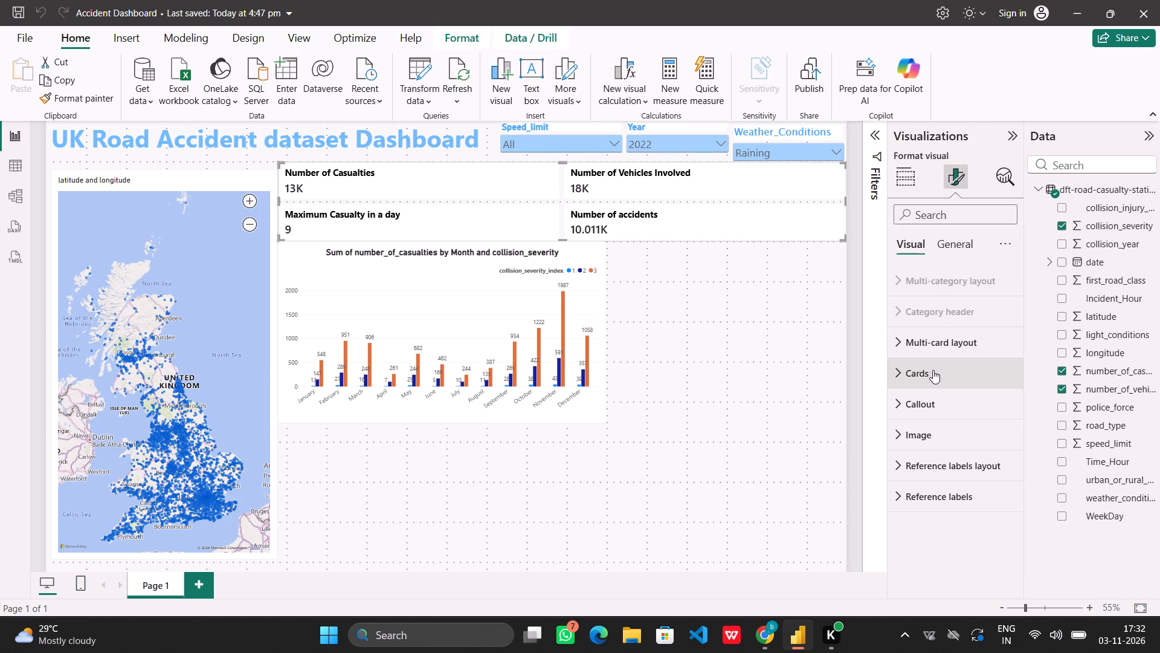
left_click(939, 346)
scroll(946, 427, "down", 1)
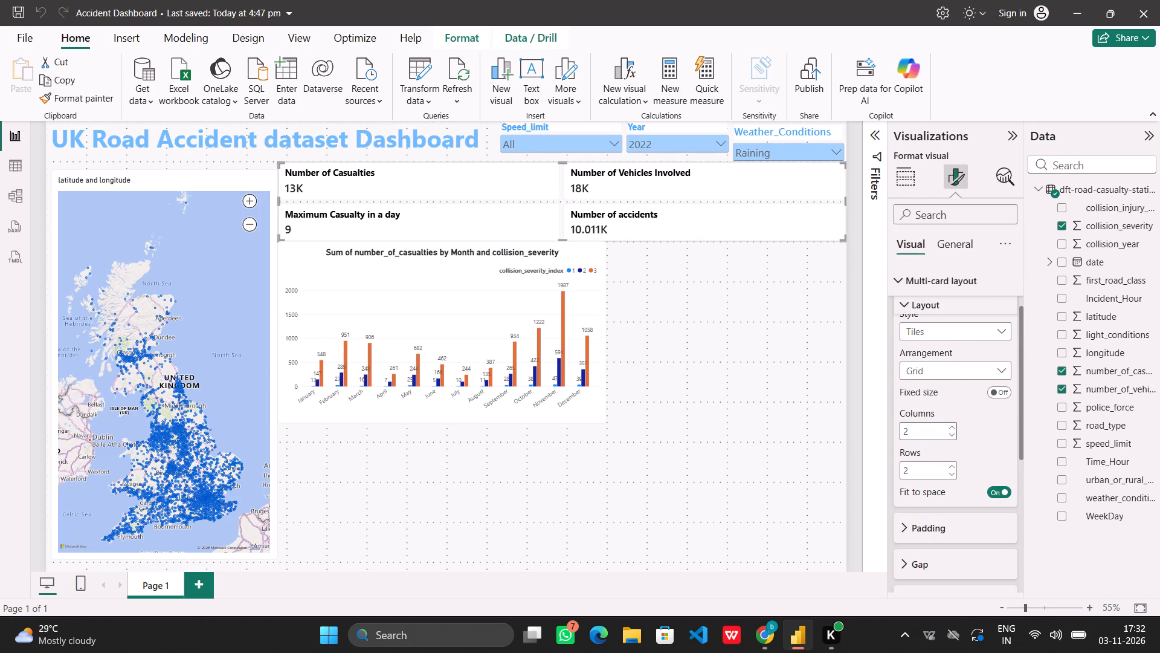
scroll(946, 427, "down", 1)
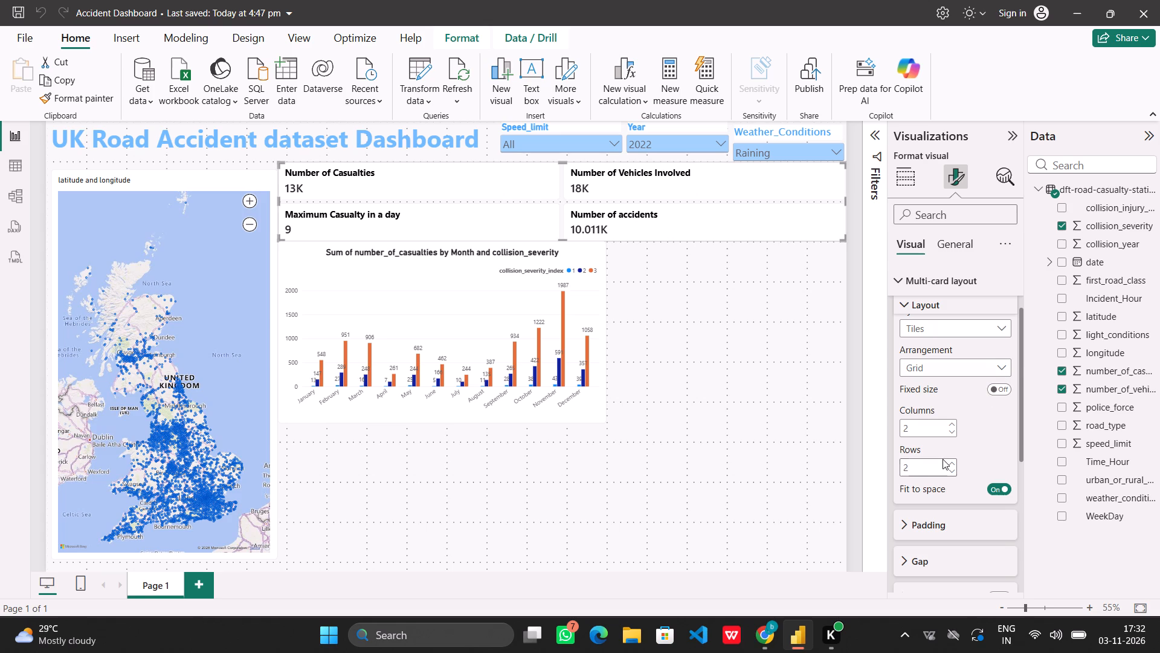
scroll(942, 459, "down", 1)
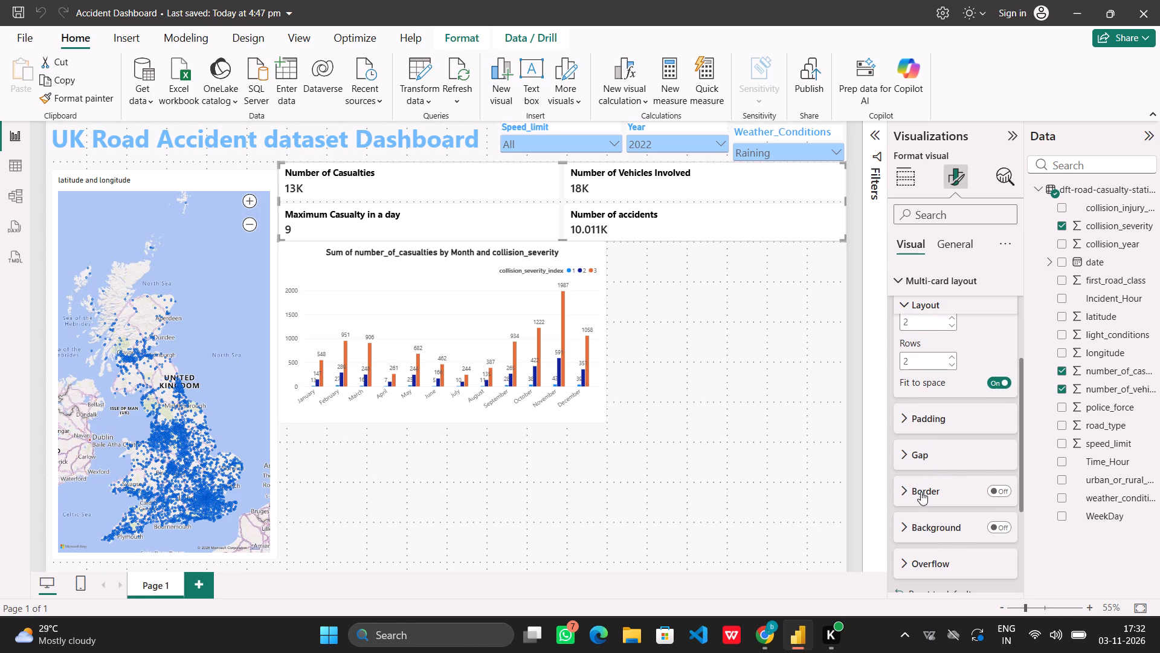
left_click(921, 492)
scroll(921, 492, "down", 1)
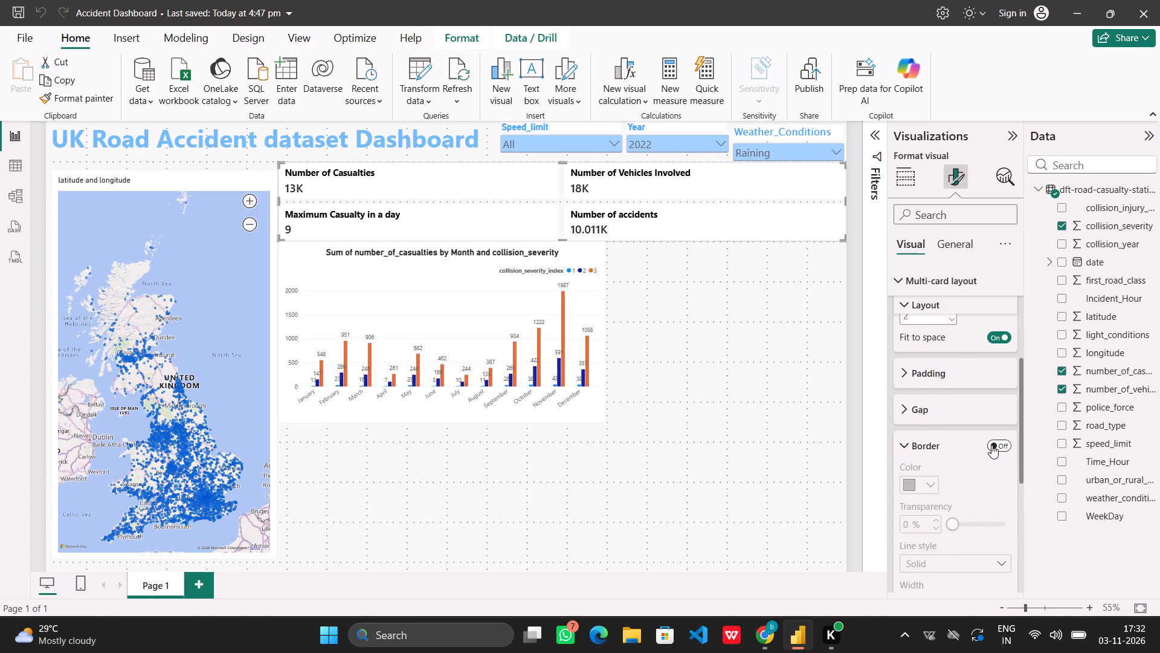
left_click(1003, 437)
left_click(1002, 447)
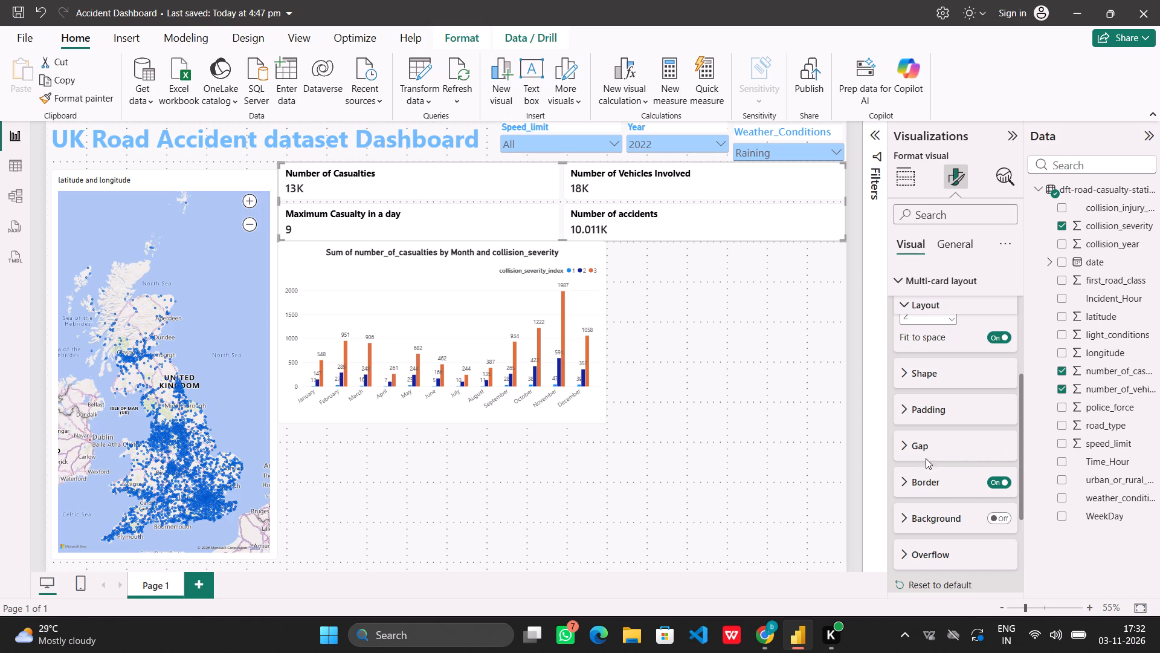
Set the multi-card layout border color to bright blue with 4% transparency.
left_click(906, 486)
scroll(906, 486, "down", 1)
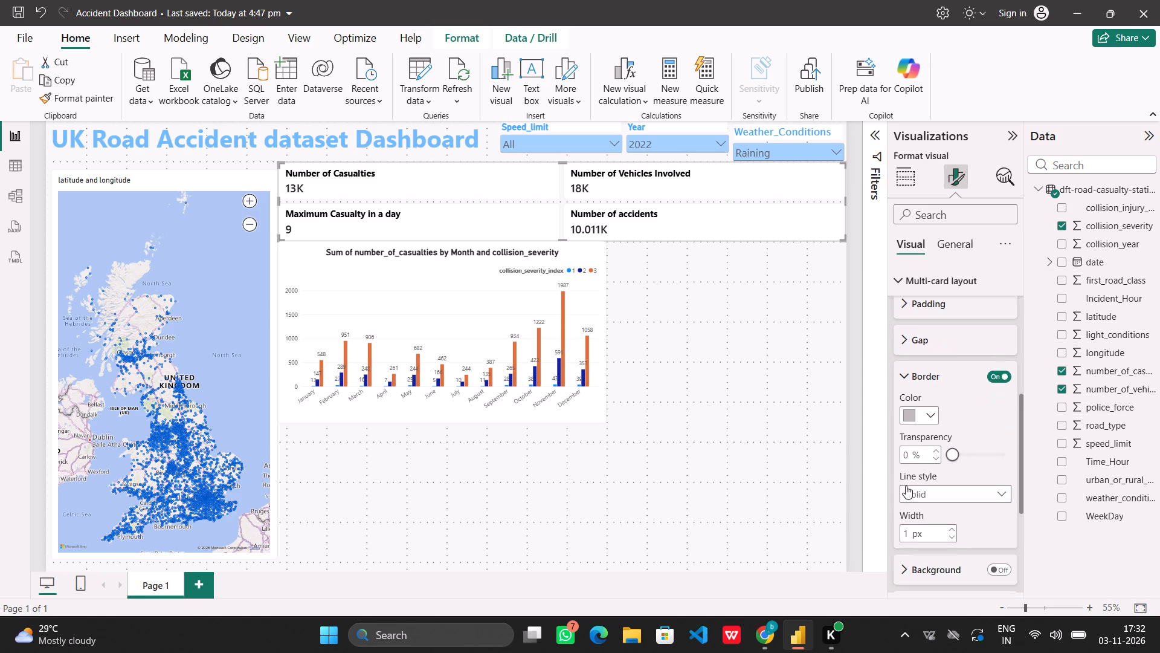
scroll(906, 486, "down", 1)
left_click(932, 412)
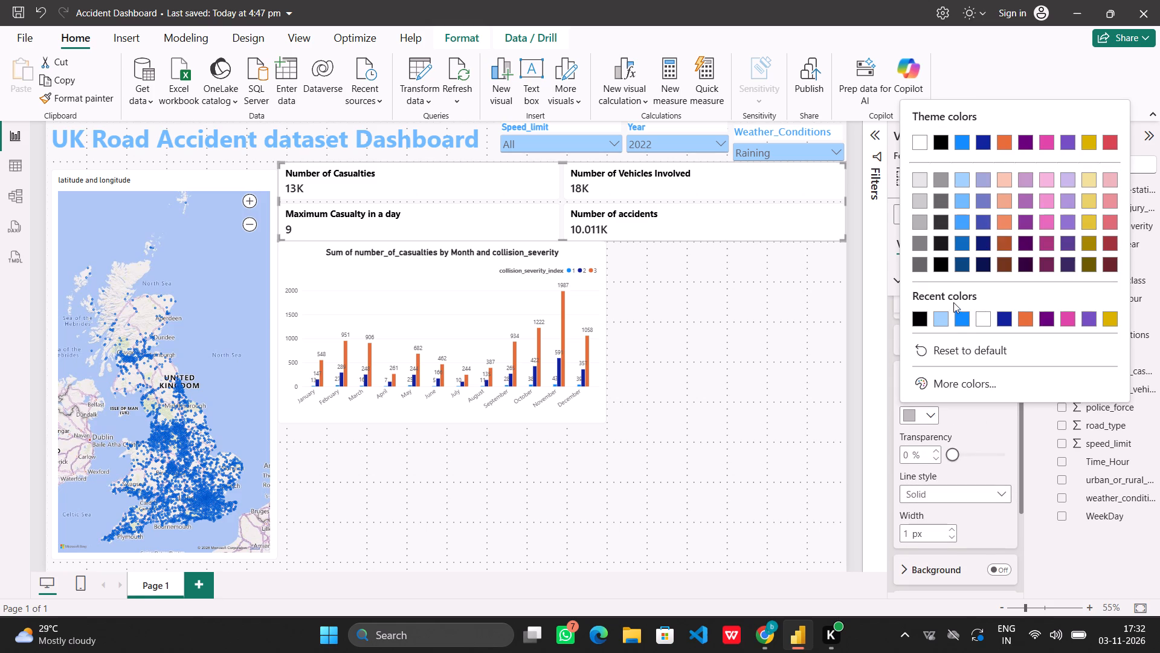
left_click(959, 319)
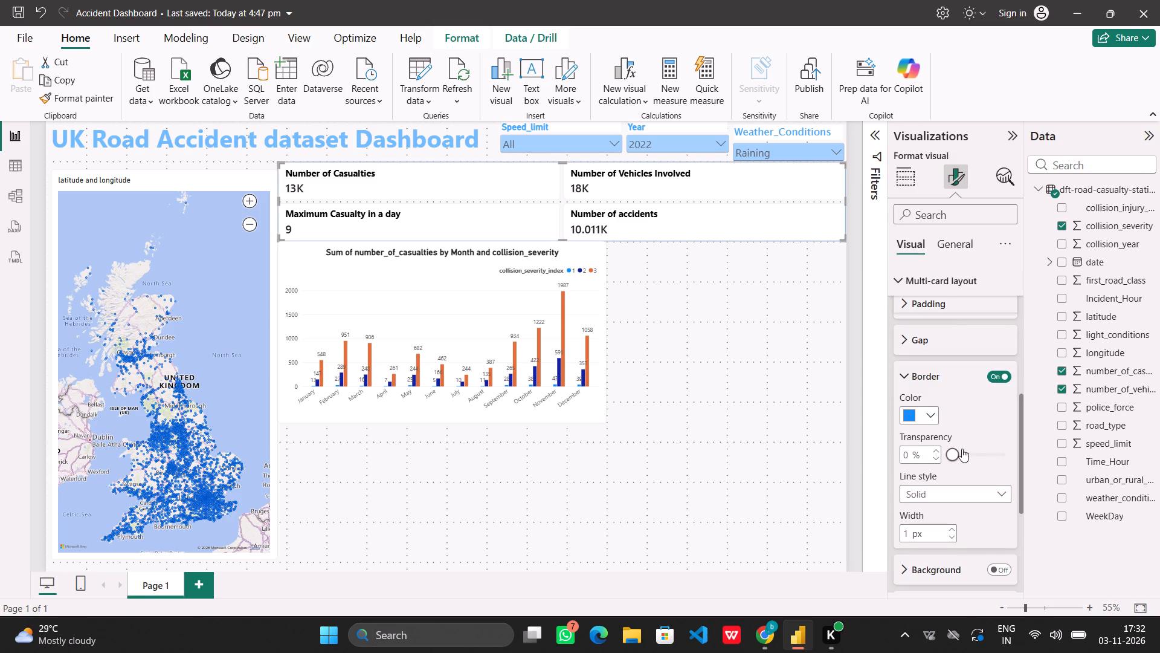
left_click(969, 453)
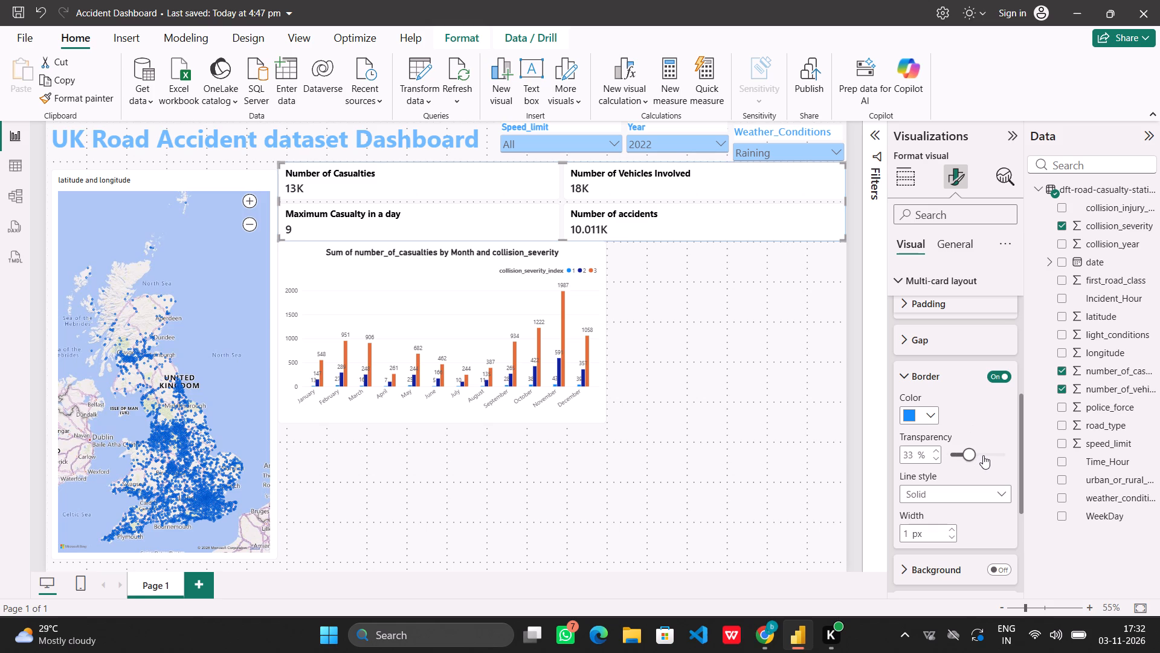
left_click(984, 455)
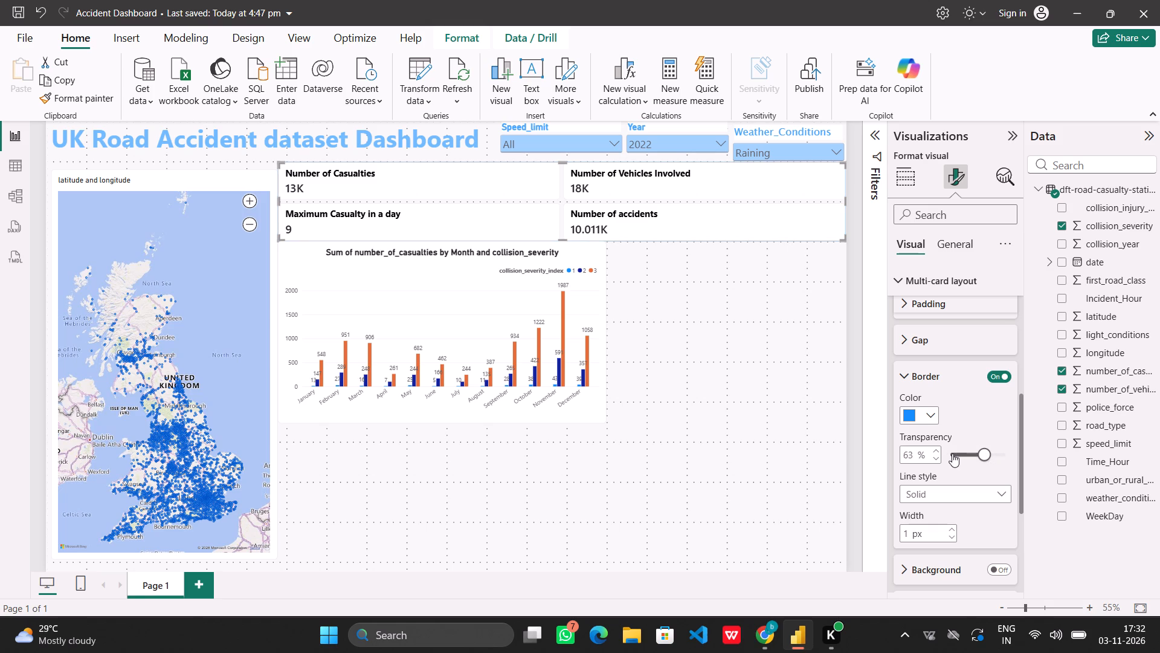
left_click(955, 453)
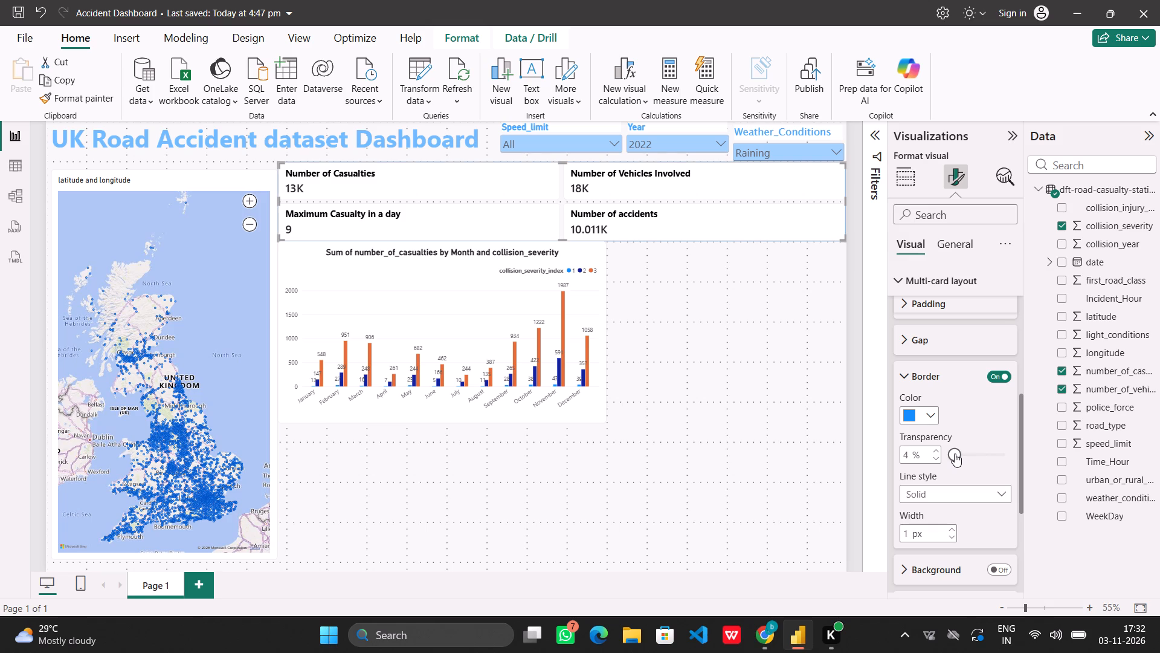
left_click(907, 375)
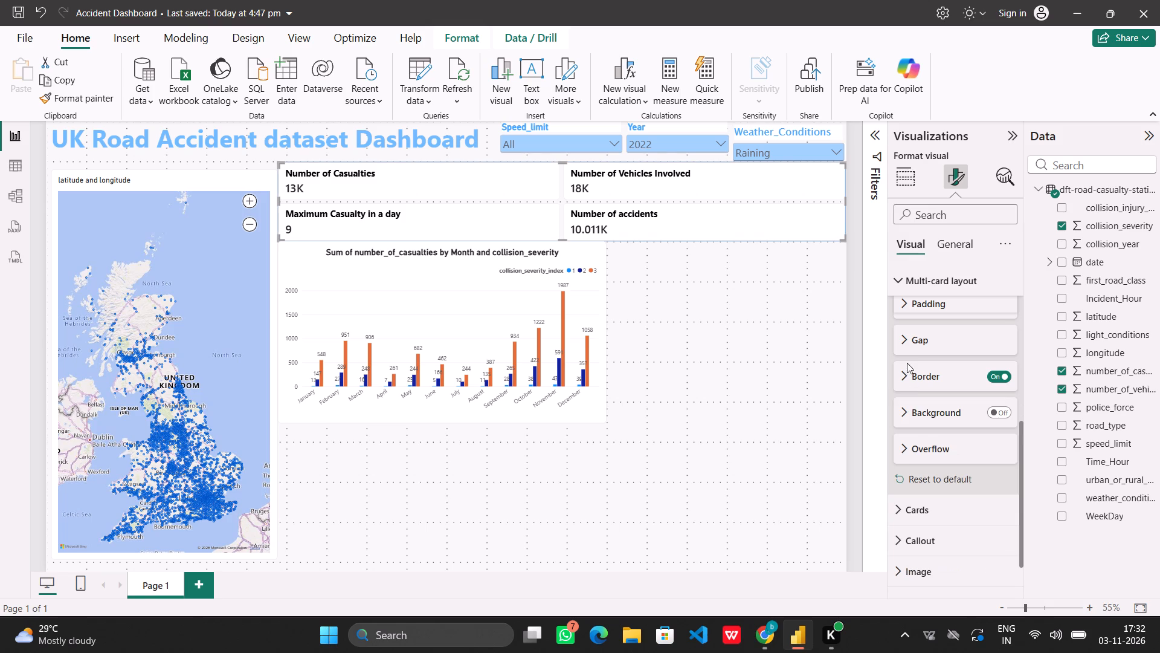
Turn on the multi-card layout background and set its color to light blue with 0% transparency.
left_click(907, 346)
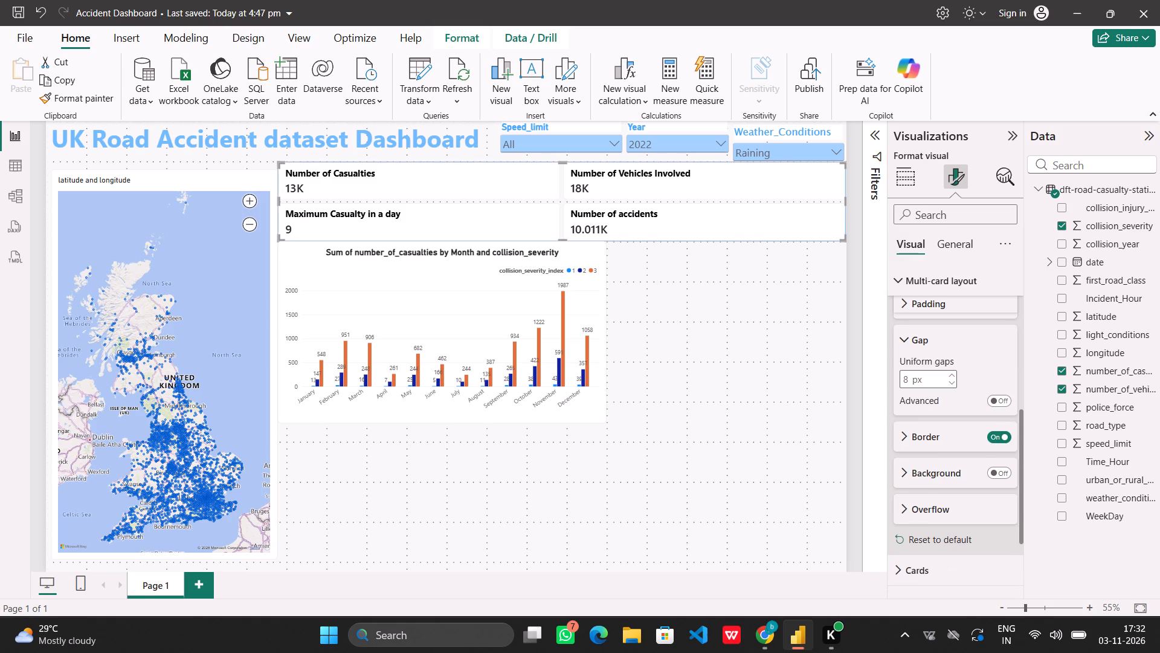
left_click(906, 337)
left_click(997, 412)
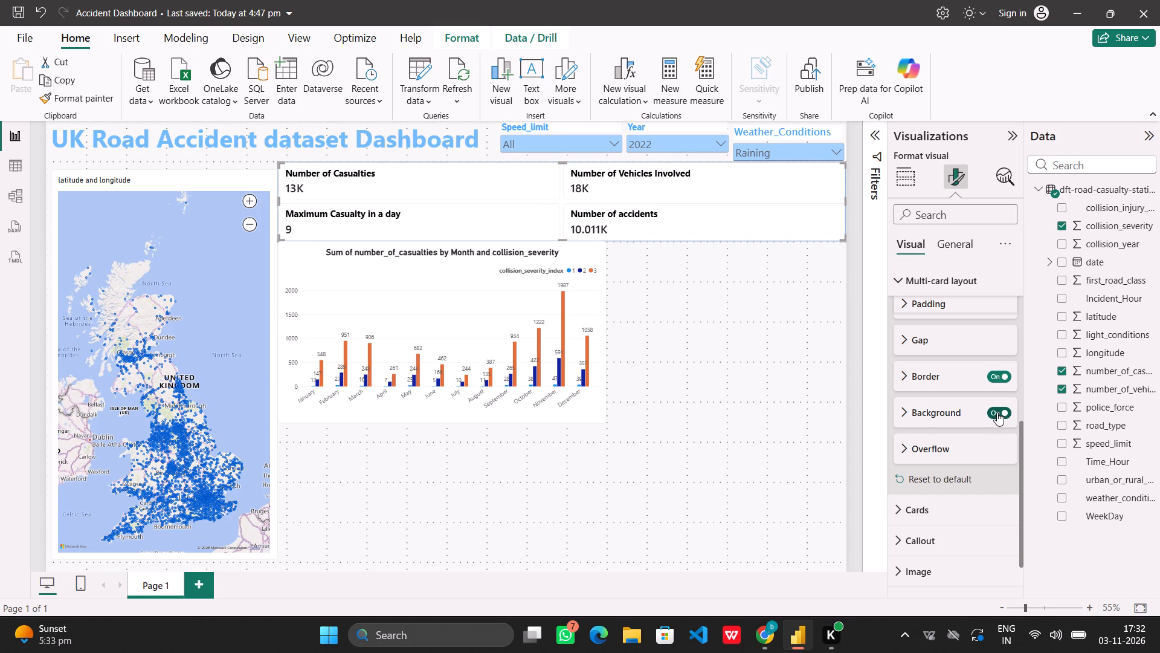
left_click(916, 414)
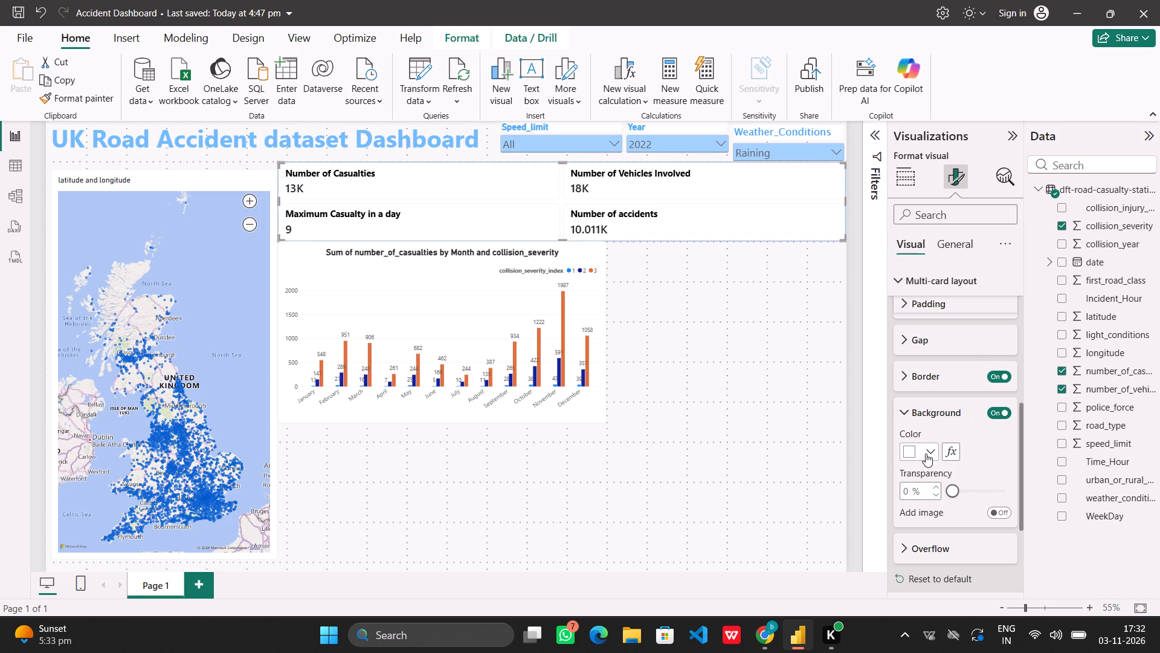
left_click(926, 453)
left_click(960, 356)
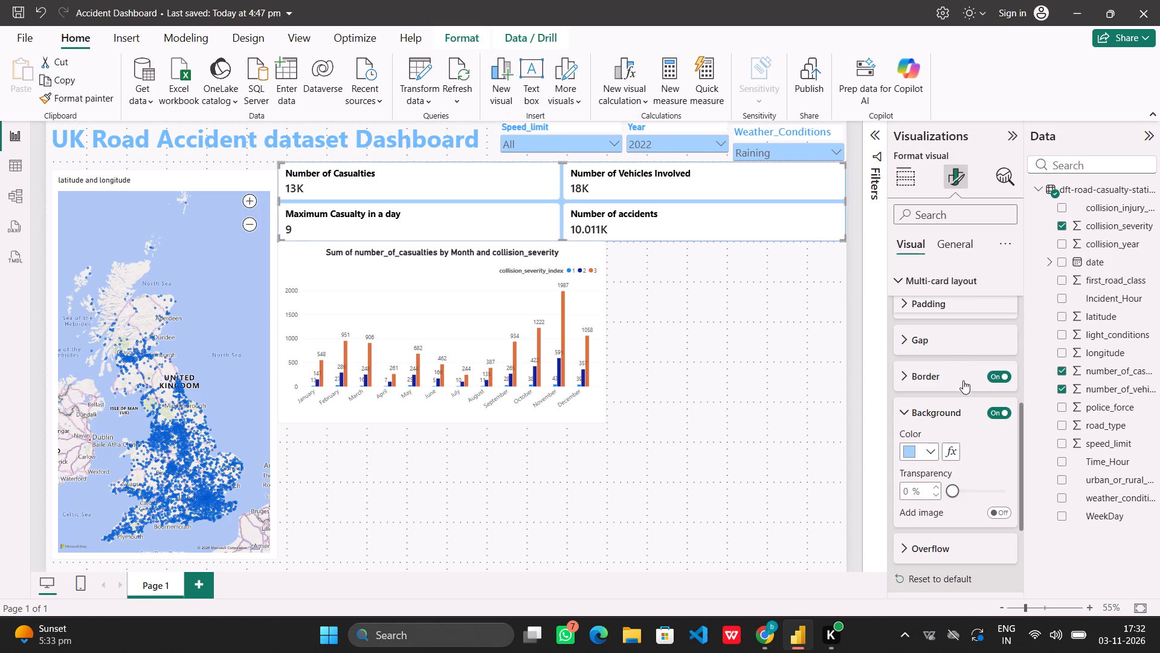
left_click(971, 492)
left_click(998, 489)
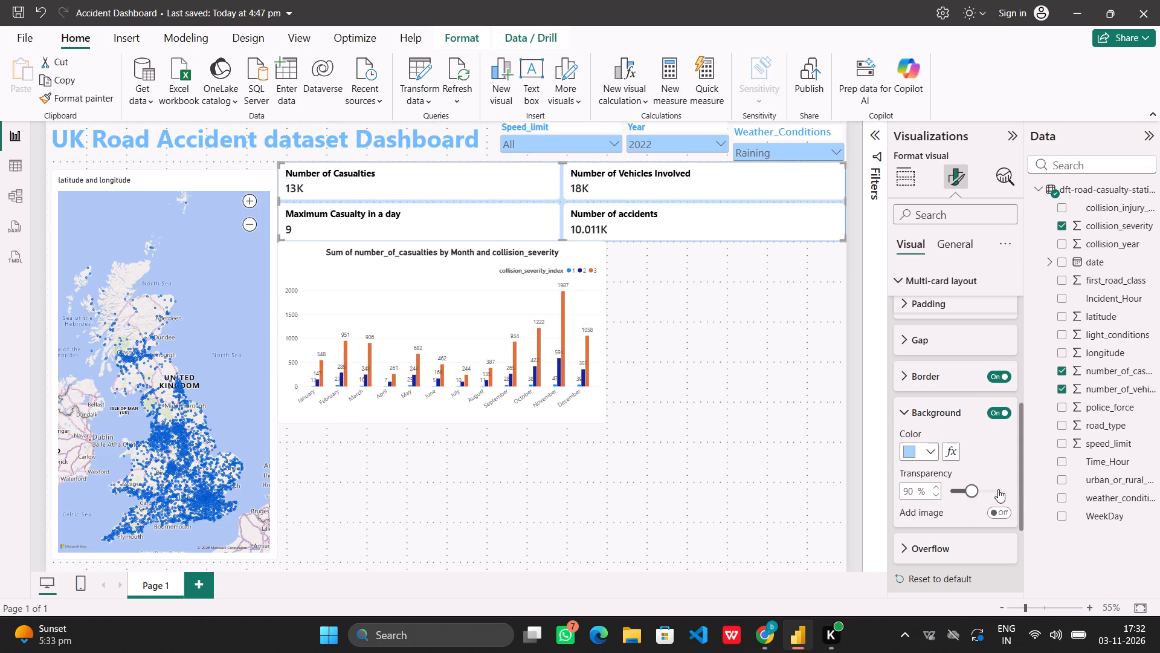
left_click(952, 489)
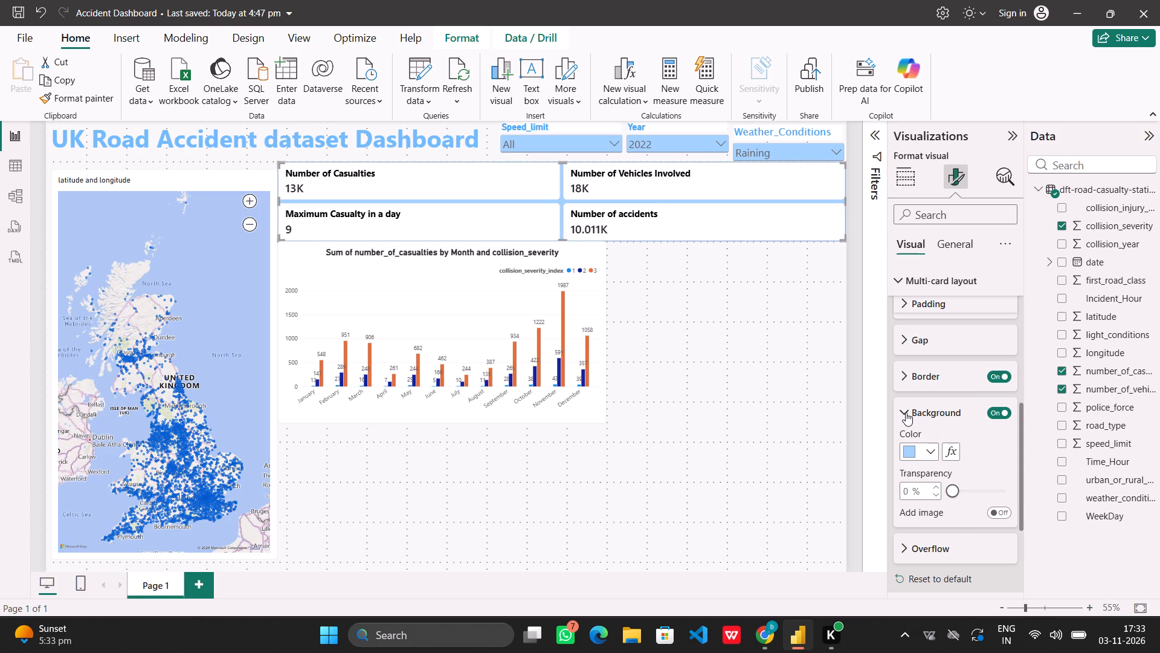
left_click(906, 412)
scroll(923, 330, "up", 2)
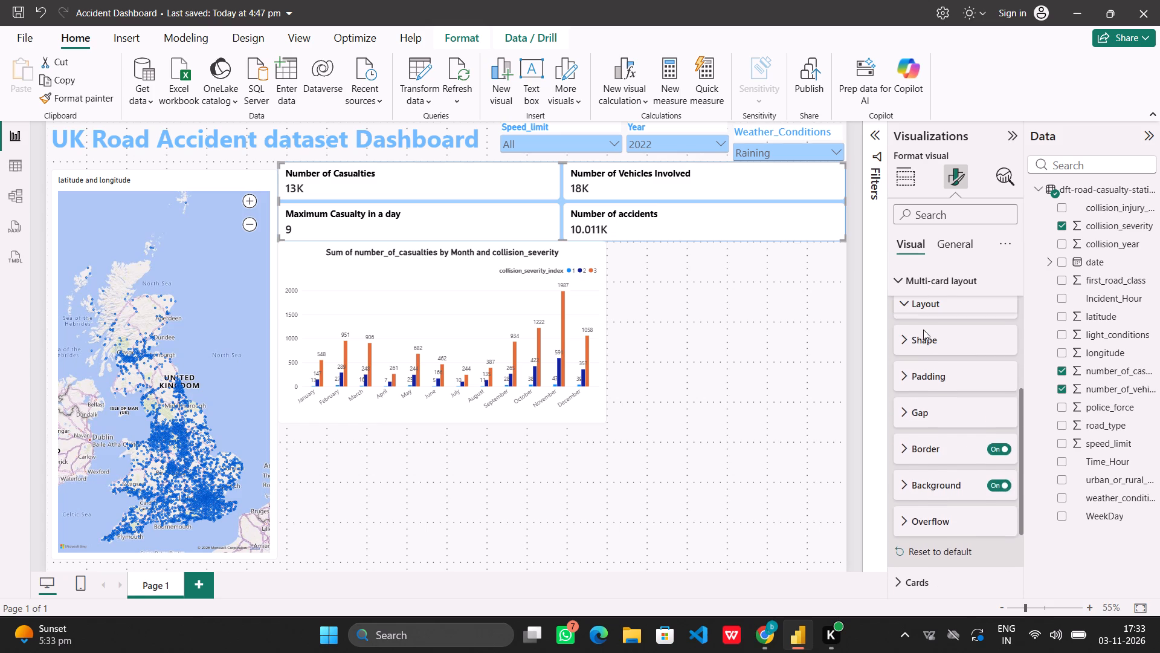
scroll(923, 330, "up", 4)
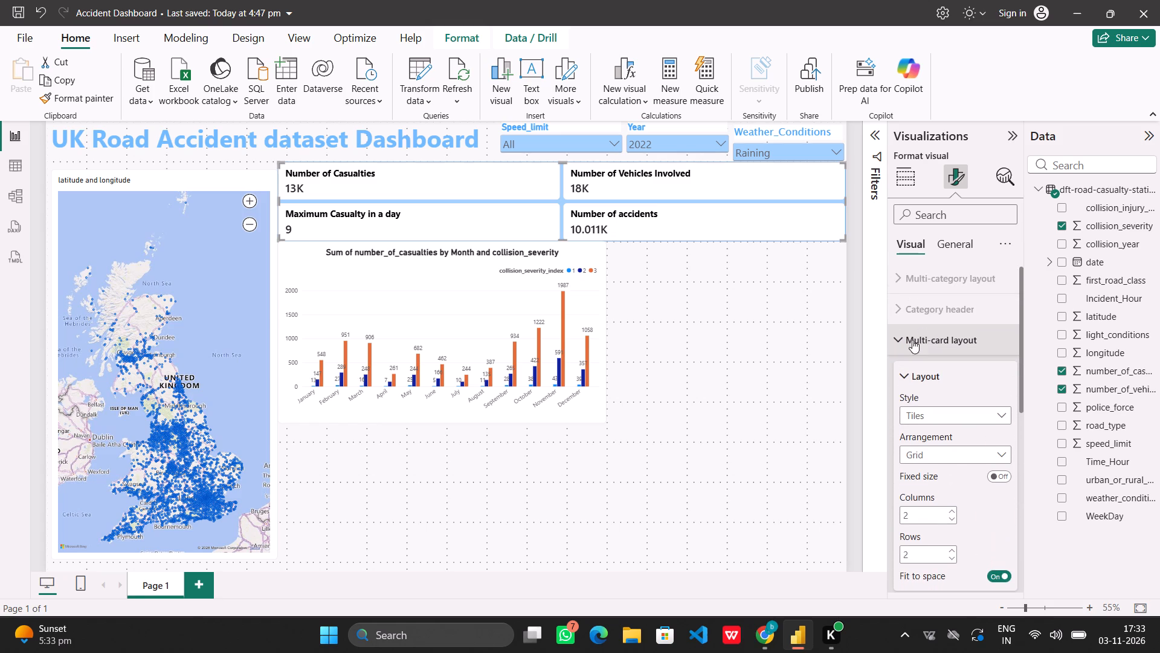
left_click(909, 347)
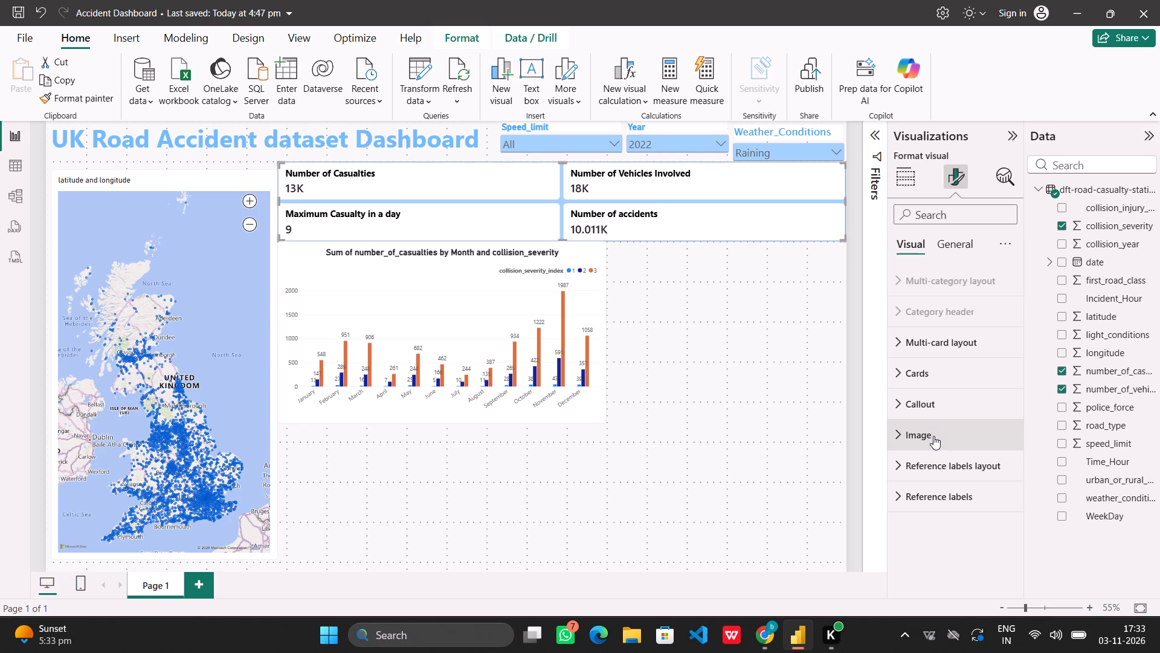
Enlarge the casualties by Month and collision_severity column chart slightly, mainly in height, and deselect it.
left_click(495, 331)
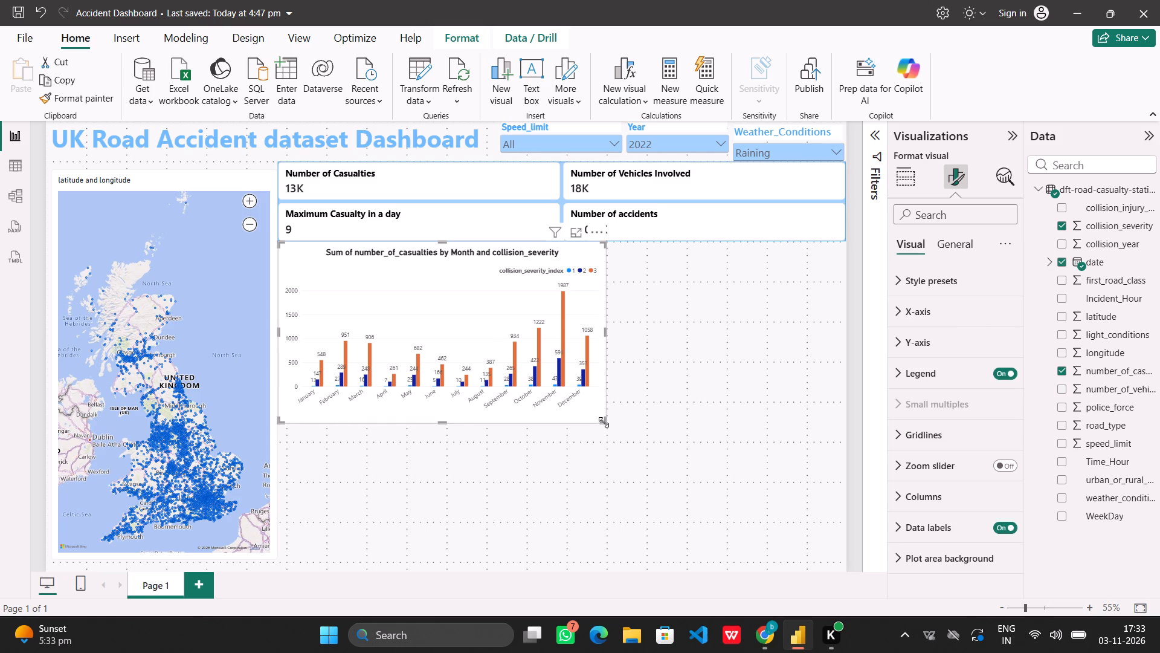
left_click_drag(604, 422, 608, 443)
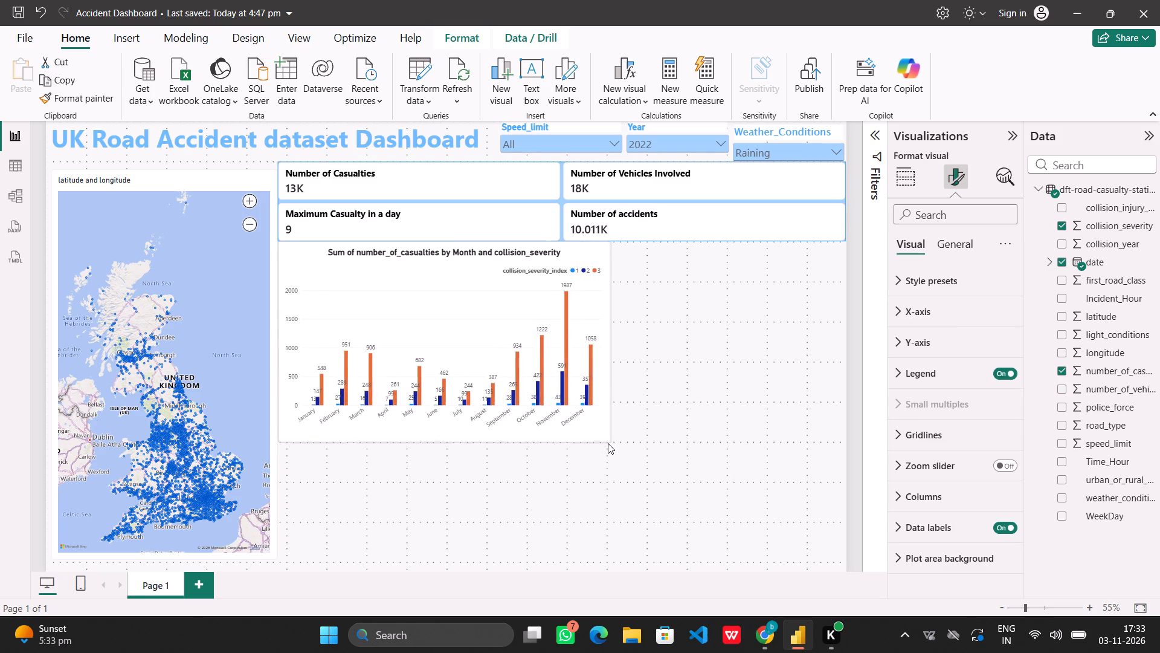
left_click_drag(608, 443, 608, 444)
left_click(750, 391)
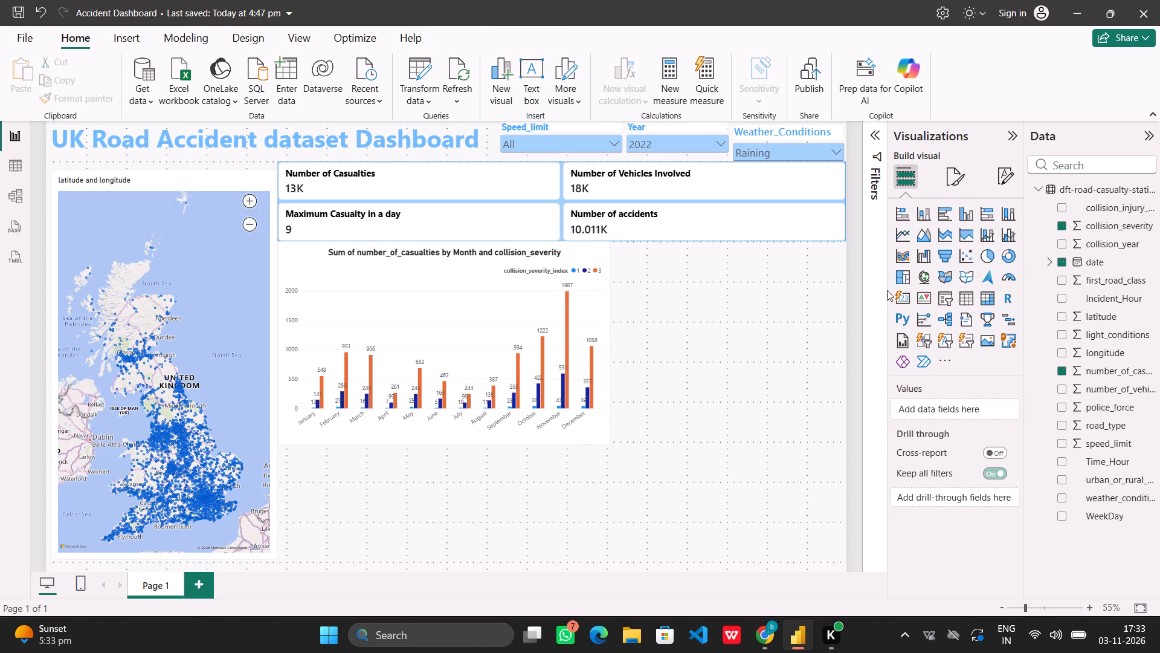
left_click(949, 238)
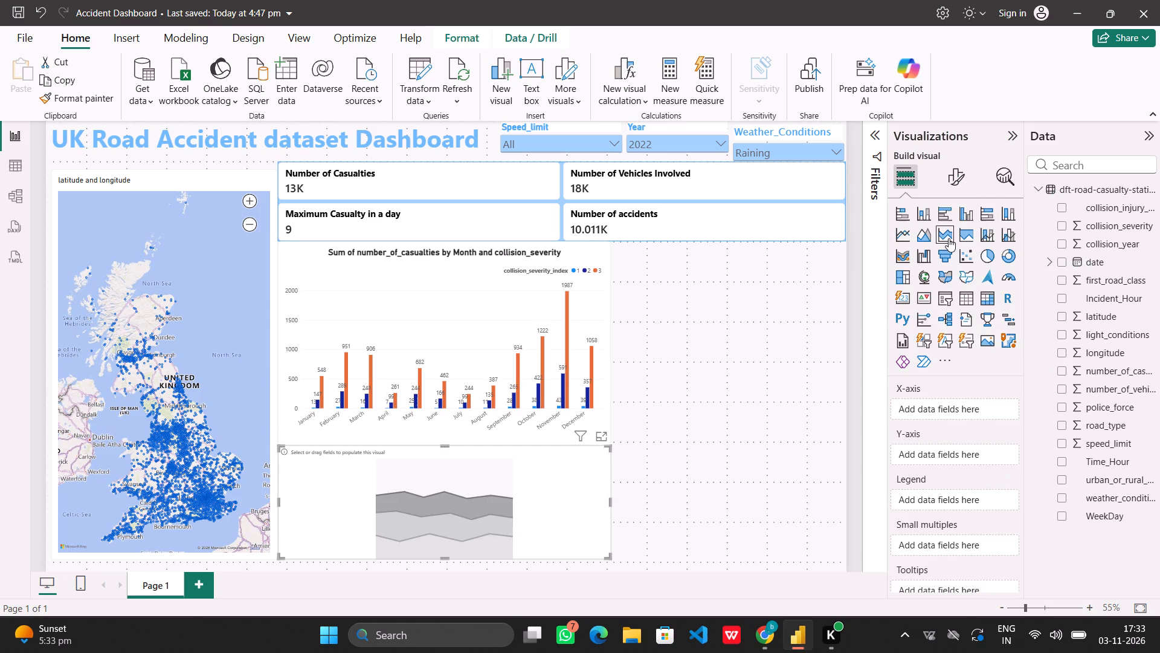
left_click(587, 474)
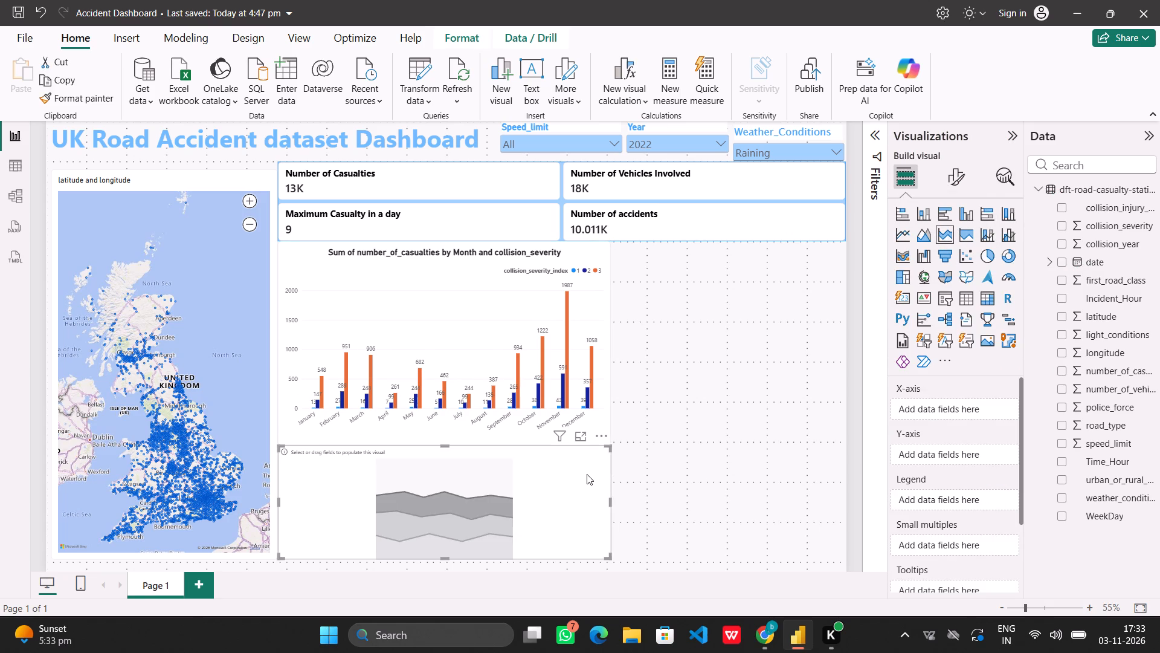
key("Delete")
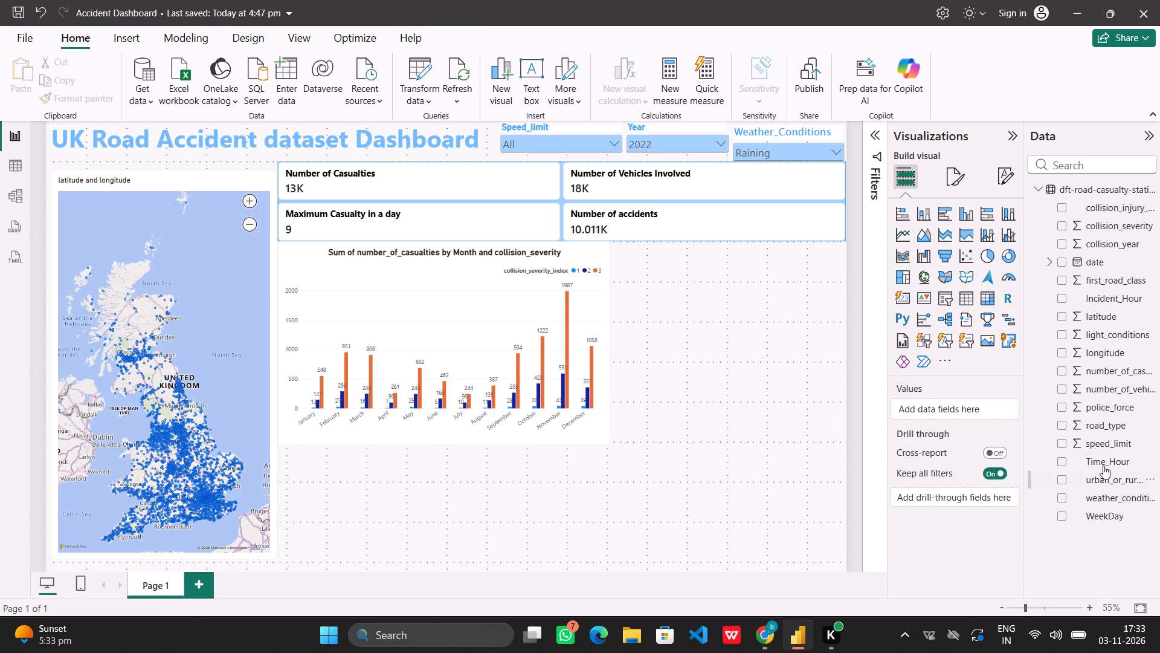
Add a pie chart below the column chart with urban_or_rural_area as legend and the sum of number_of_casualties as values.
left_click(984, 253)
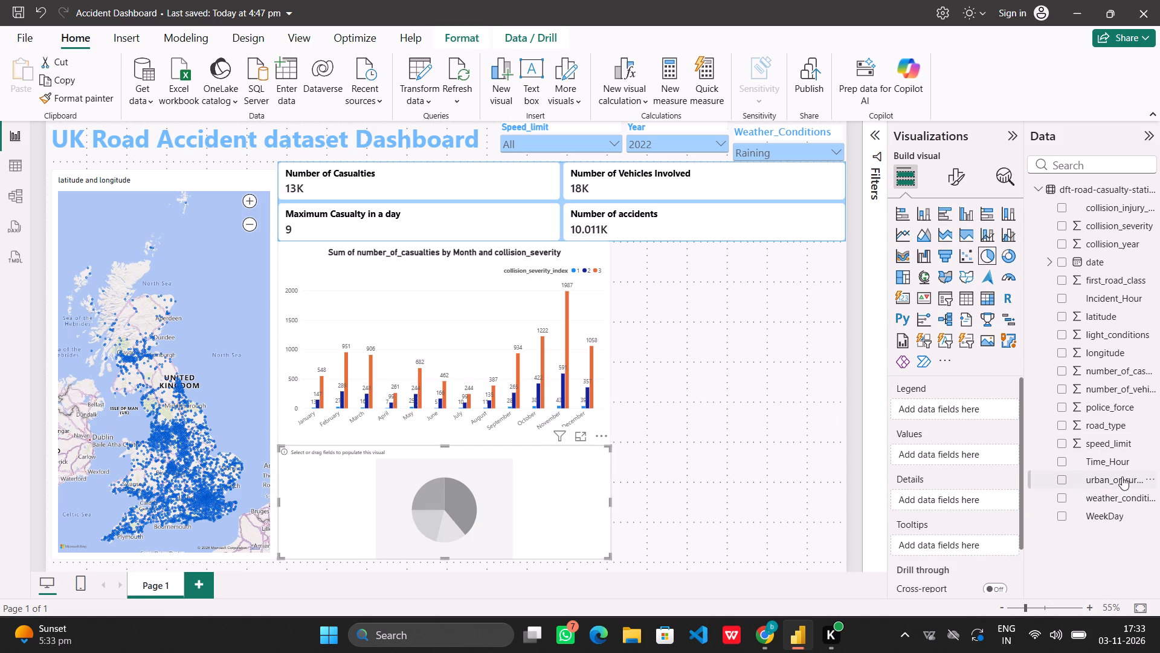
left_click_drag(1120, 478, 990, 412)
left_click_drag(990, 412, 980, 409)
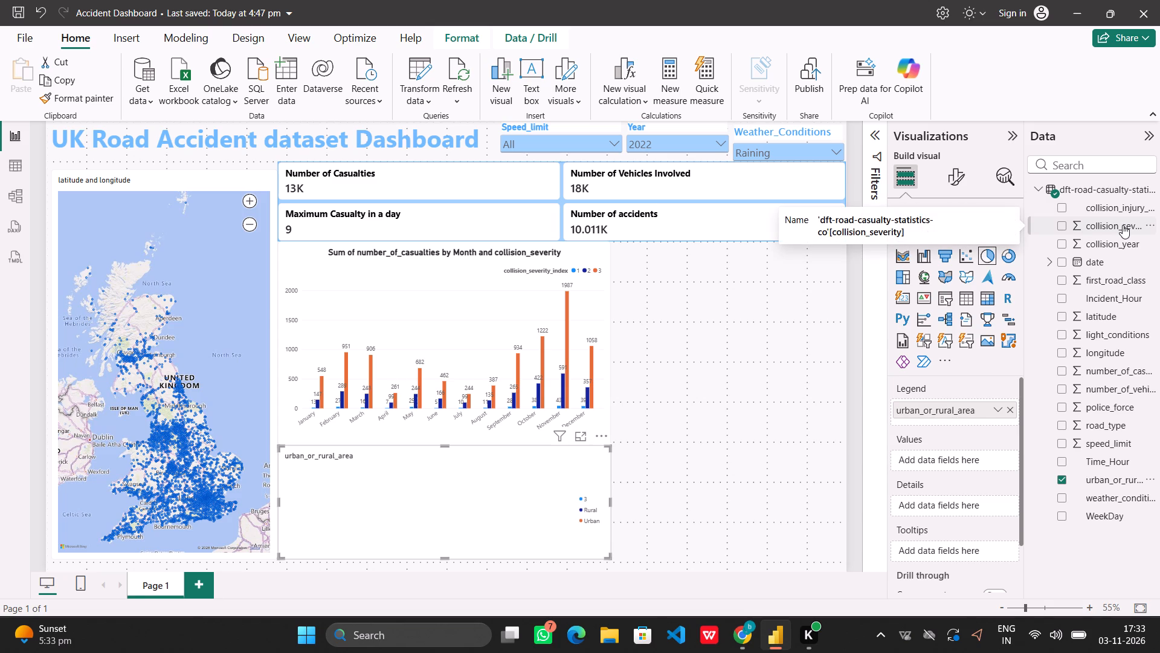
left_click_drag(1100, 369, 968, 458)
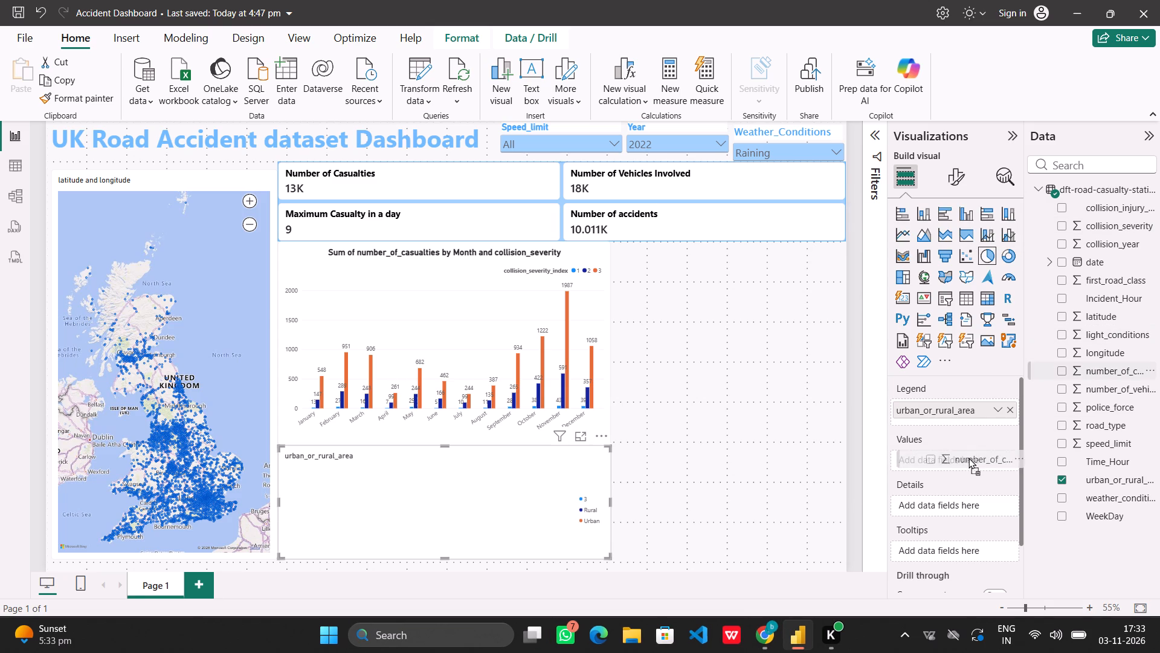
left_click_drag(968, 458, 966, 458)
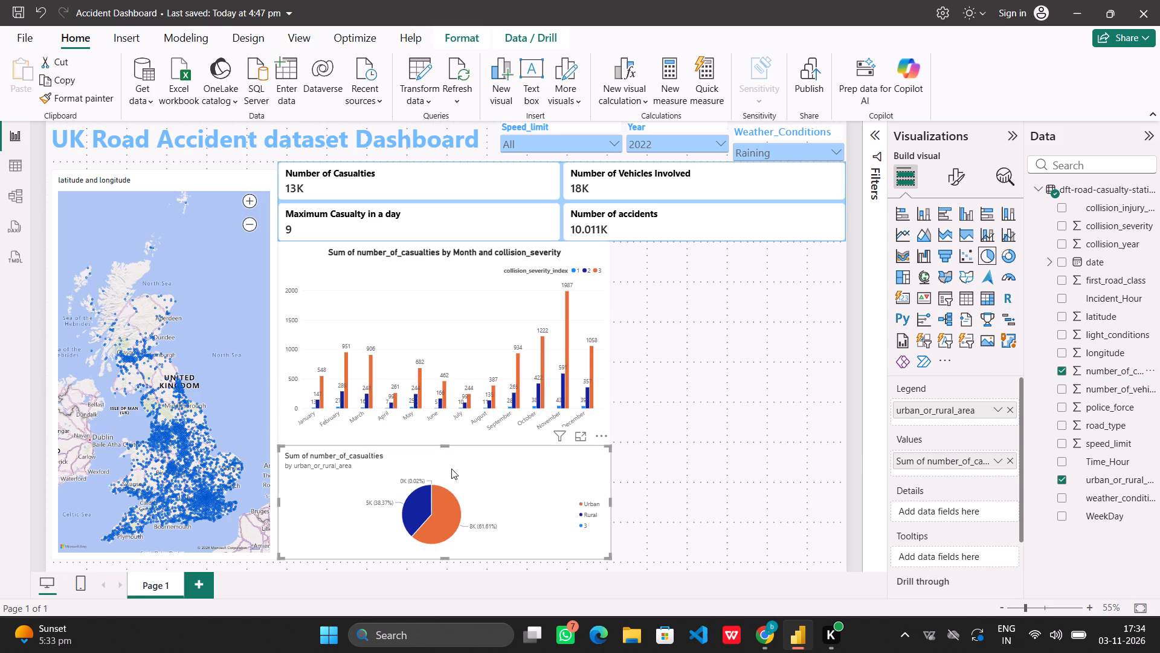
Move the urban/rural pie chart beside the column chart and resize it to fill the space directly beneath the cards, extending its height.
left_click_drag(457, 461, 692, 273)
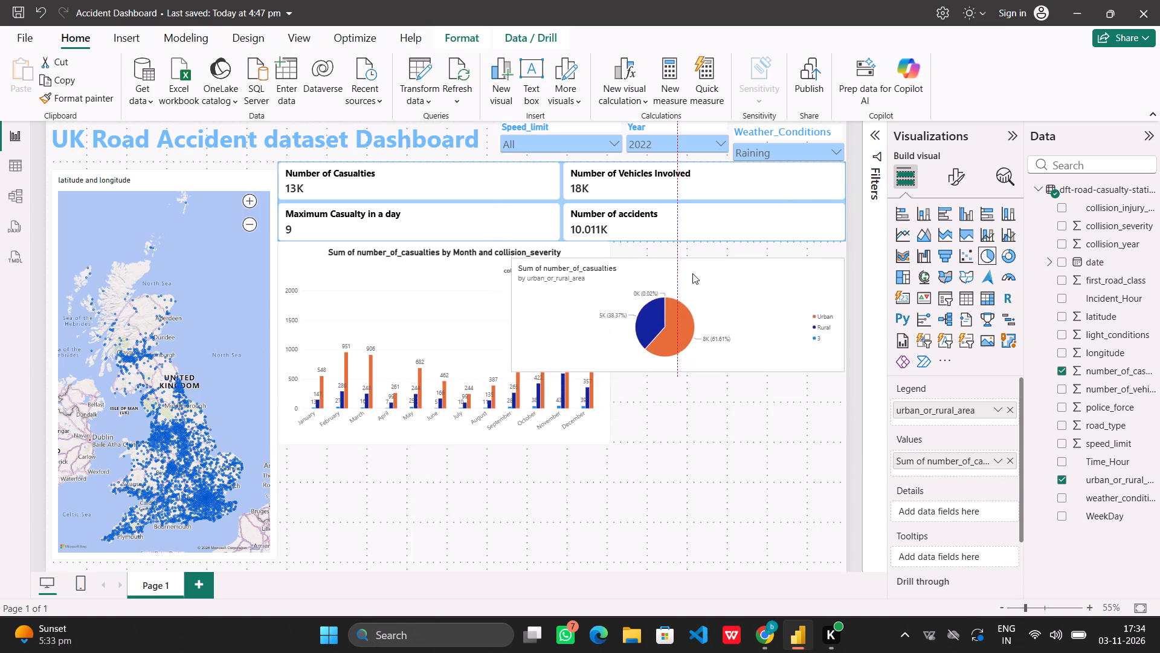
left_click_drag(692, 273, 694, 273)
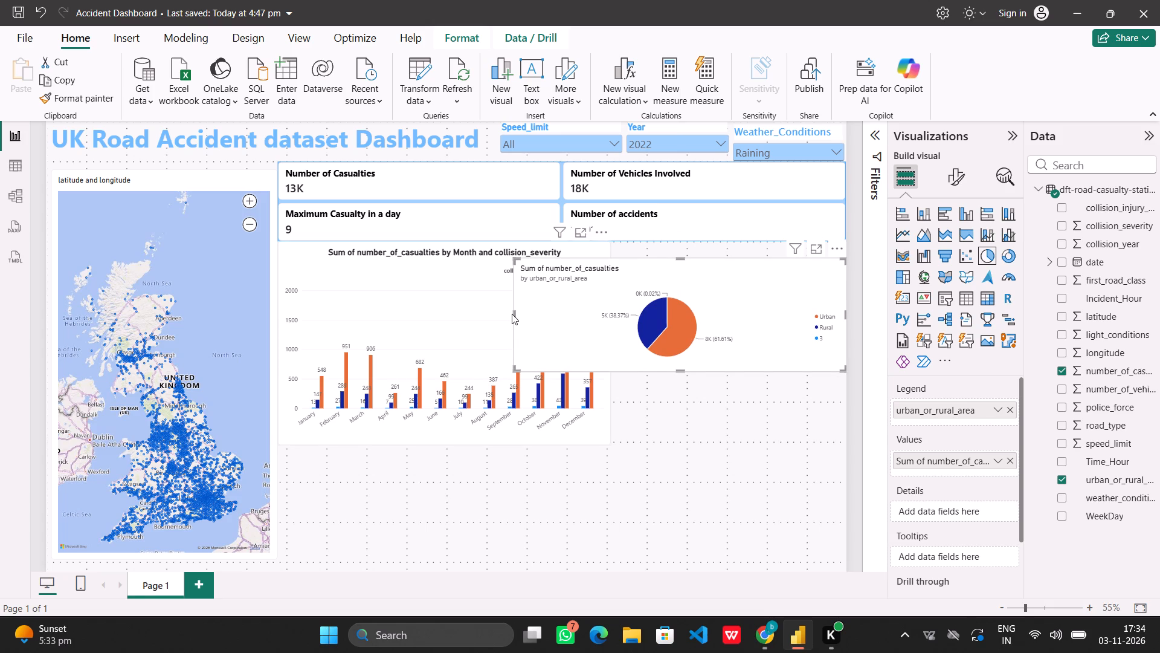
left_click_drag(514, 314, 622, 312)
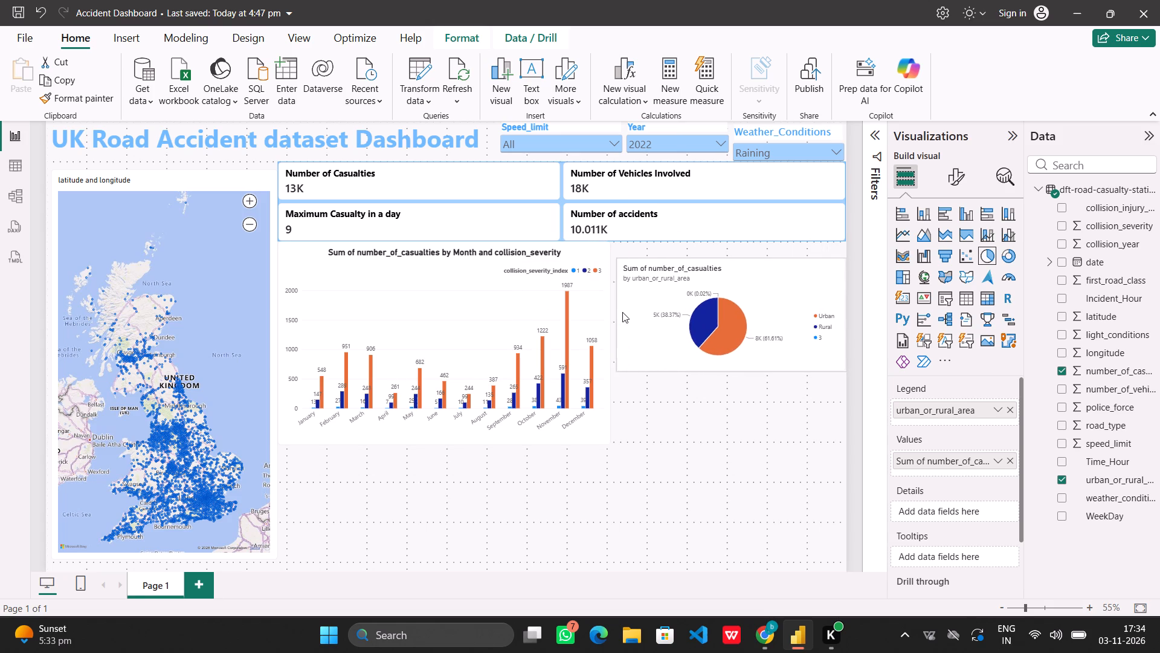
left_click_drag(622, 312, 607, 314)
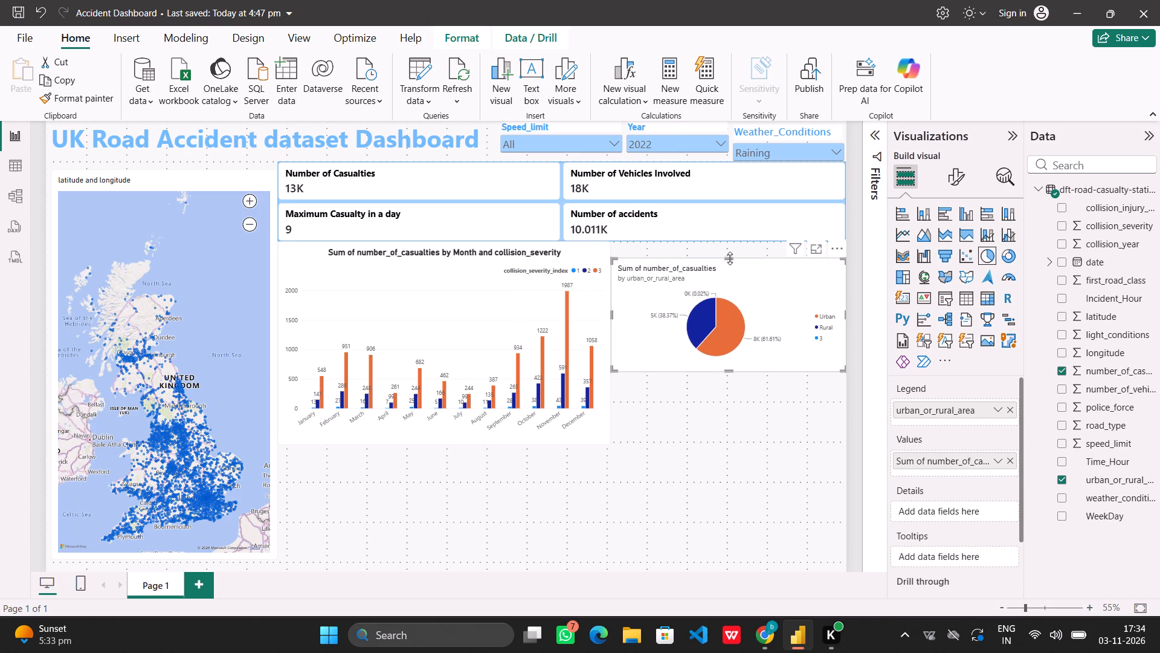
left_click_drag(730, 258, 730, 243)
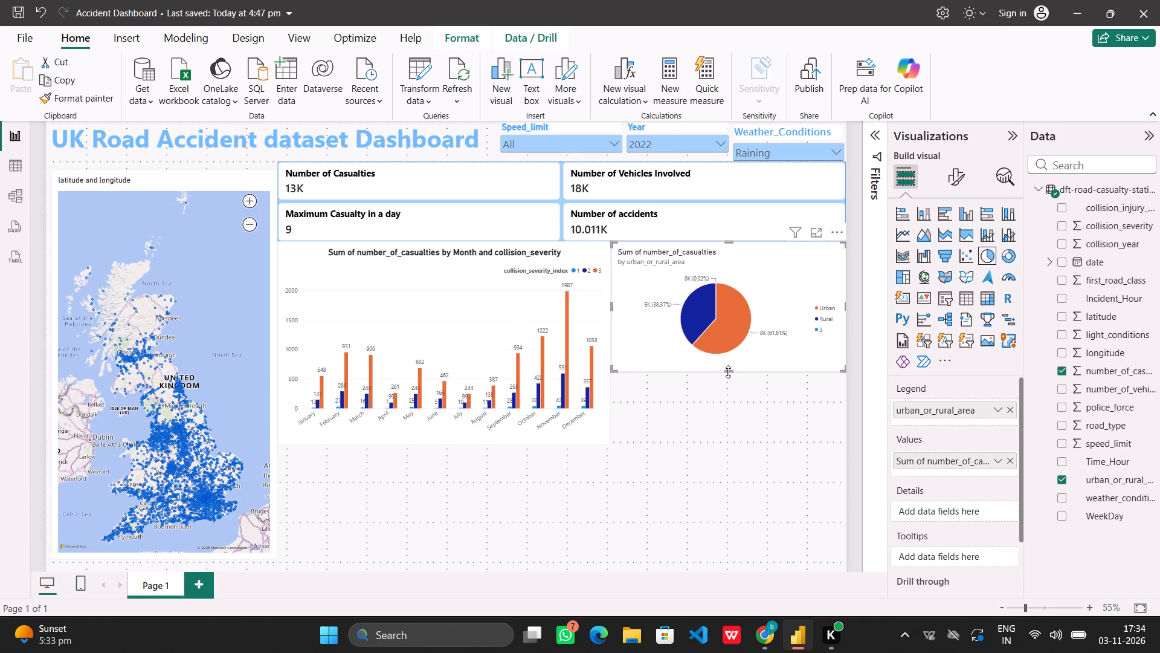
left_click_drag(728, 371, 726, 404)
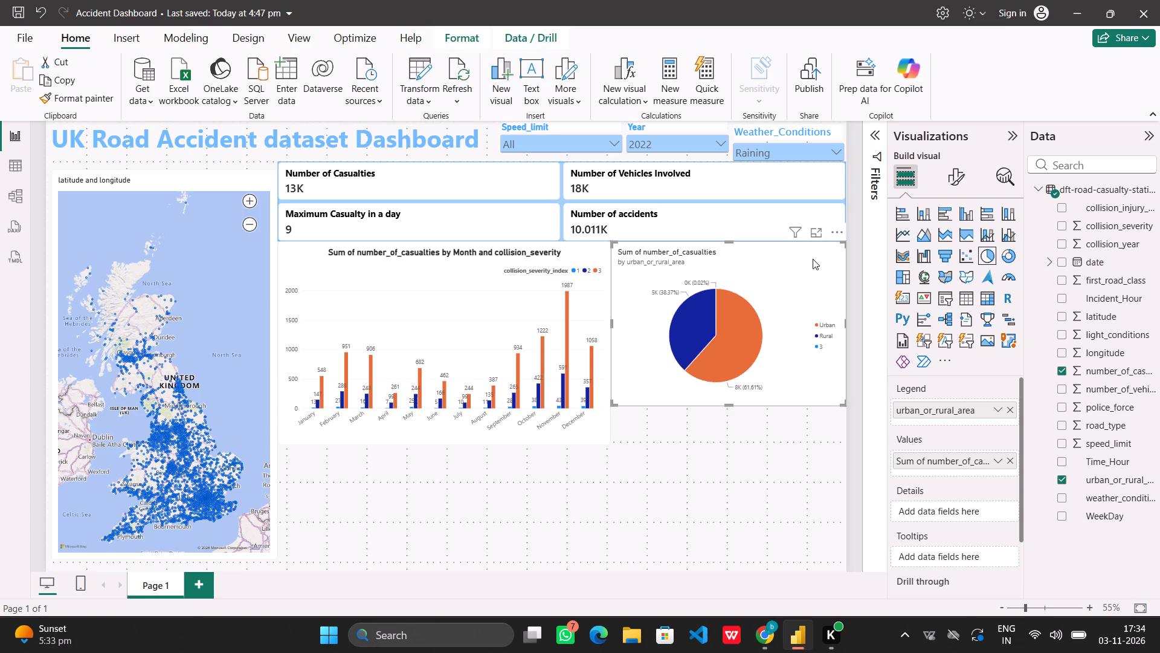
Copy the formatting of the casualties by Month and collision_severity column chart onto the pie chart with the Format painter.
left_click(813, 259)
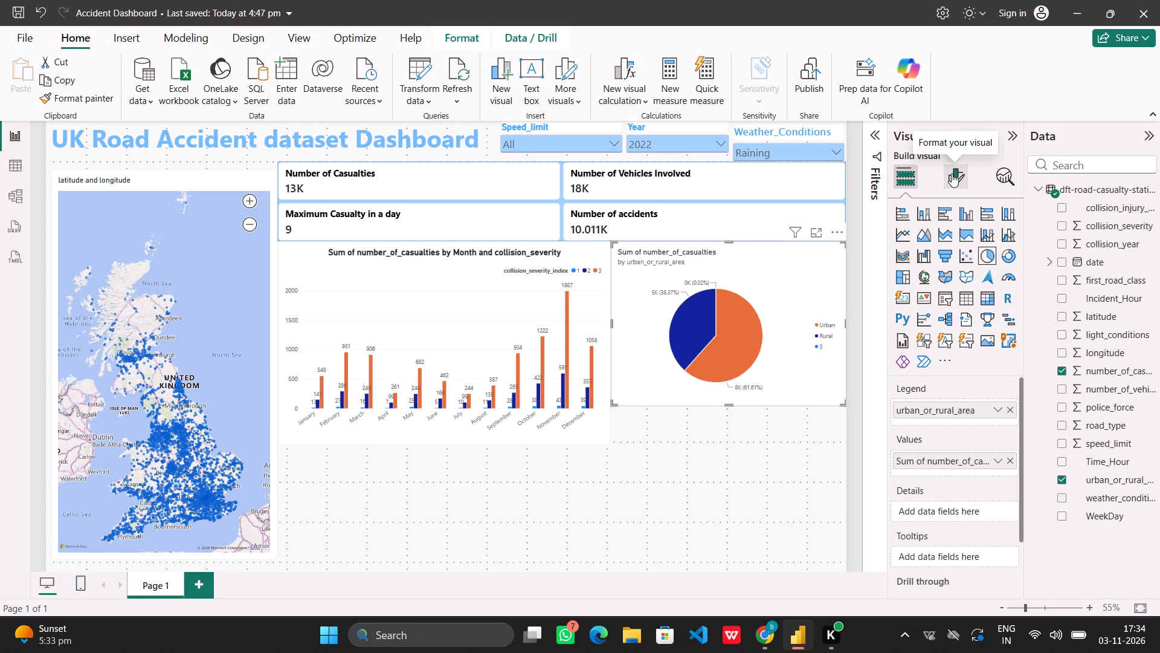
left_click(430, 289)
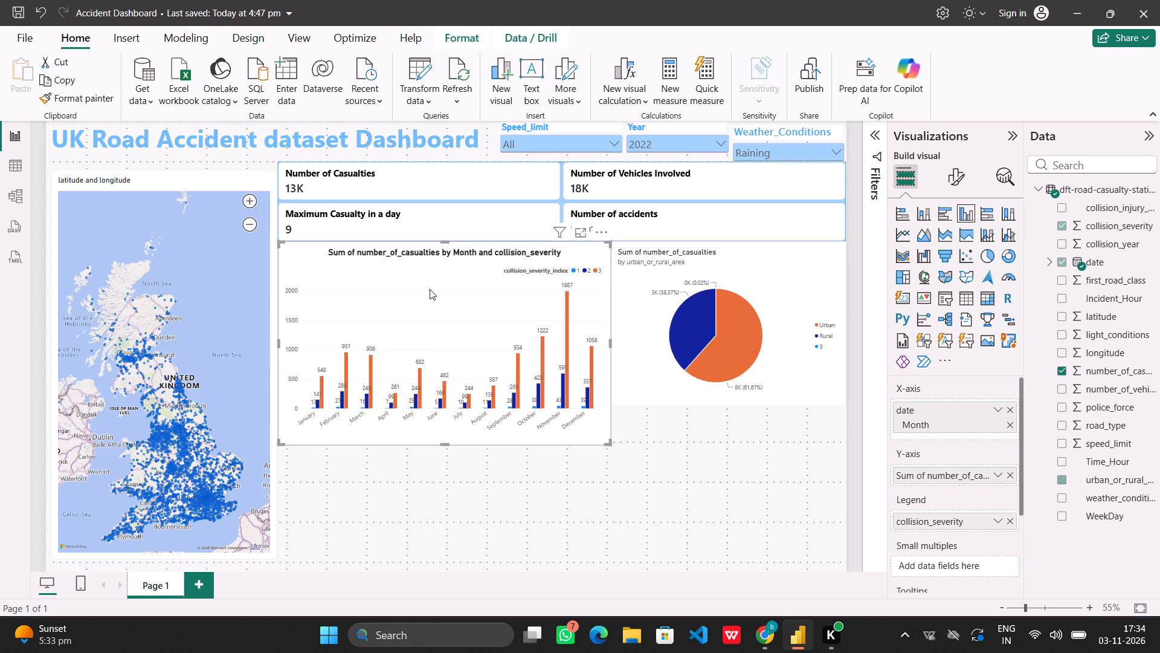
left_click(92, 100)
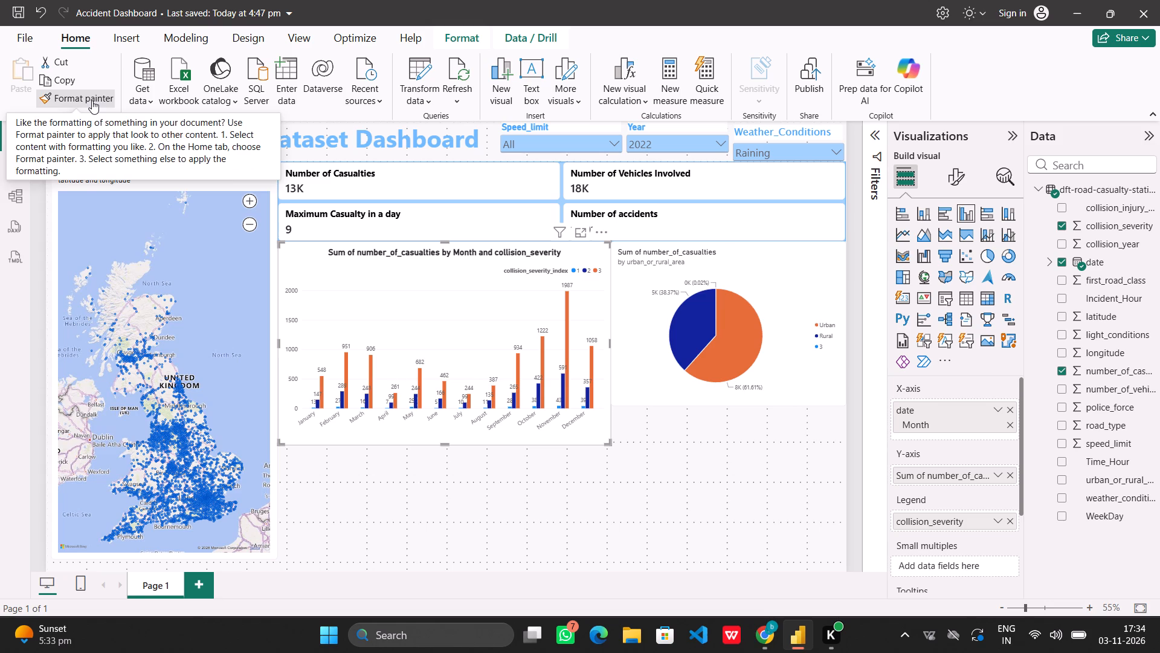
left_click(757, 259)
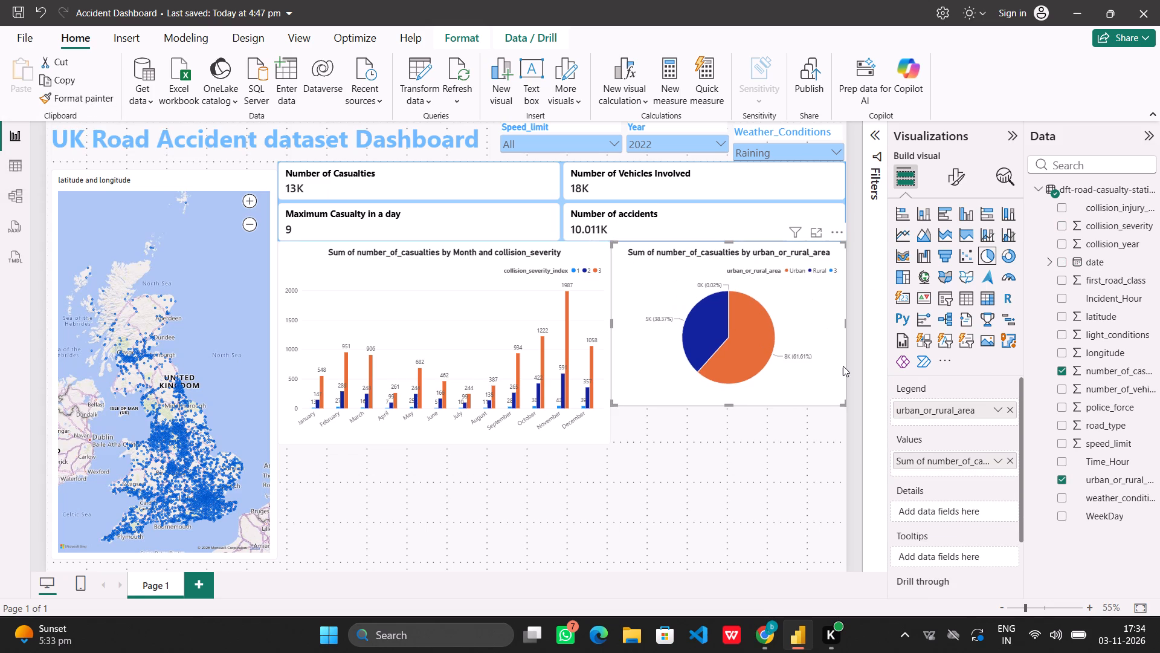
Turn off the legend title of the pie chart.
left_click(957, 178)
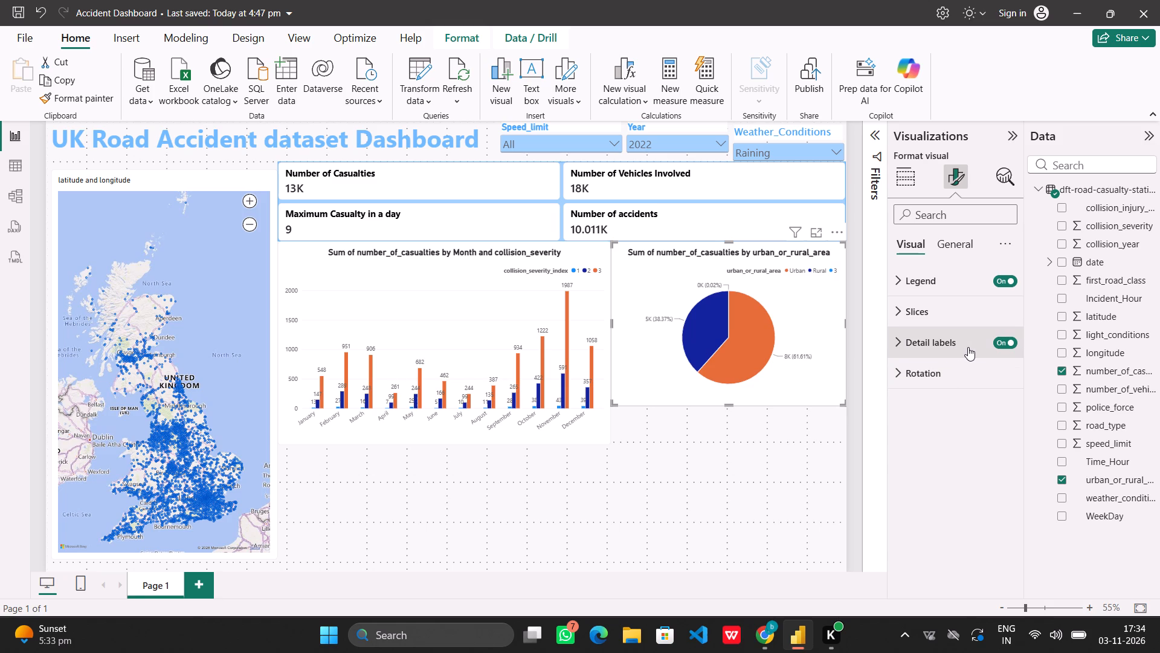
left_click(953, 280)
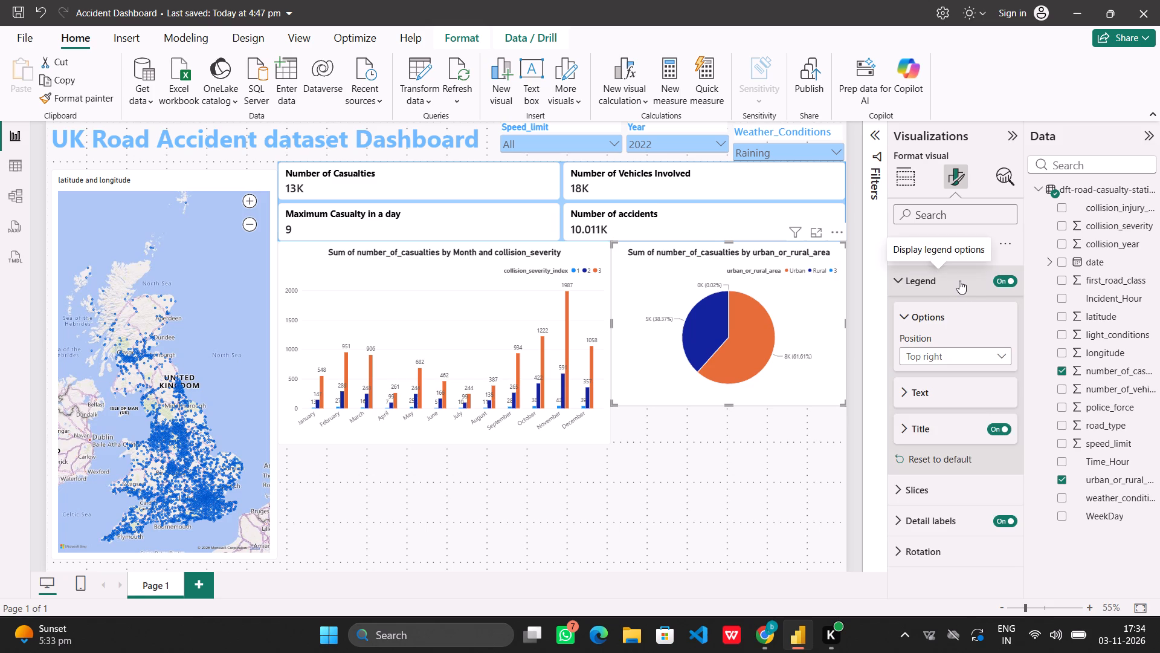
left_click(932, 423)
left_click(932, 423)
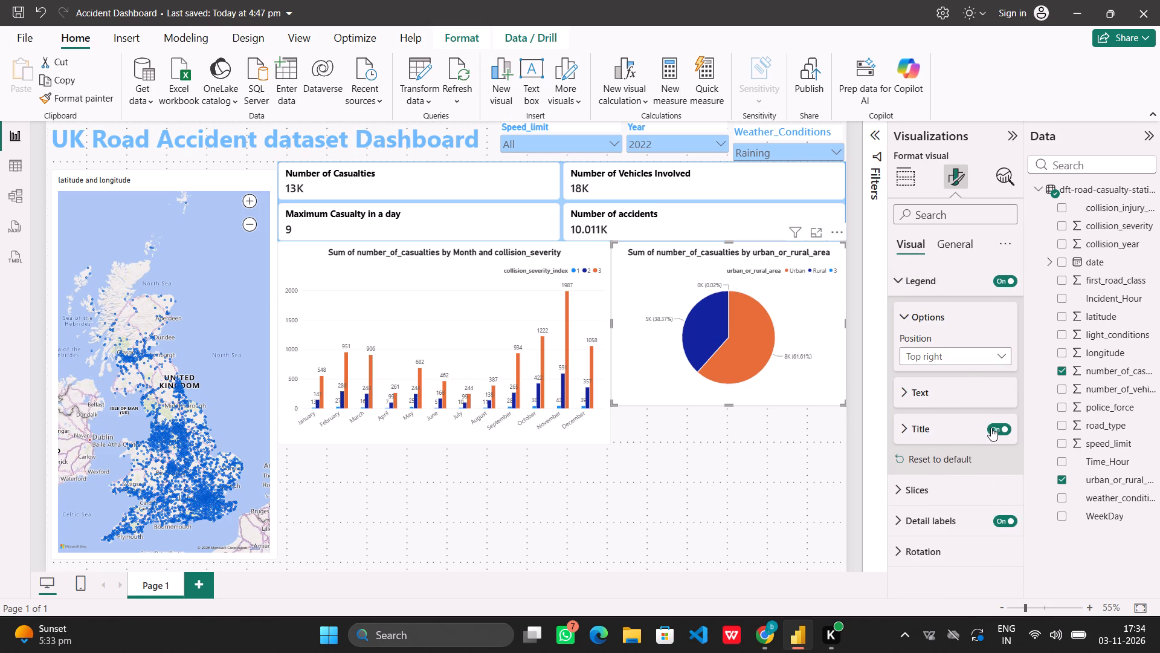
left_click(993, 427)
Format the pie chart's legend text as size 13, bold and black.
left_click(906, 313)
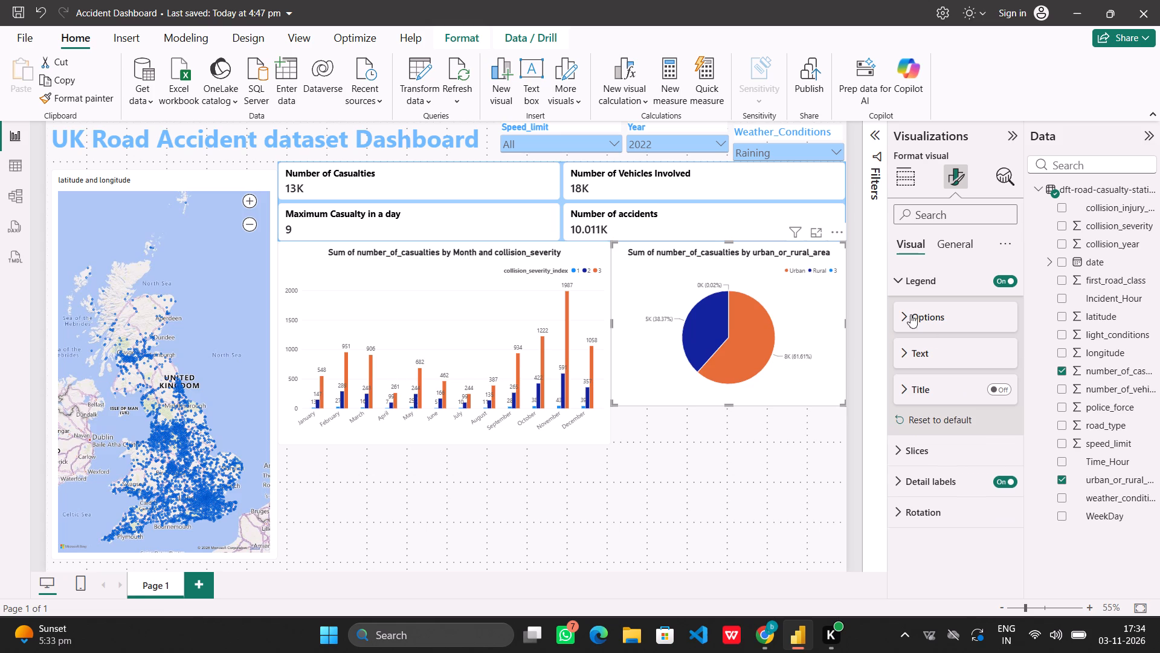
left_click(918, 357)
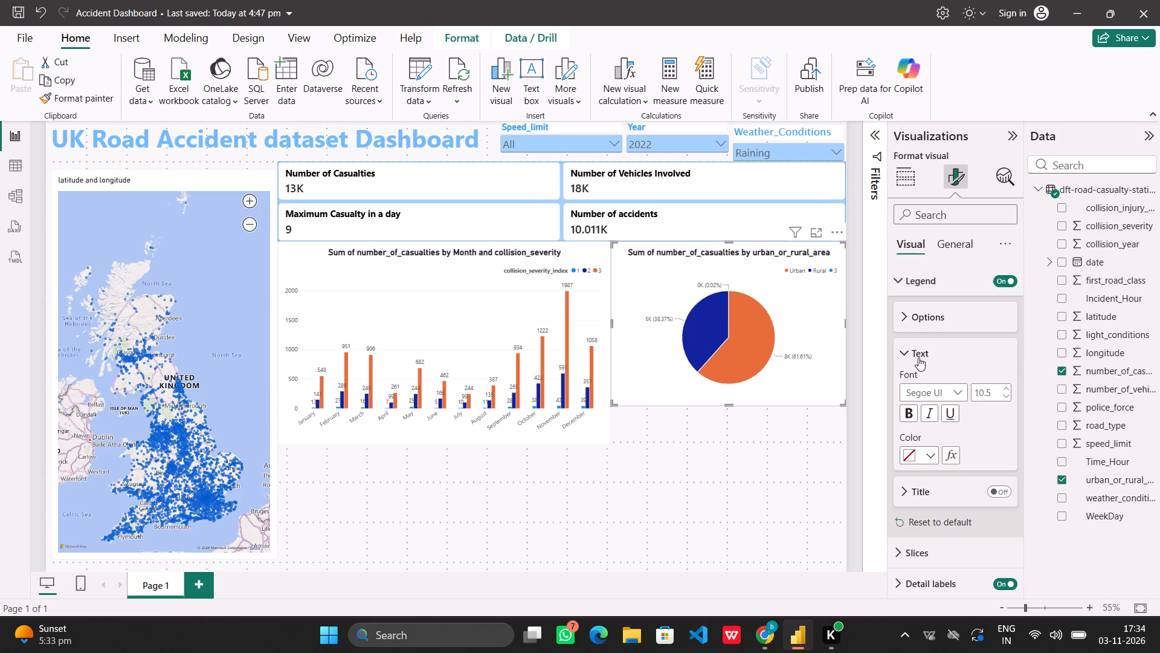
triple_click(1005, 386)
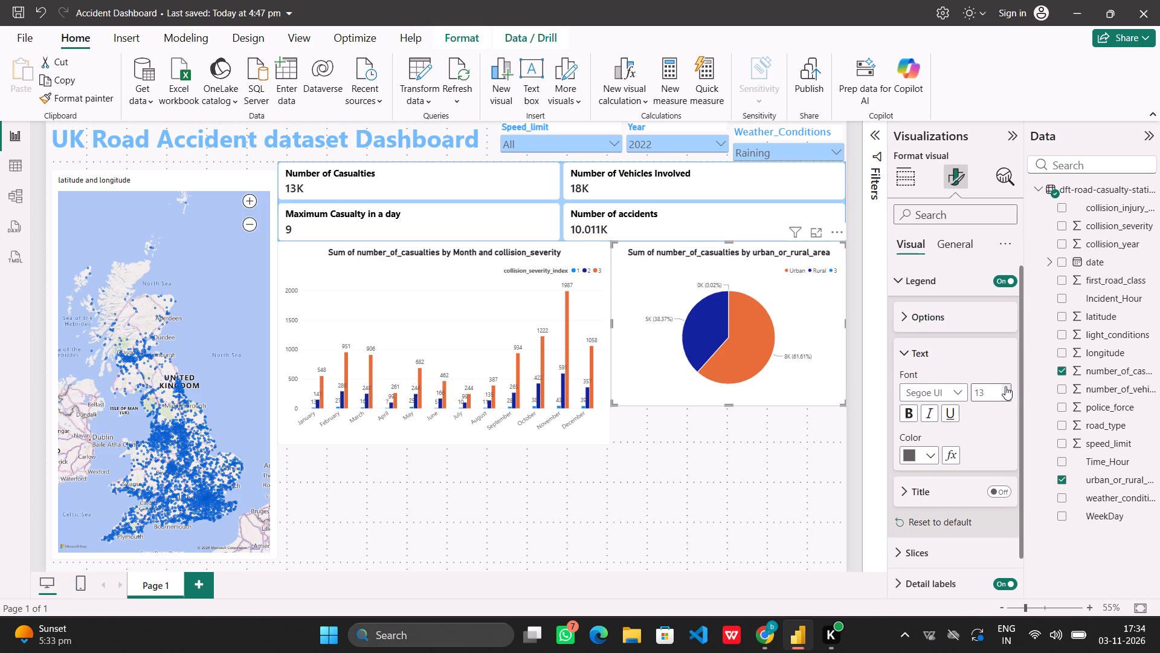
triple_click(1005, 386)
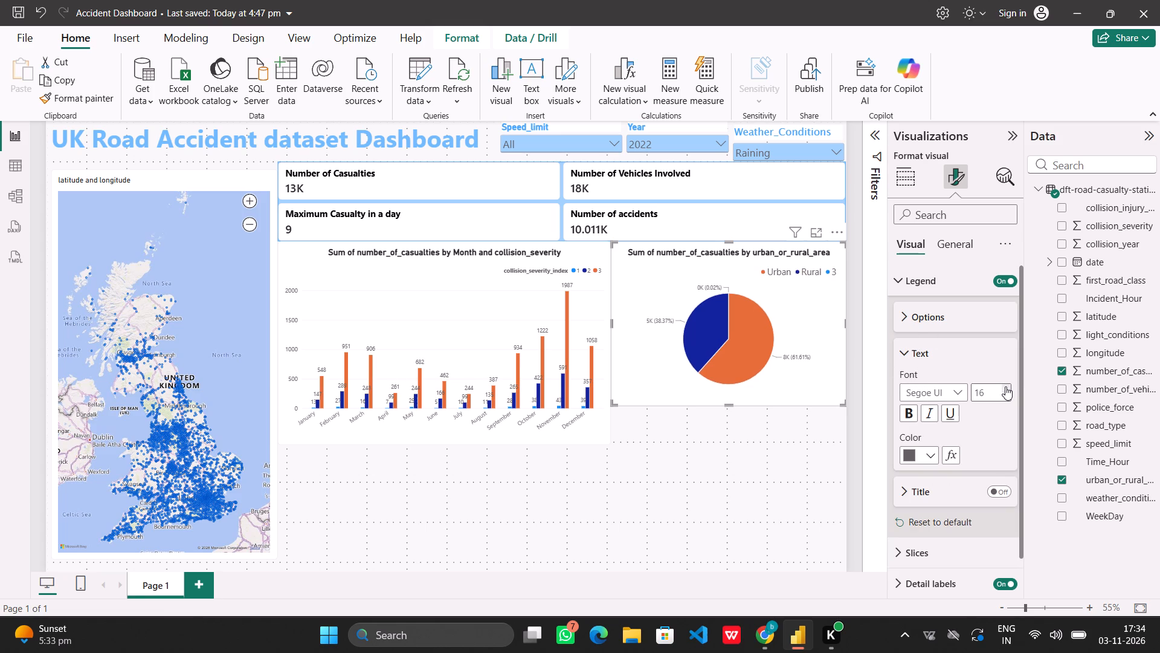
triple_click(1005, 397)
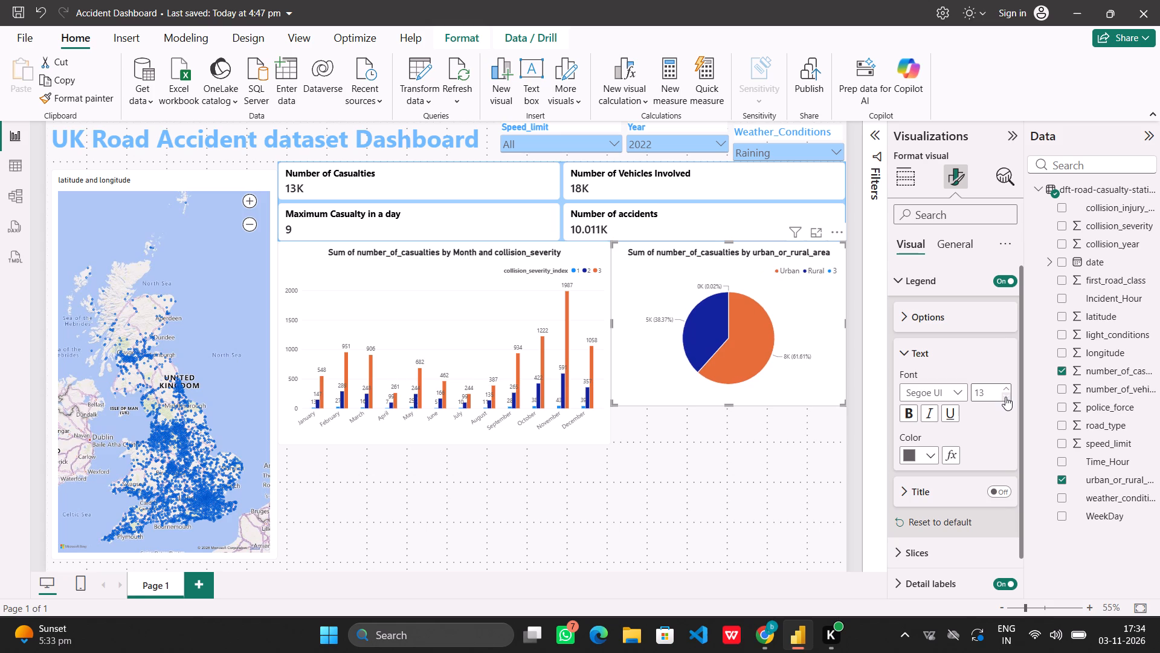
left_click(915, 412)
left_click(935, 457)
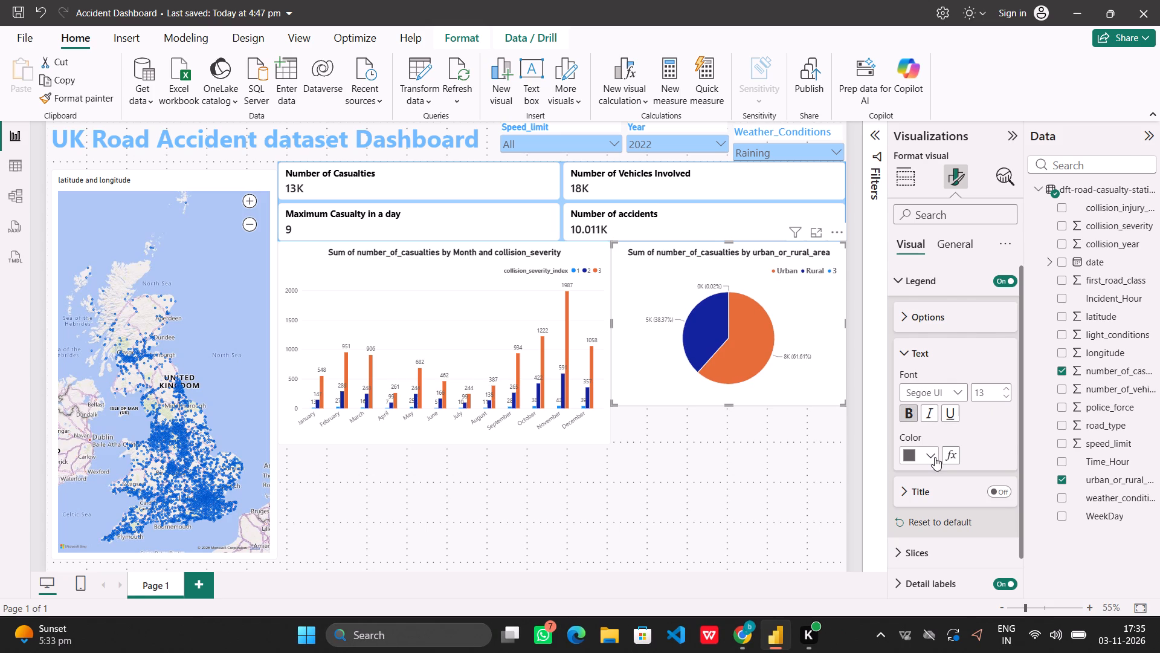
left_click(942, 304)
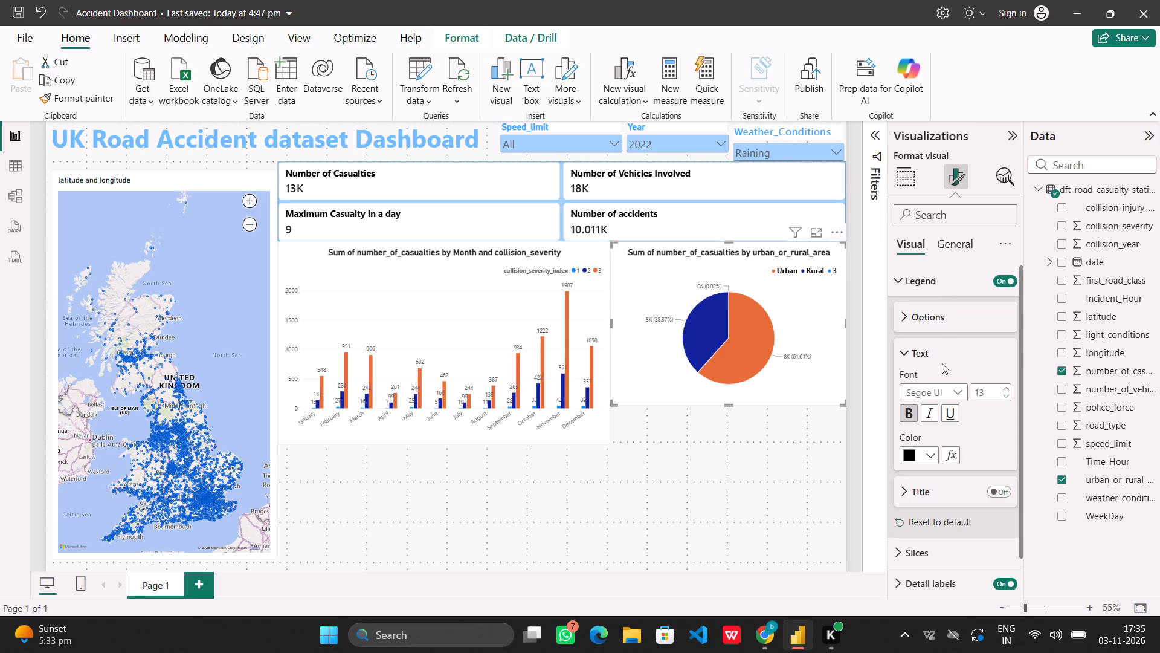
left_click(916, 353)
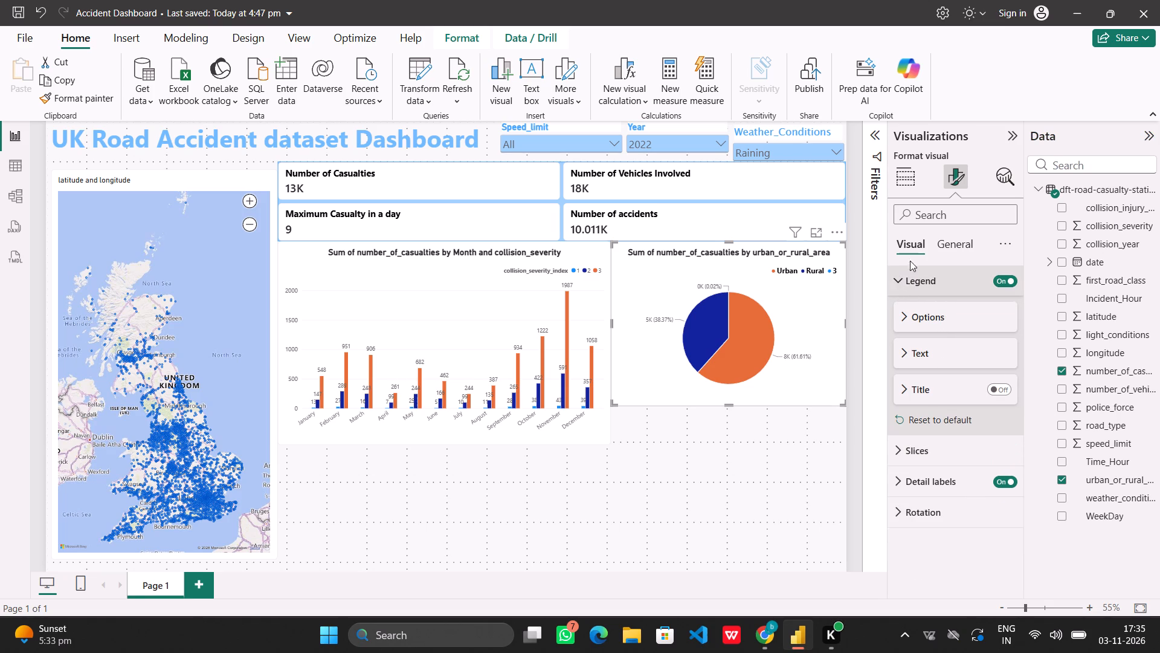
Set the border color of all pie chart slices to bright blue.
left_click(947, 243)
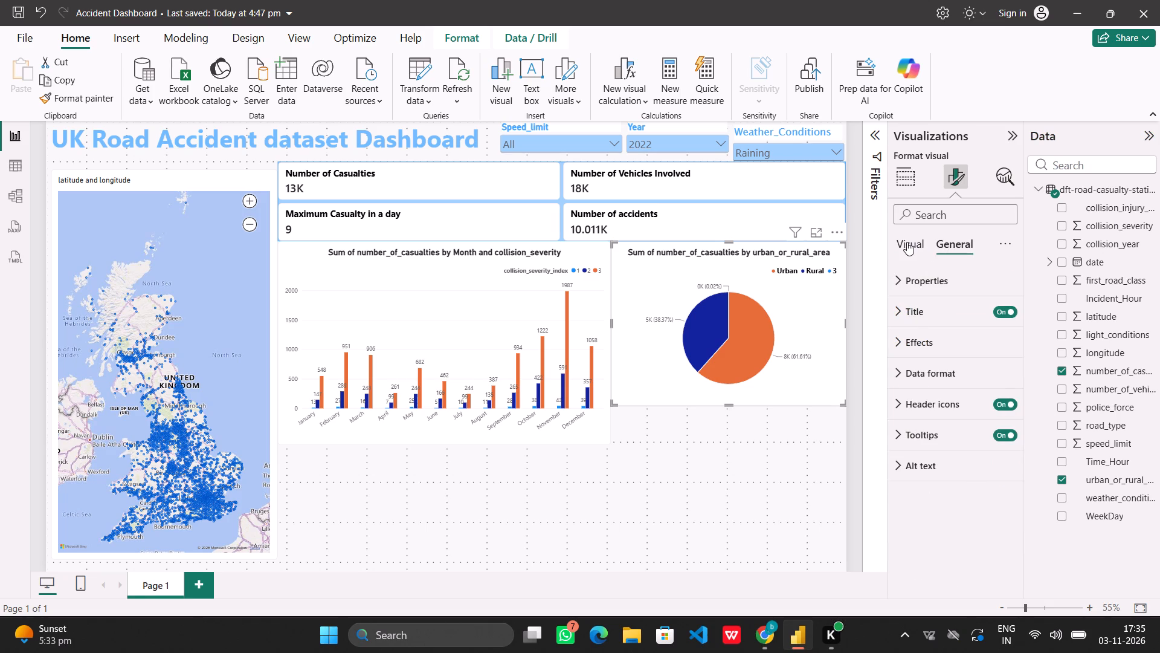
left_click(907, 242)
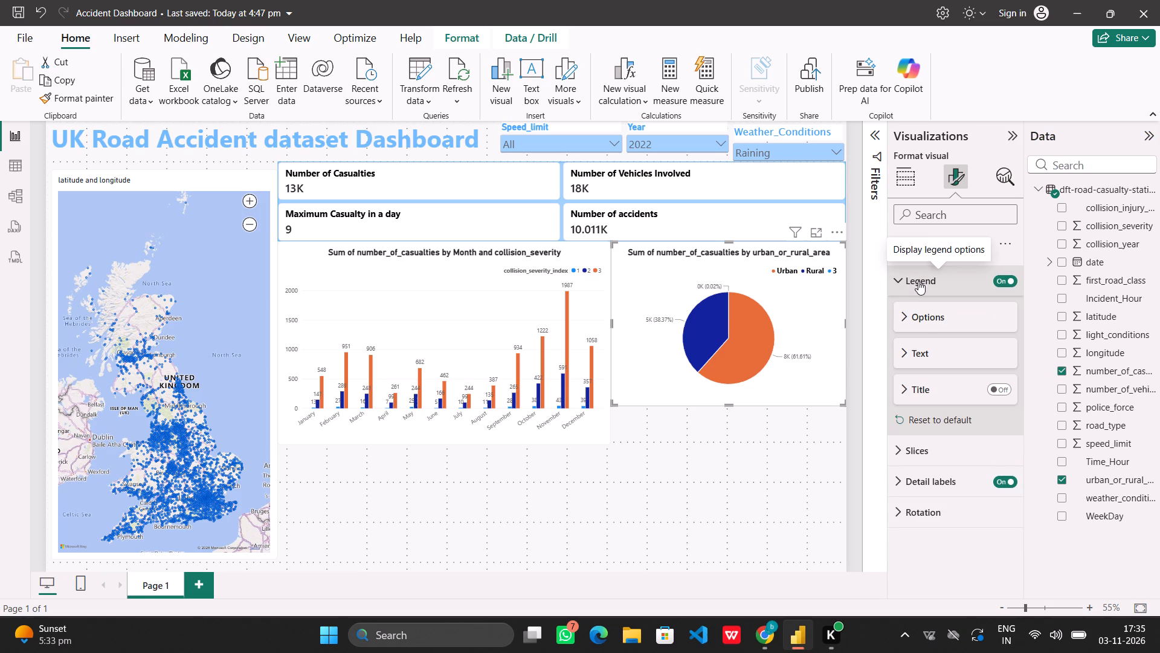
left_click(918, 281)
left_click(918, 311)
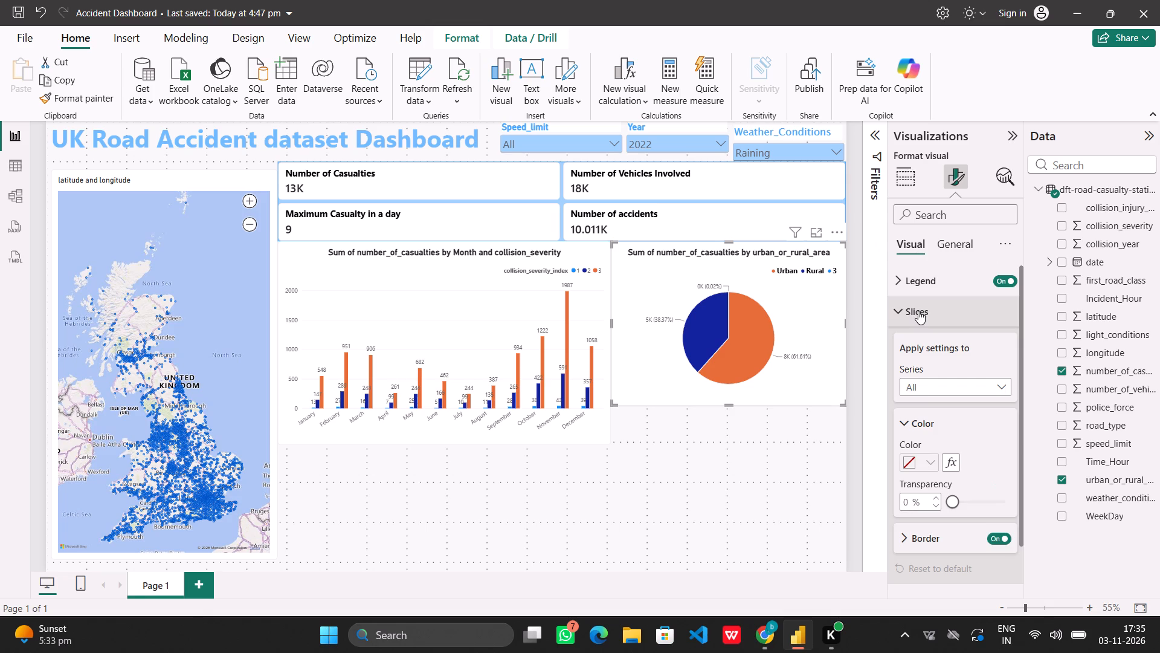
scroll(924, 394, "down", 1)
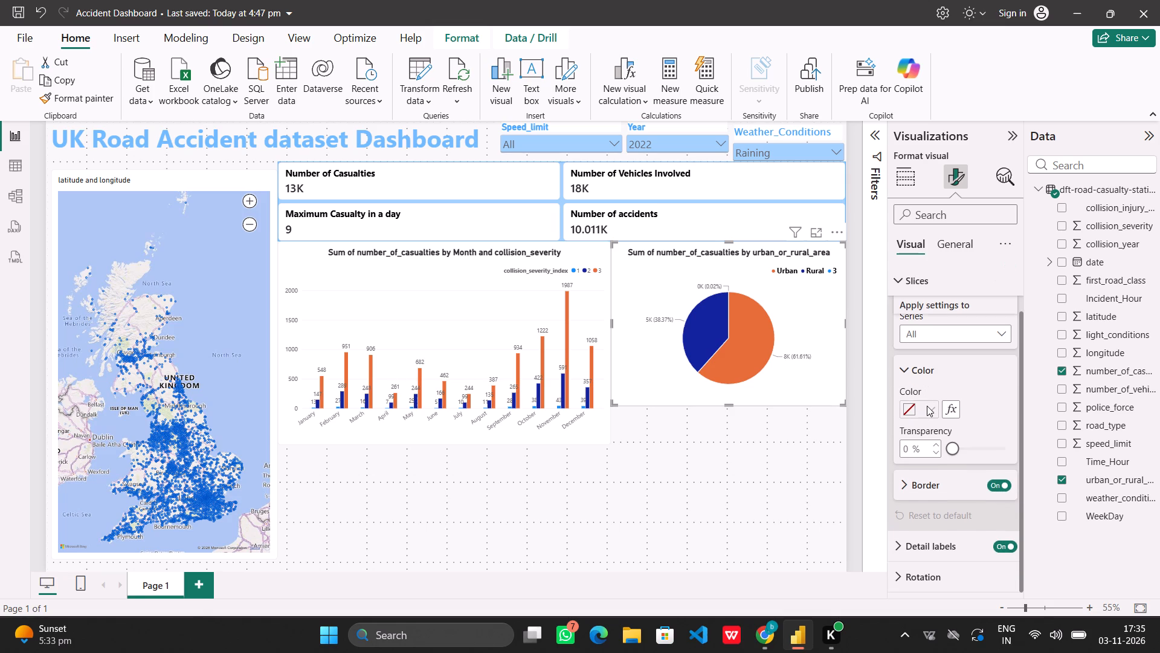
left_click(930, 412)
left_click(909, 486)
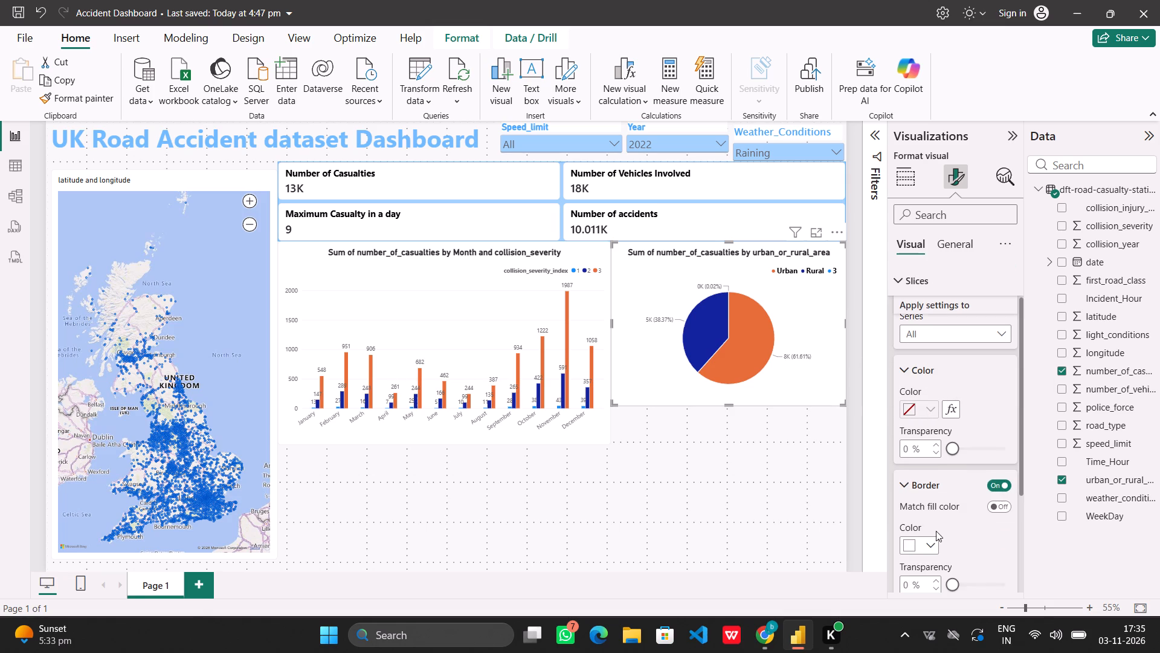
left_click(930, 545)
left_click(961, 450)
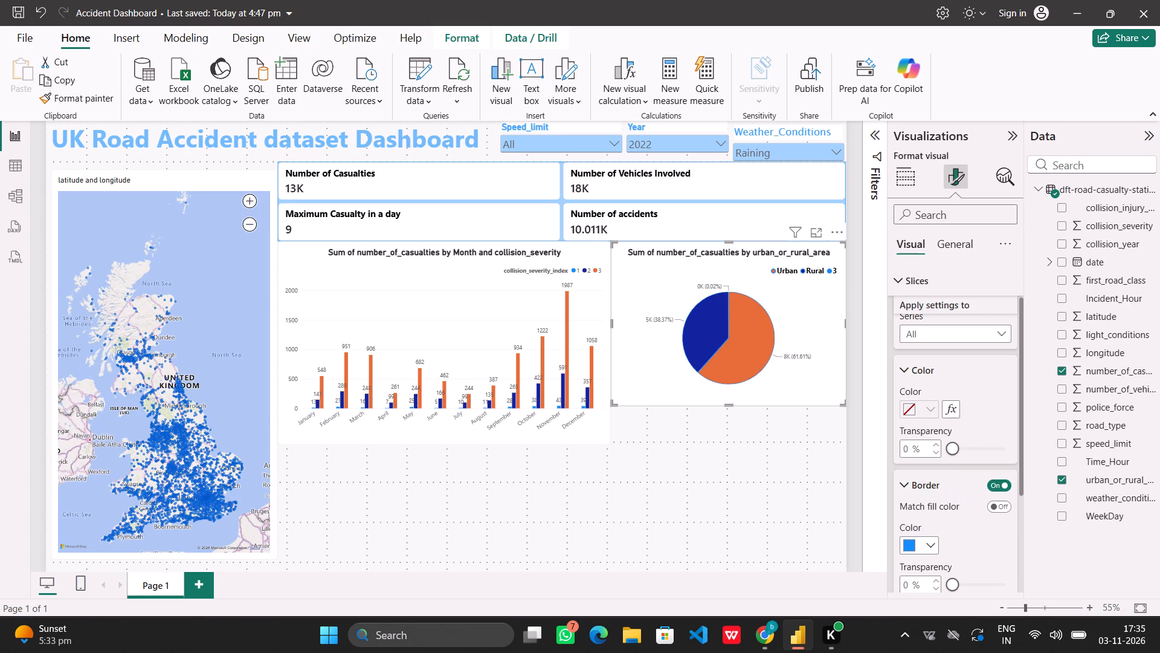
Change the border color of all pie chart slices to pink.
left_click(928, 546)
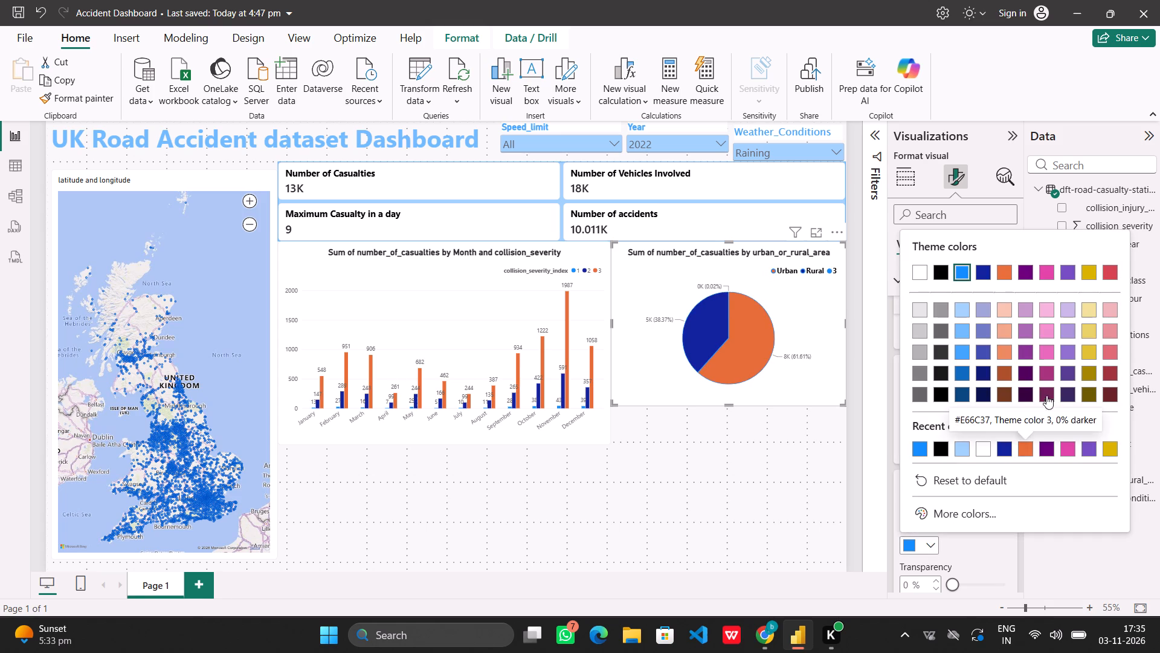
left_click(1046, 350)
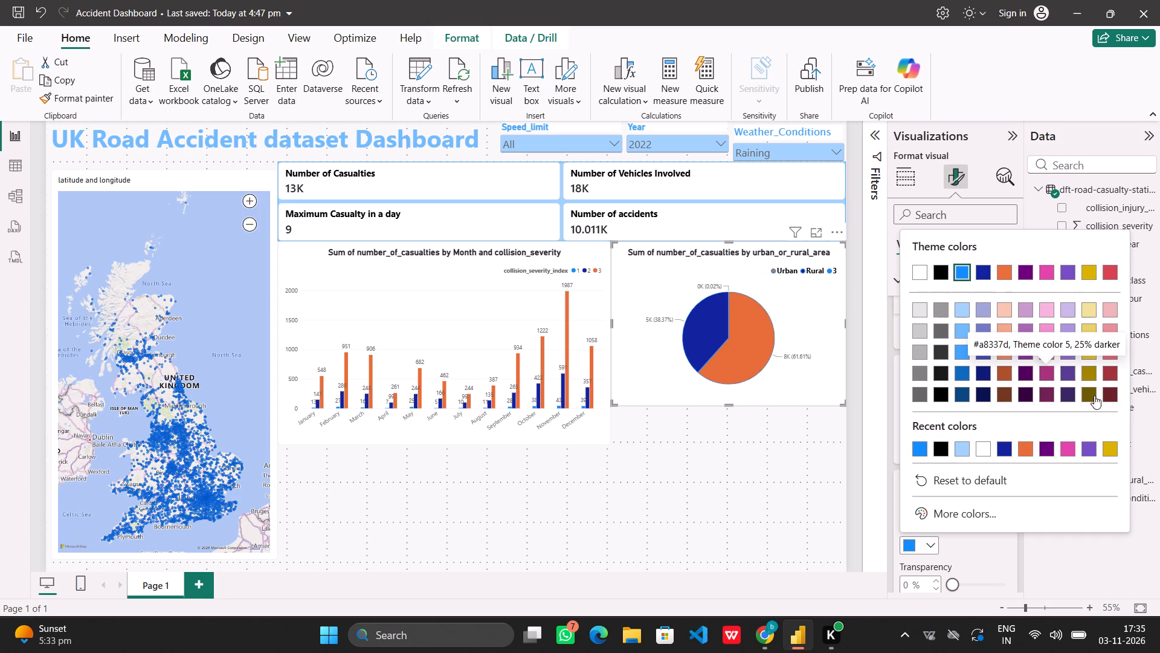
left_click(1049, 352)
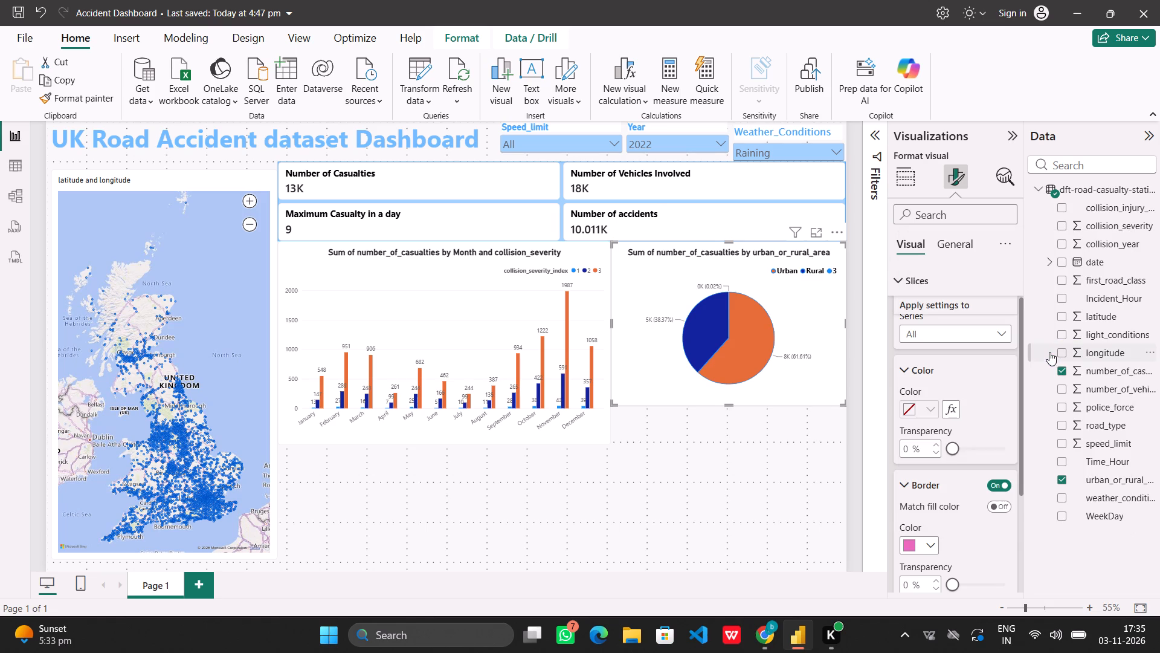
scroll(958, 492, "down", 2)
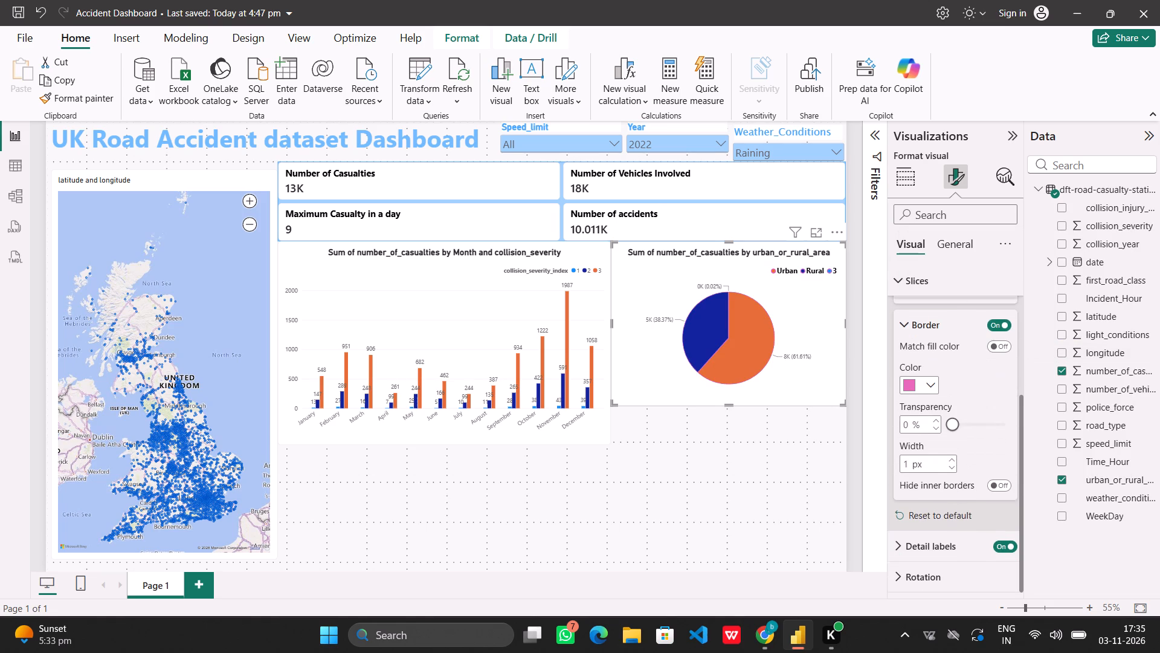
scroll(912, 439, "up", 1)
left_click(906, 338)
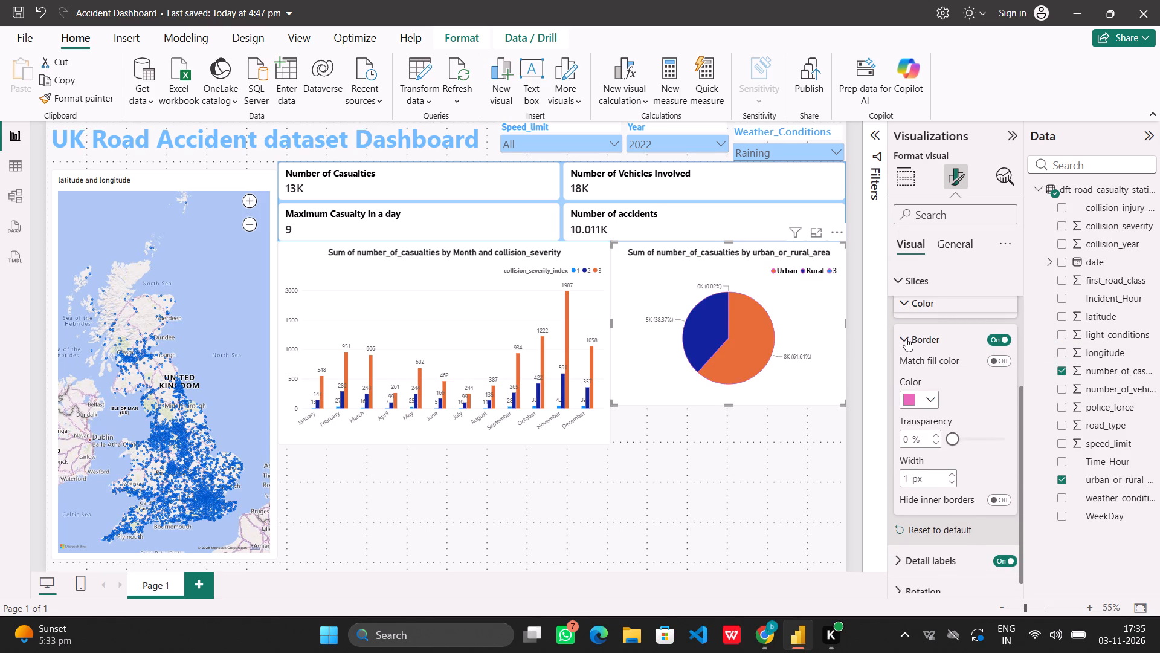
scroll(931, 427, "up", 3)
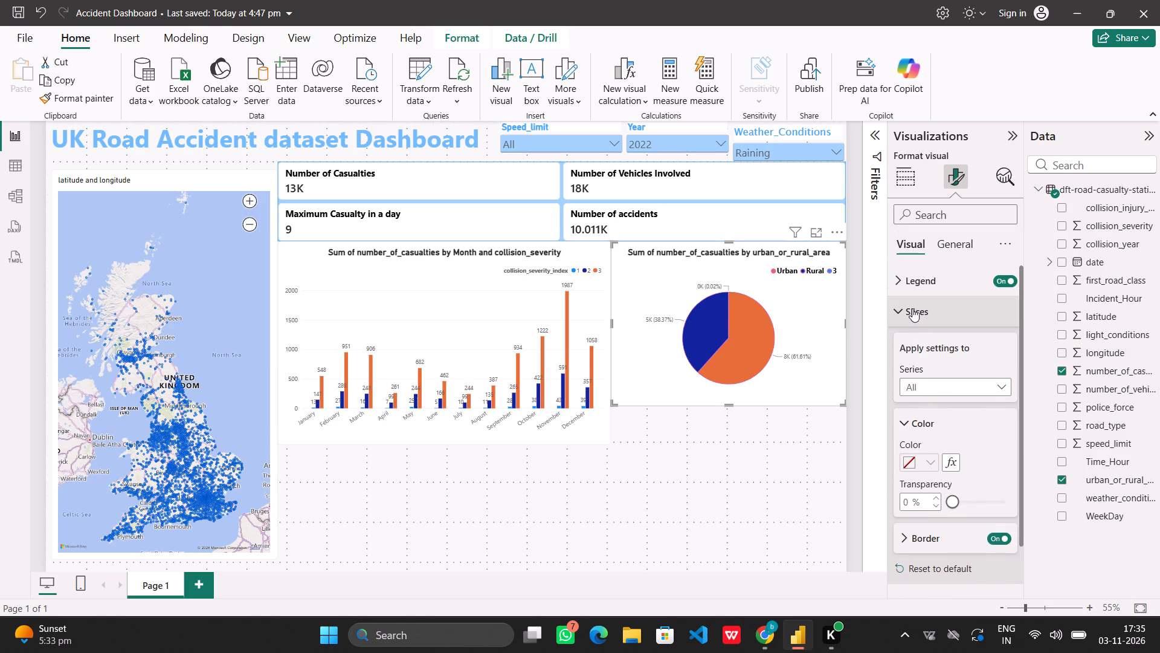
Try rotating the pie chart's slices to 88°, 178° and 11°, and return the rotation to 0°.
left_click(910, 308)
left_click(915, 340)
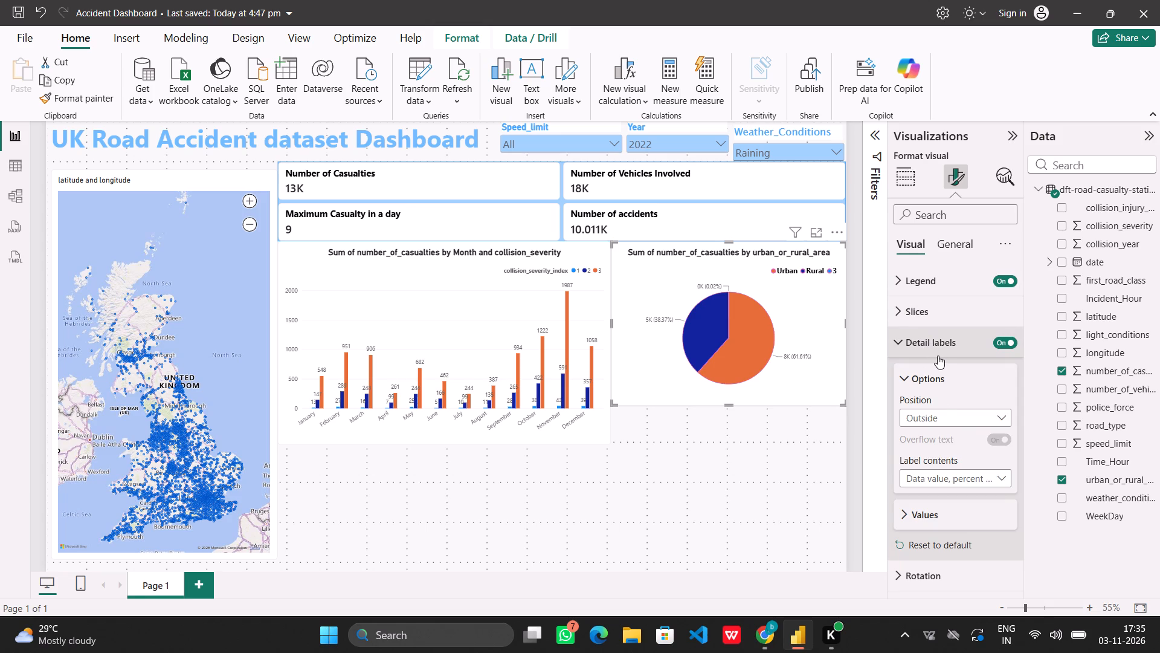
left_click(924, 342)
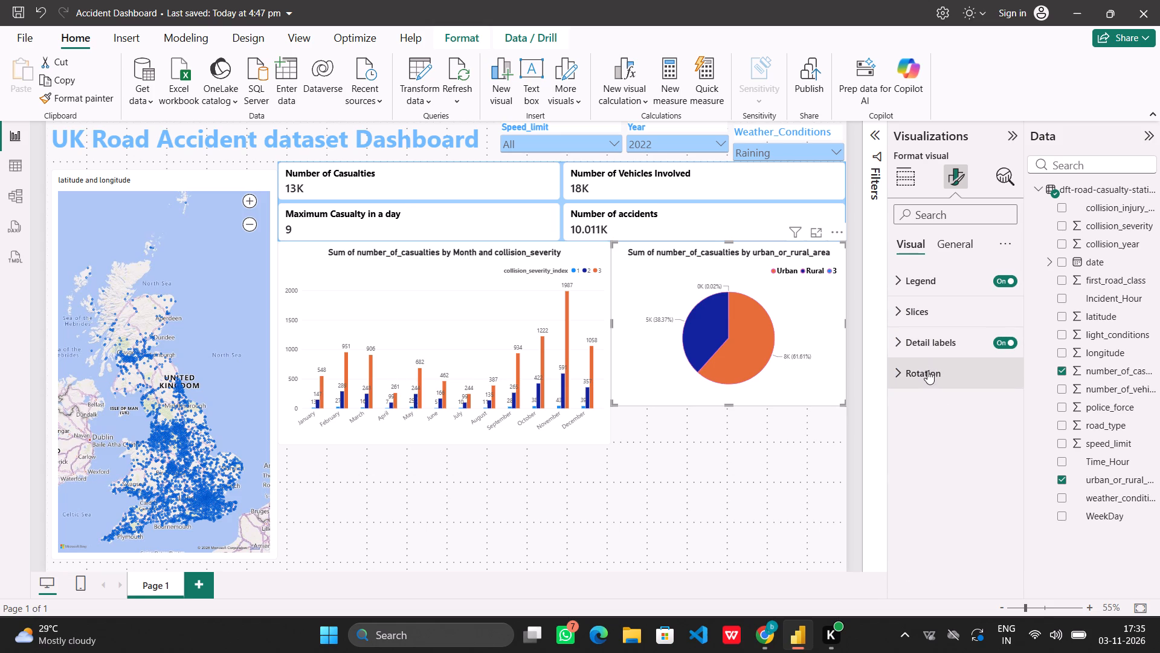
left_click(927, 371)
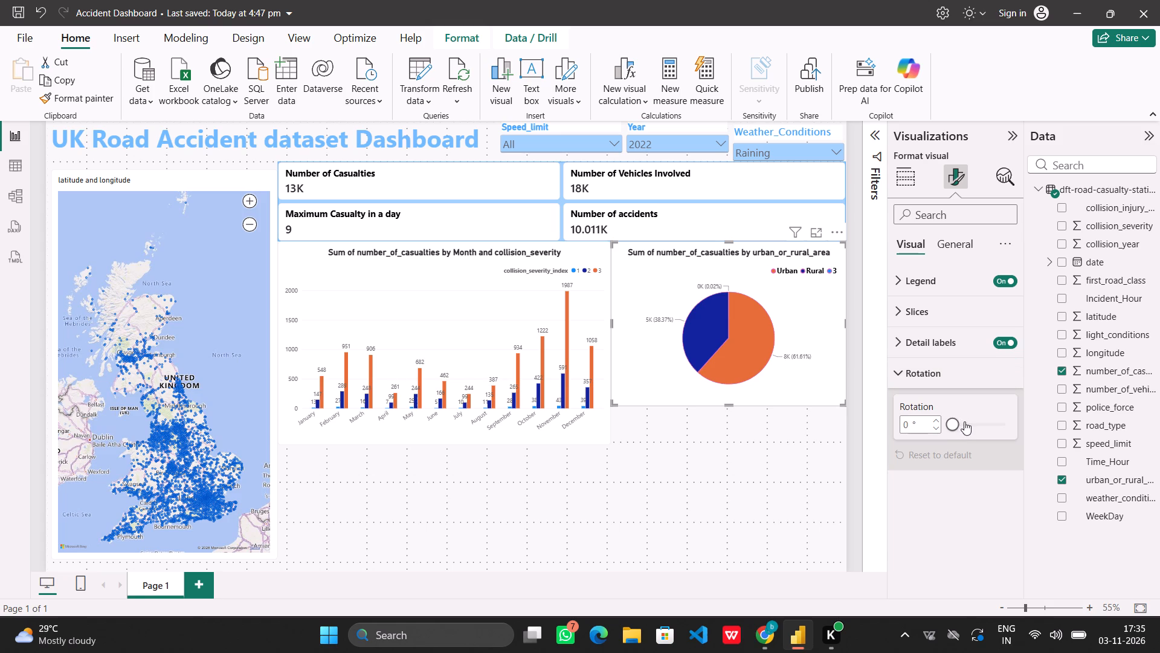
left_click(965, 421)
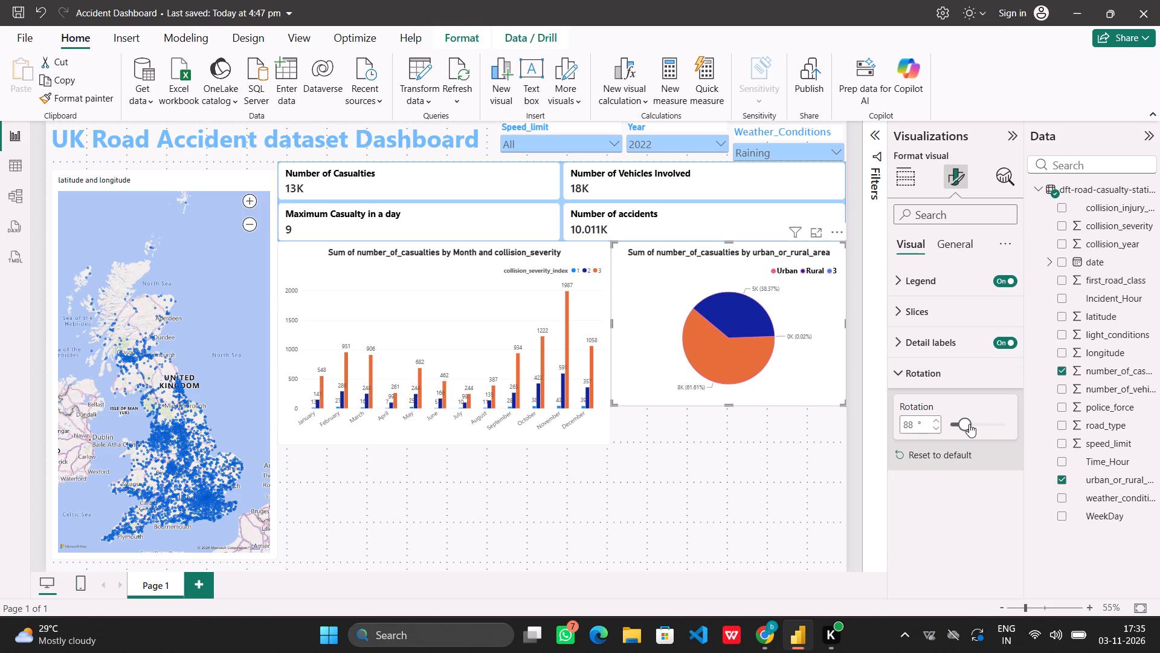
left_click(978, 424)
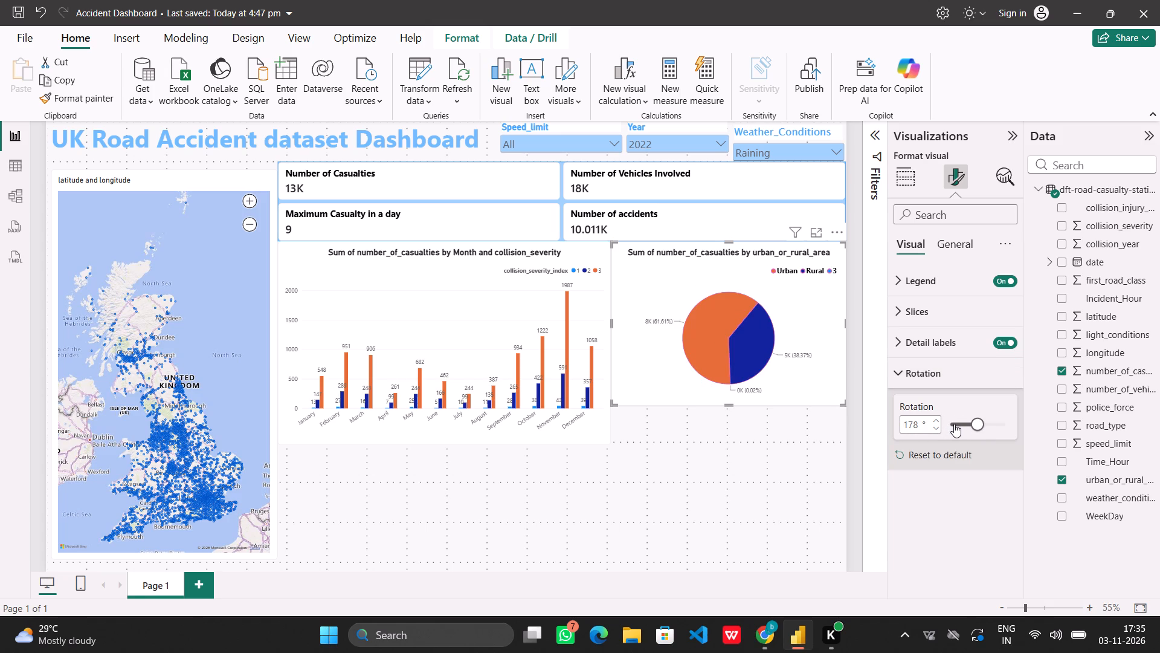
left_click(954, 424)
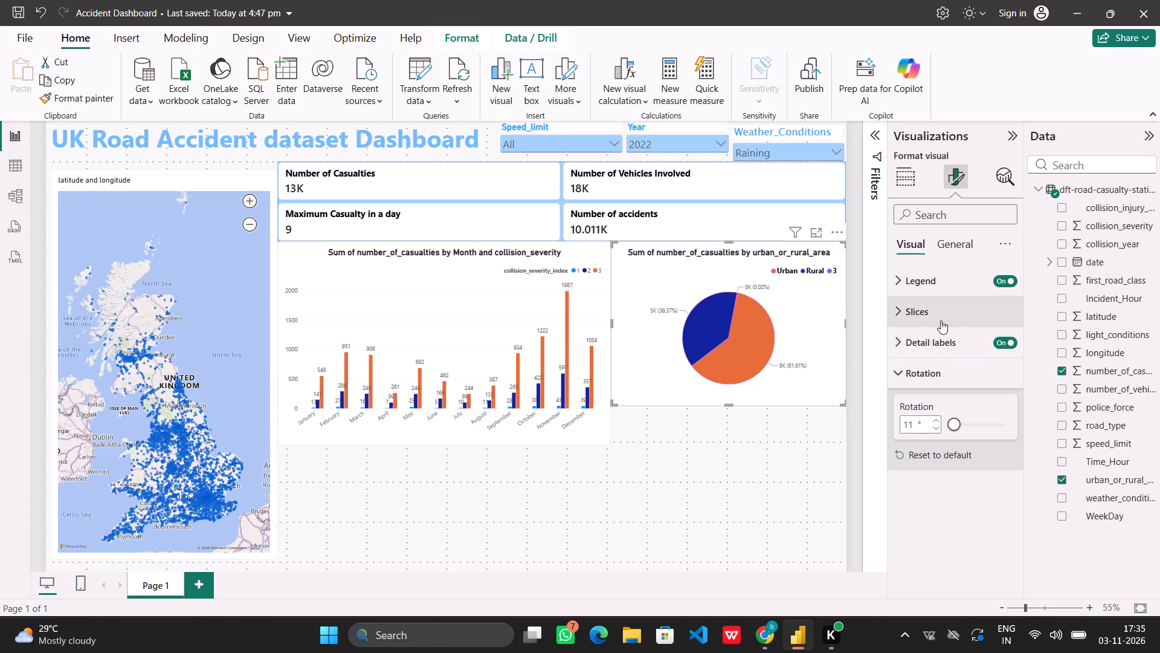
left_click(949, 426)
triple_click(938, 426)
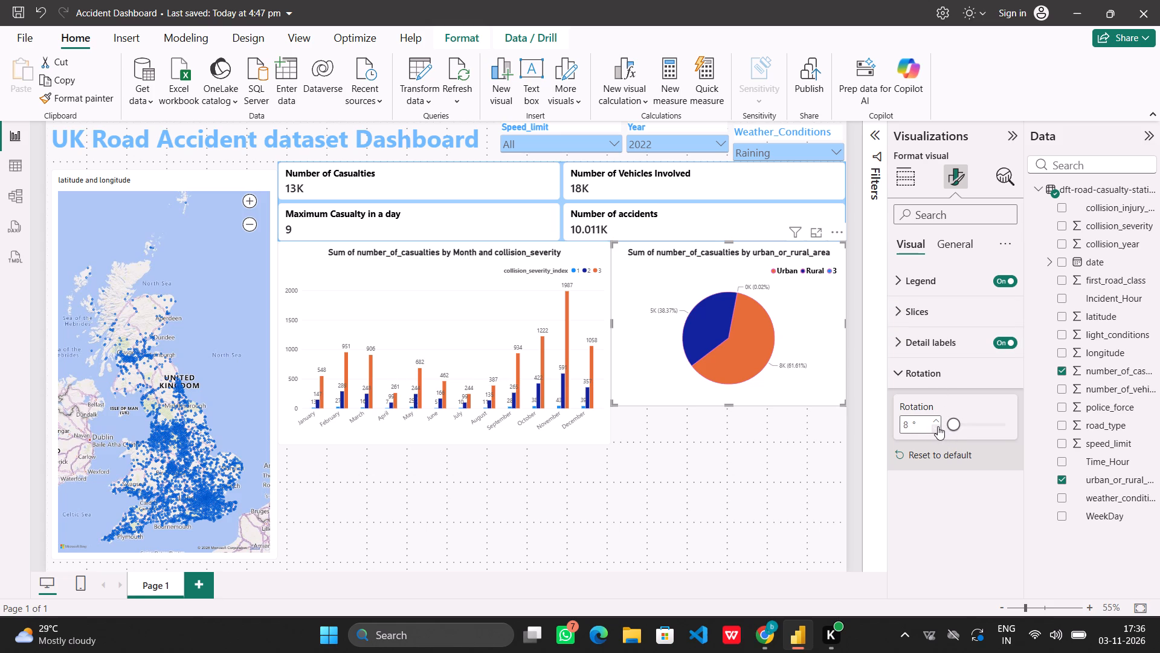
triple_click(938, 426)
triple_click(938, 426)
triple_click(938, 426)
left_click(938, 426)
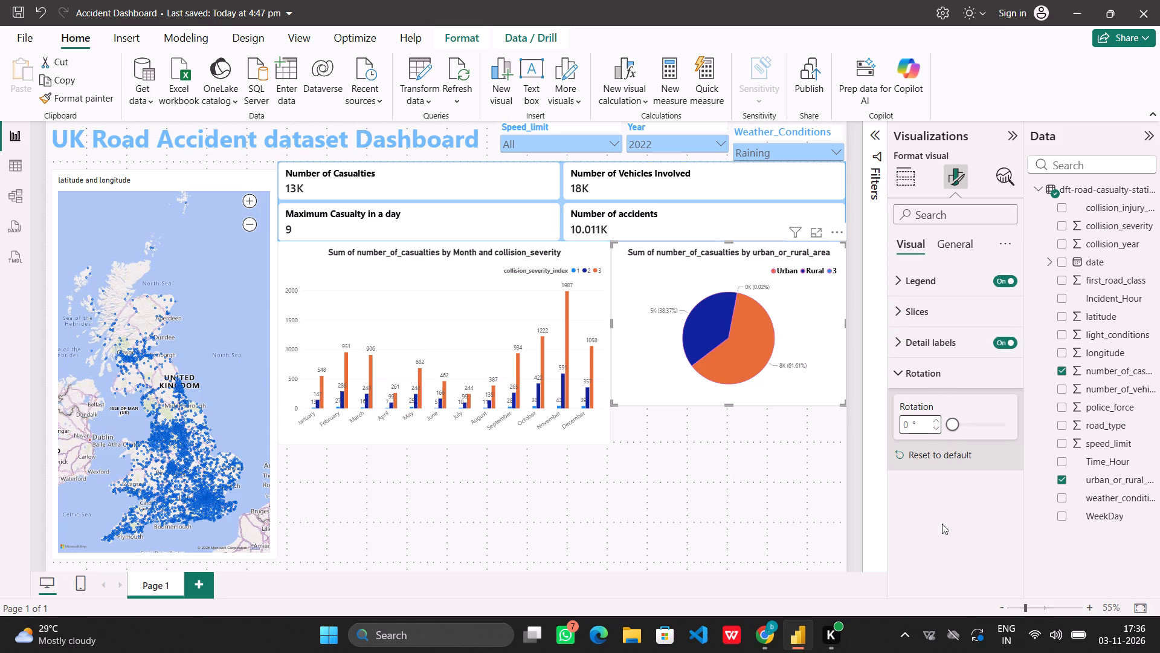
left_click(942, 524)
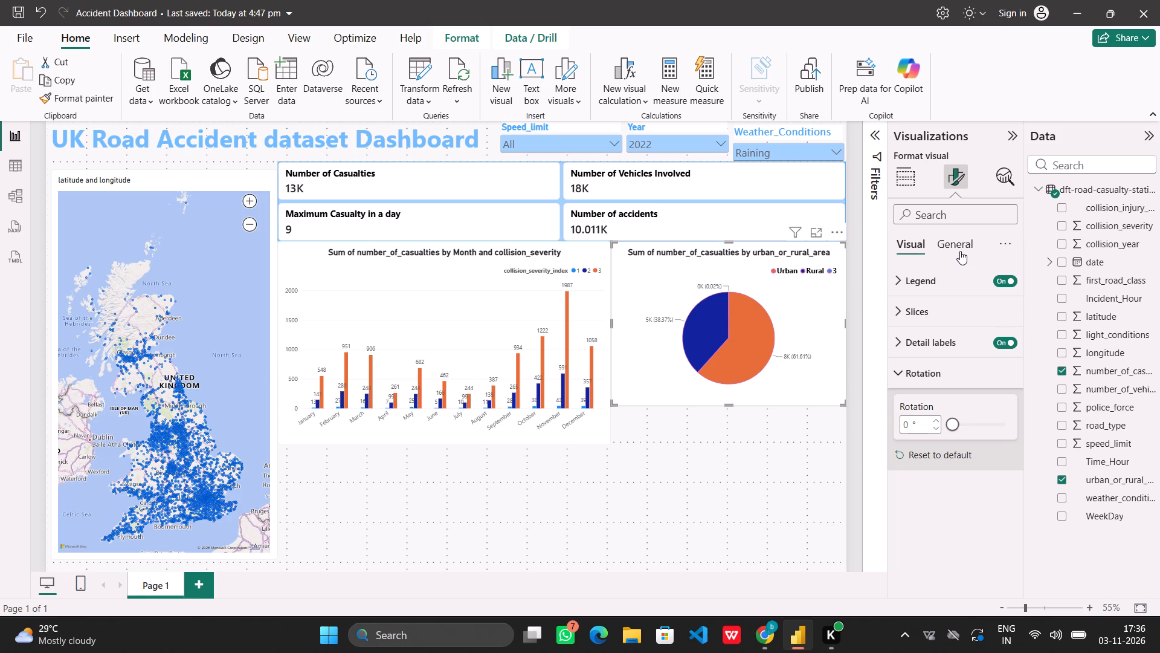
Change the pie chart's title to "Number_of_casualties by urban_or_rural_area".
left_click(960, 251)
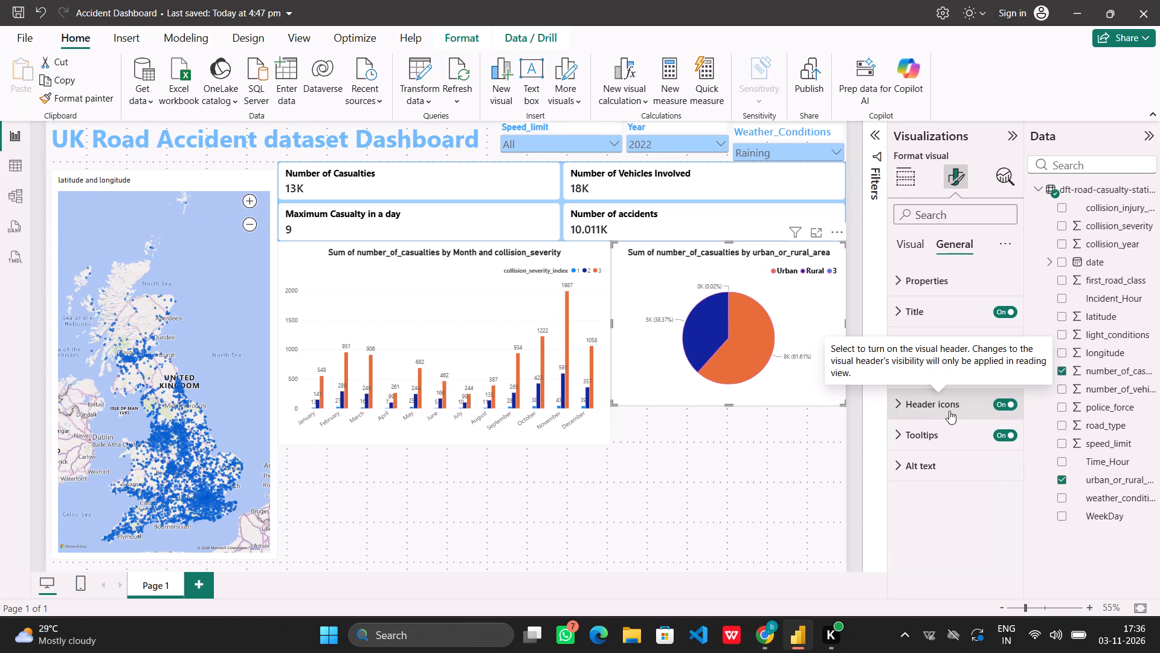
left_click(944, 317)
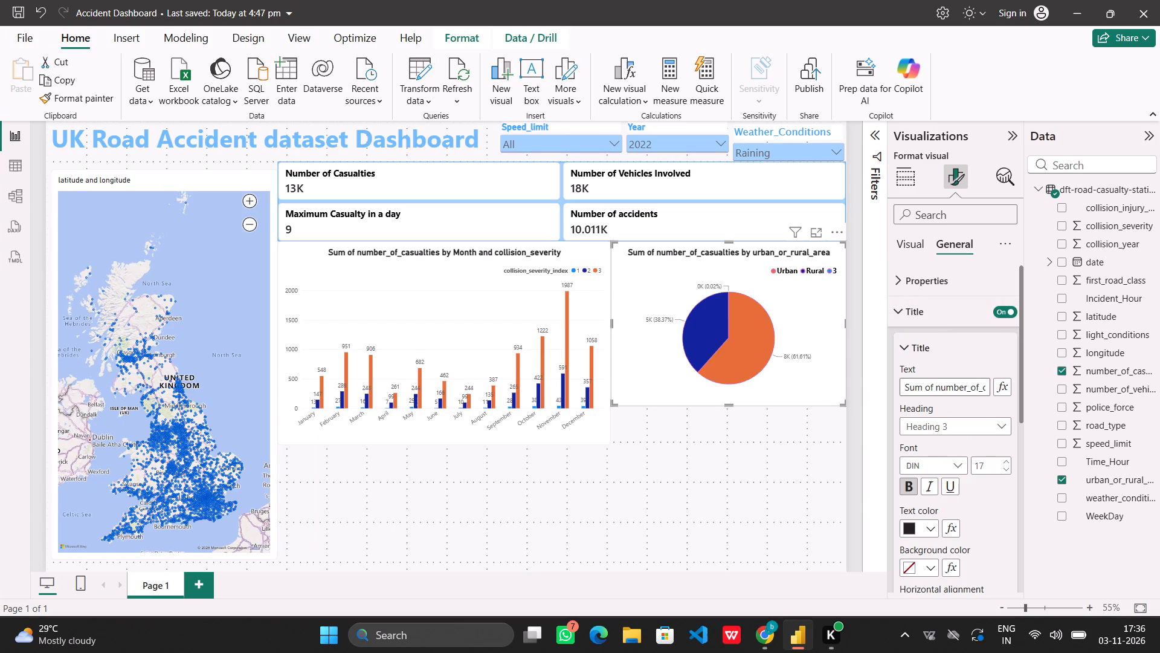
left_click(935, 386)
key("BackSpace")
key("BackSpace")
key("BackSpace")
key("BackSpace")
key("BackSpace")
key("BackSpace")
key("BackSpace")
key("BackSpace")
key("BackSpace")
key("BackSpace")
key("BackSpace")
key("BackSpace")
key("BackSpace")
key("BackSpace")
key("BackSpace")
key("BackSpace")
key("BackSpace")
key("BackSpace")
key("BackSpace")
key("BackSpace")
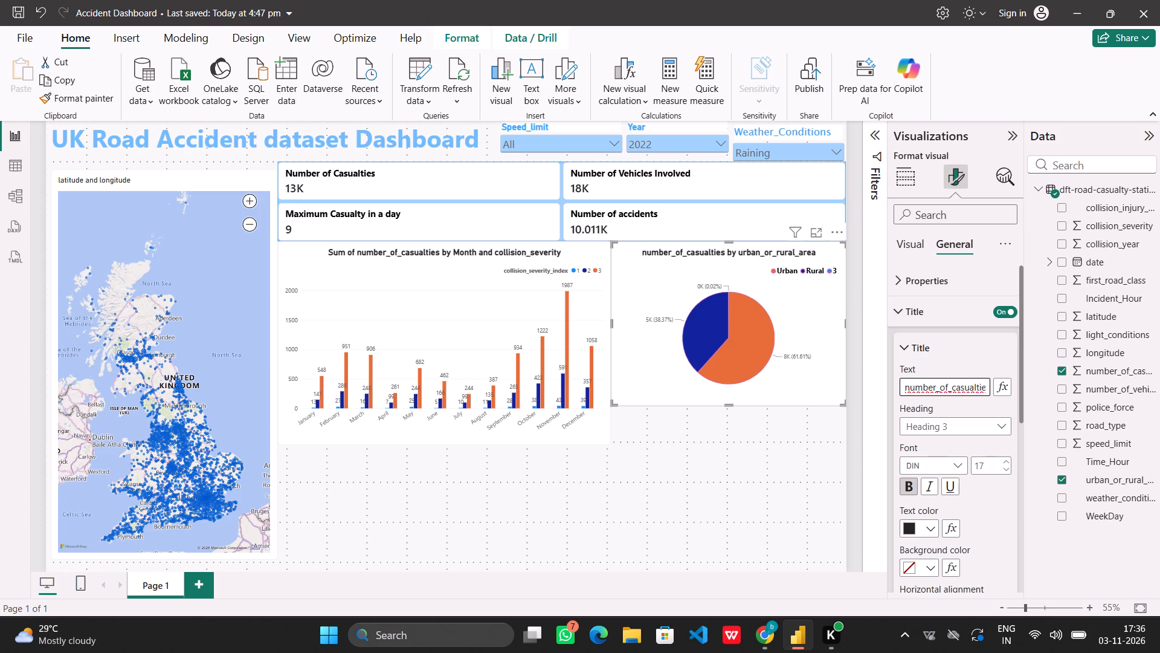
key("Right")
key("BackSpace")
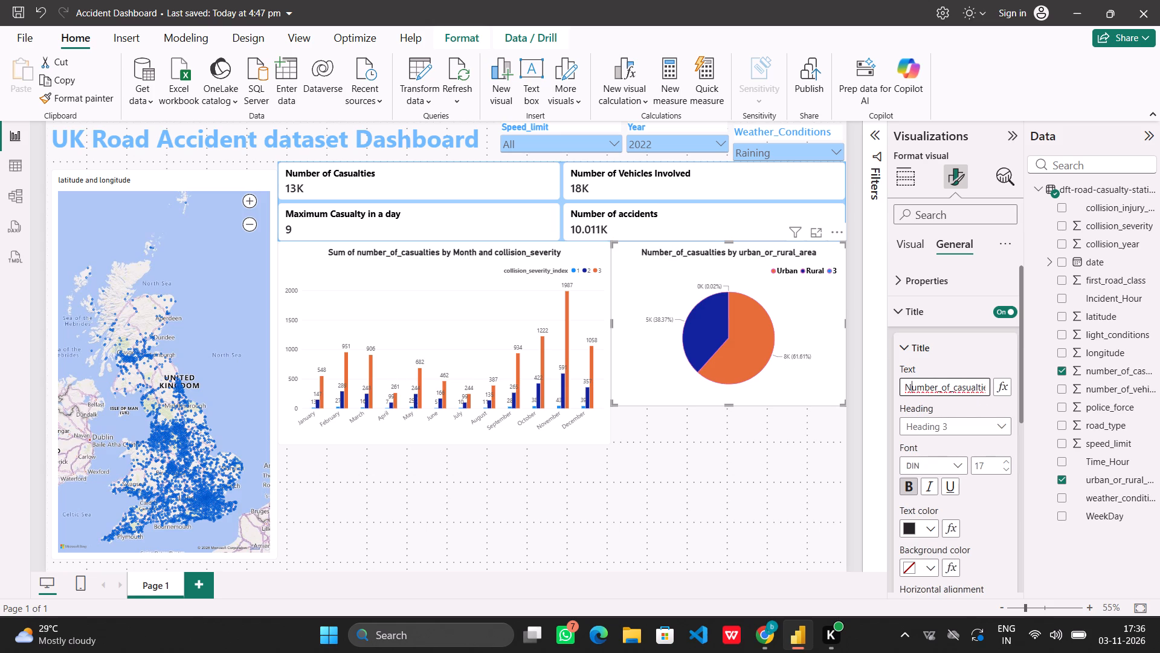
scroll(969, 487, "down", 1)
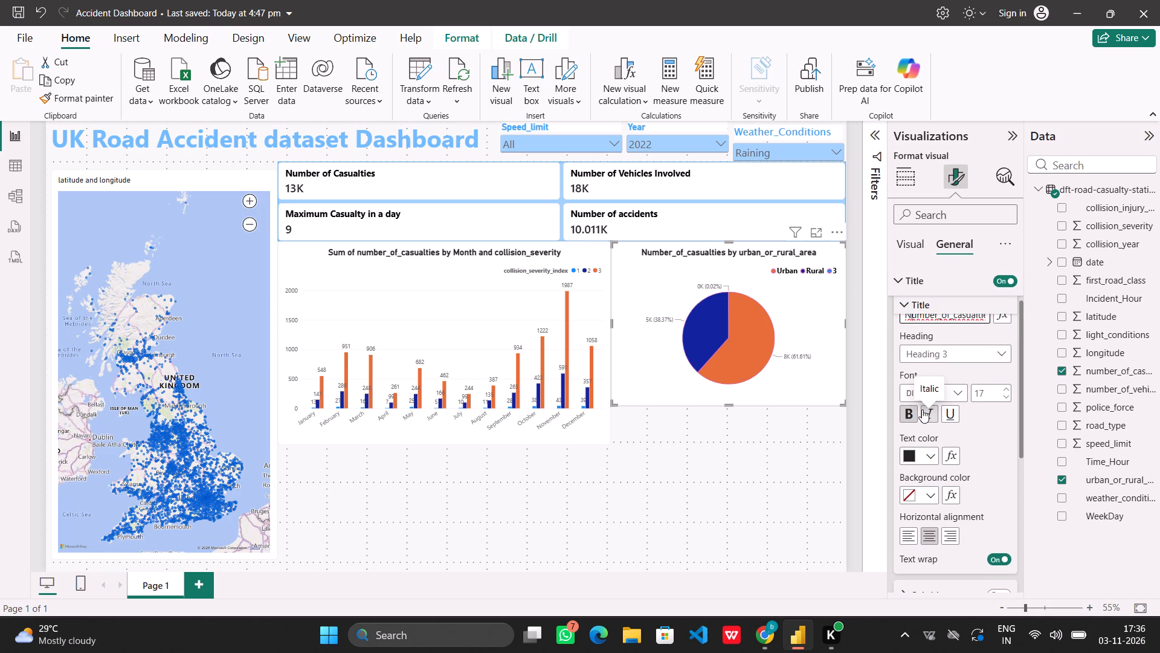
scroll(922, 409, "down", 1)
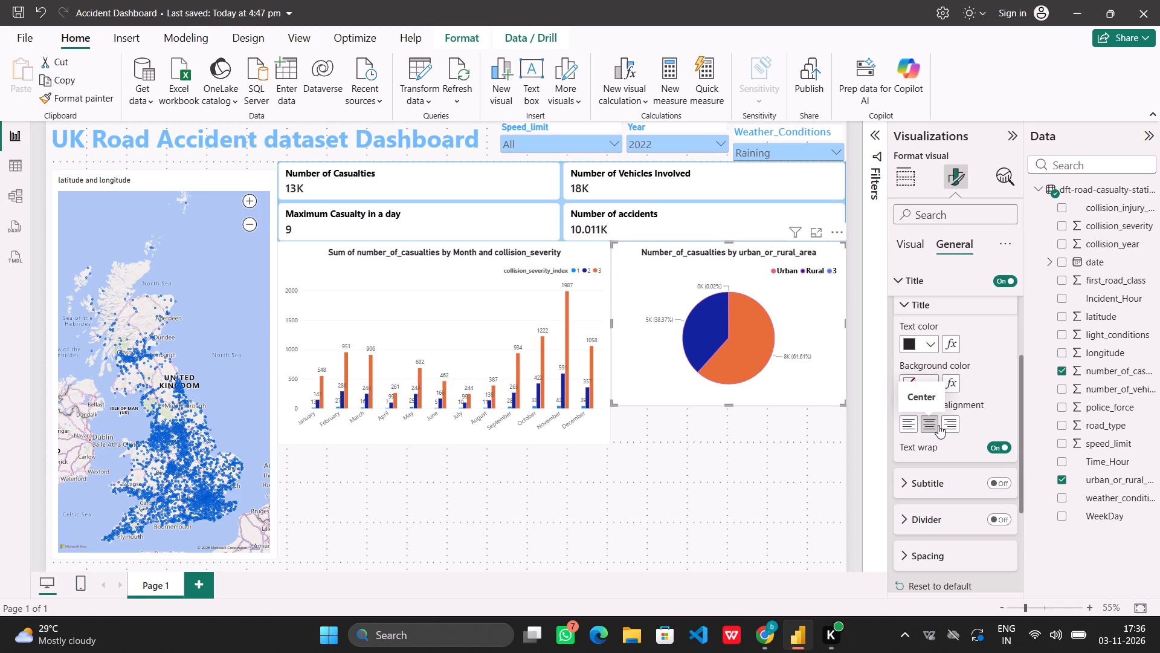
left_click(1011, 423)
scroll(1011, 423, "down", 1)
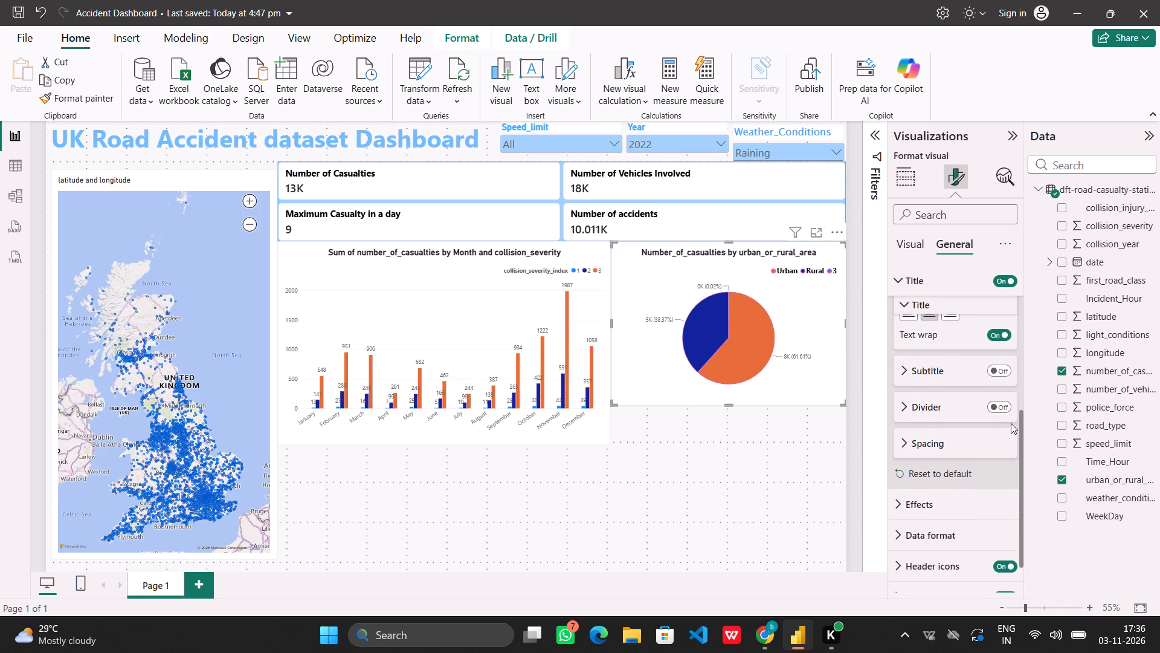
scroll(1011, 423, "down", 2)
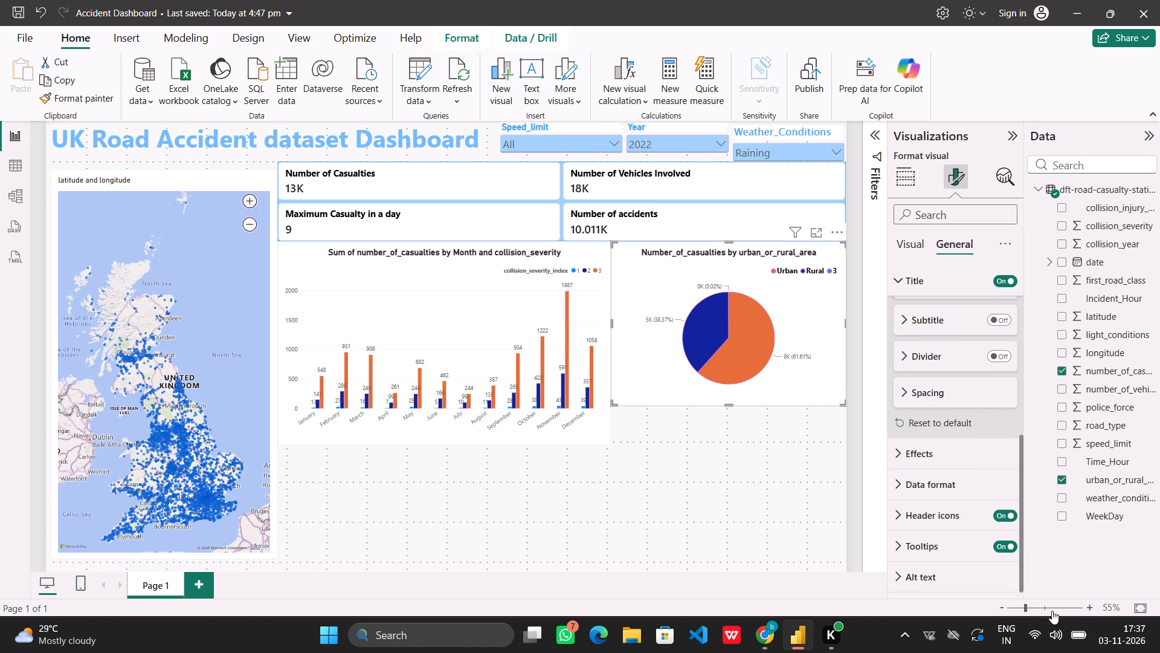
Turn off the Windows Night light in quick settings and return to the report.
left_click(1051, 632)
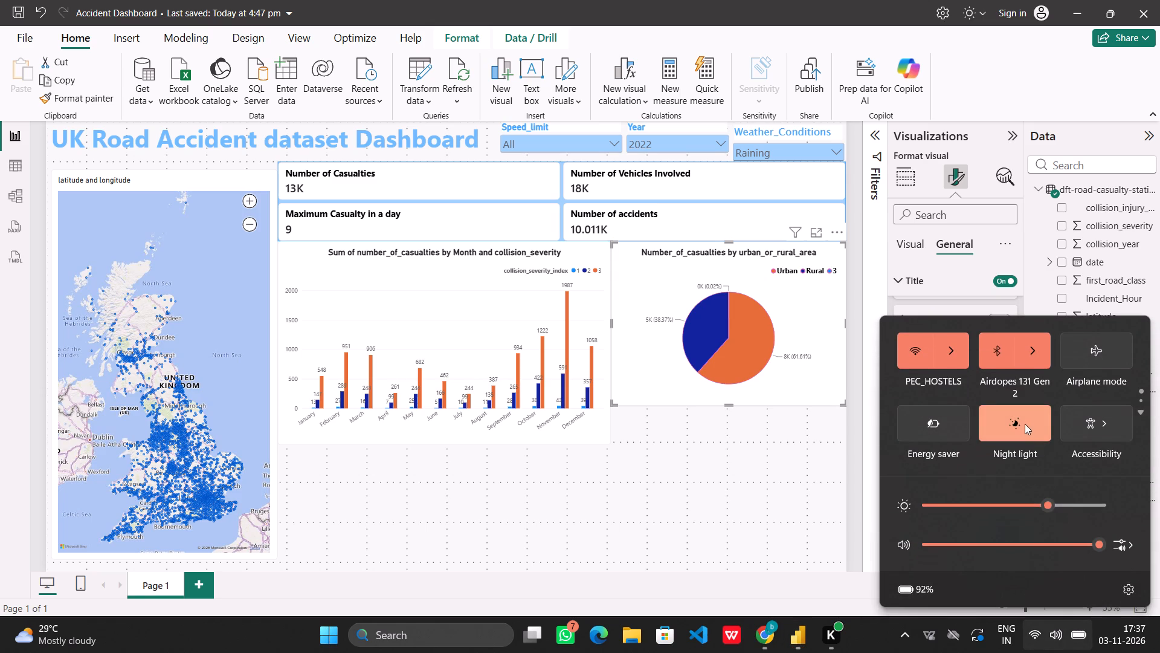
left_click(1024, 421)
left_click(1046, 631)
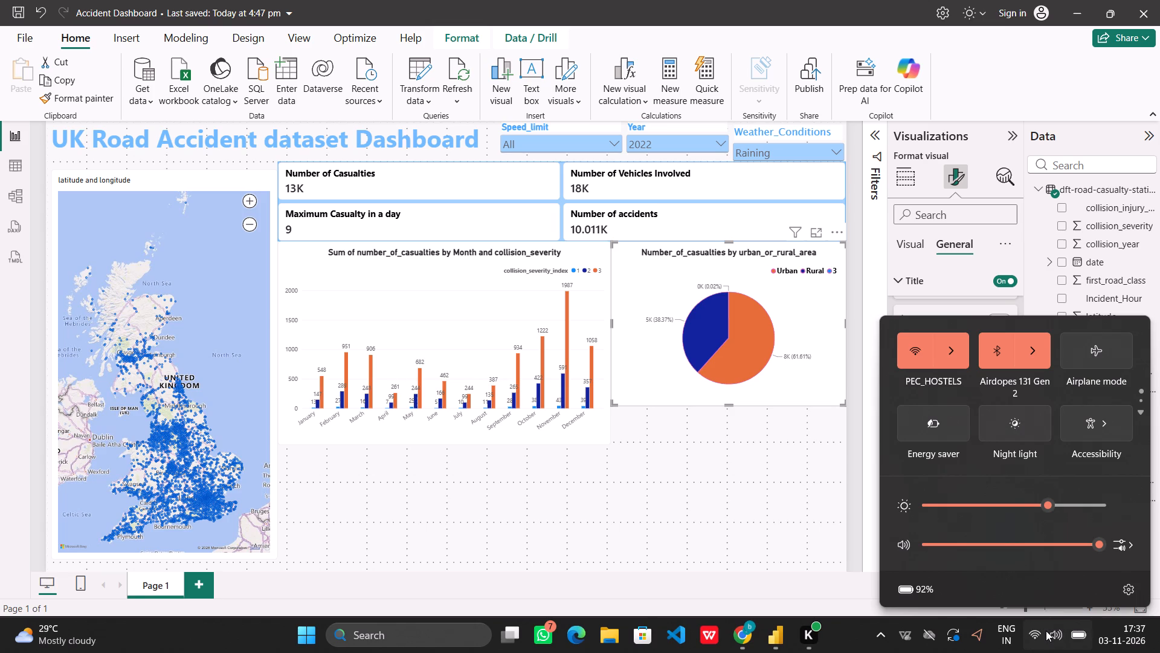
left_click(1052, 650)
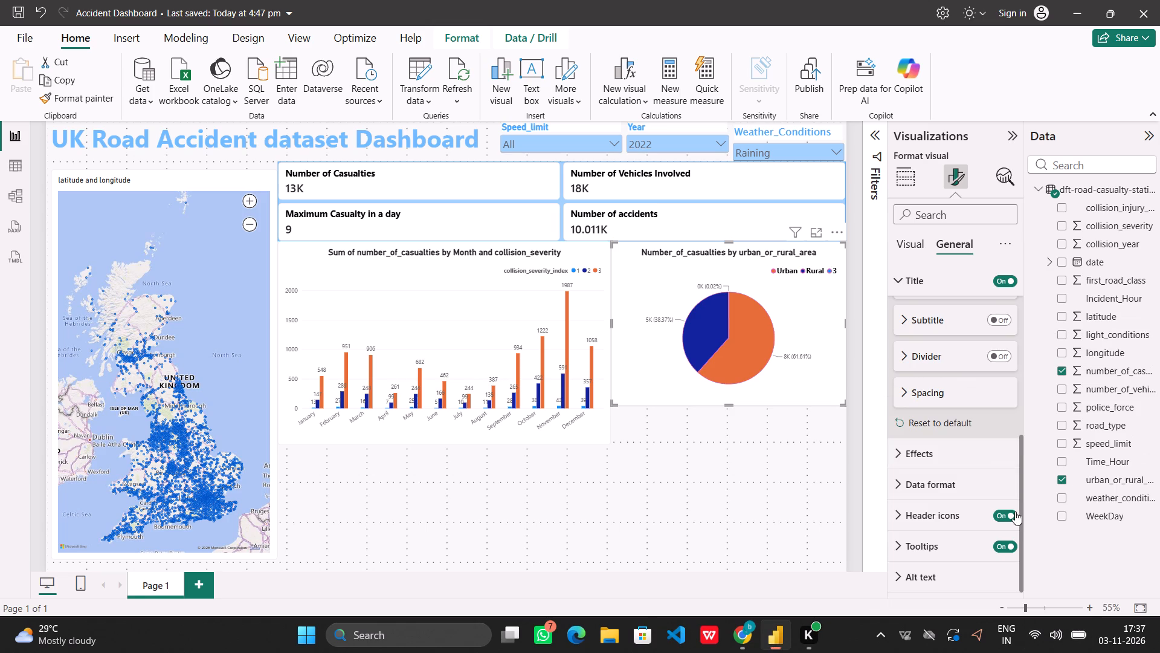
Examine the pie chart's general formatting options, covering its title, data format, header icons and tooltips.
scroll(957, 378, "up", 4)
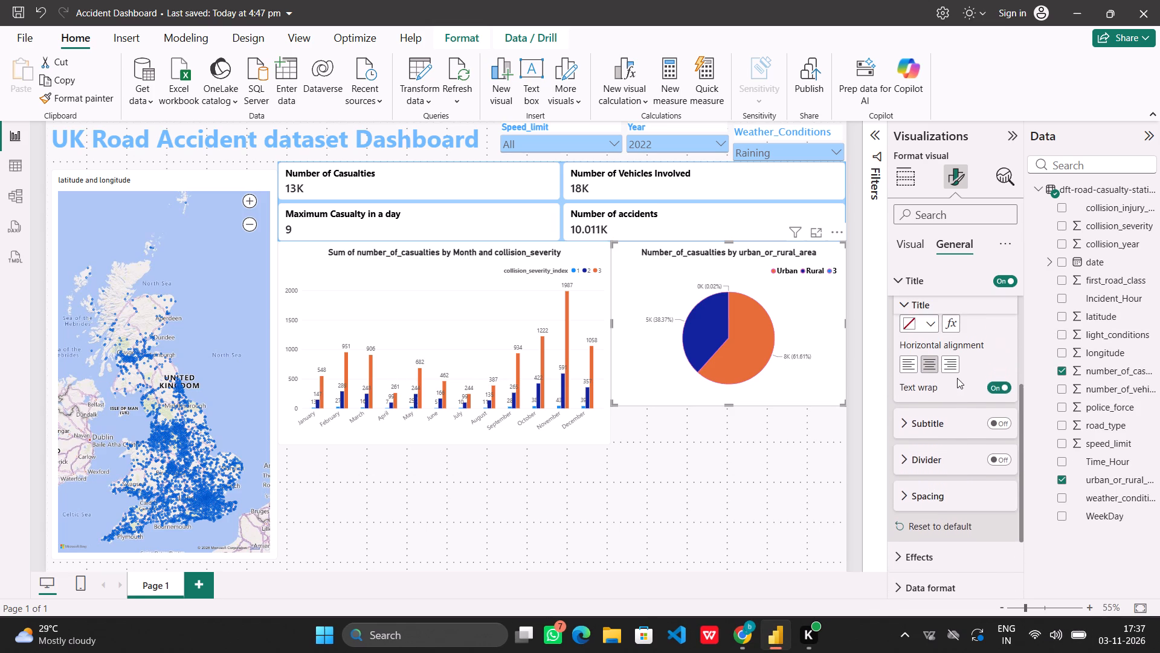
scroll(957, 378, "up", 2)
left_click(909, 316)
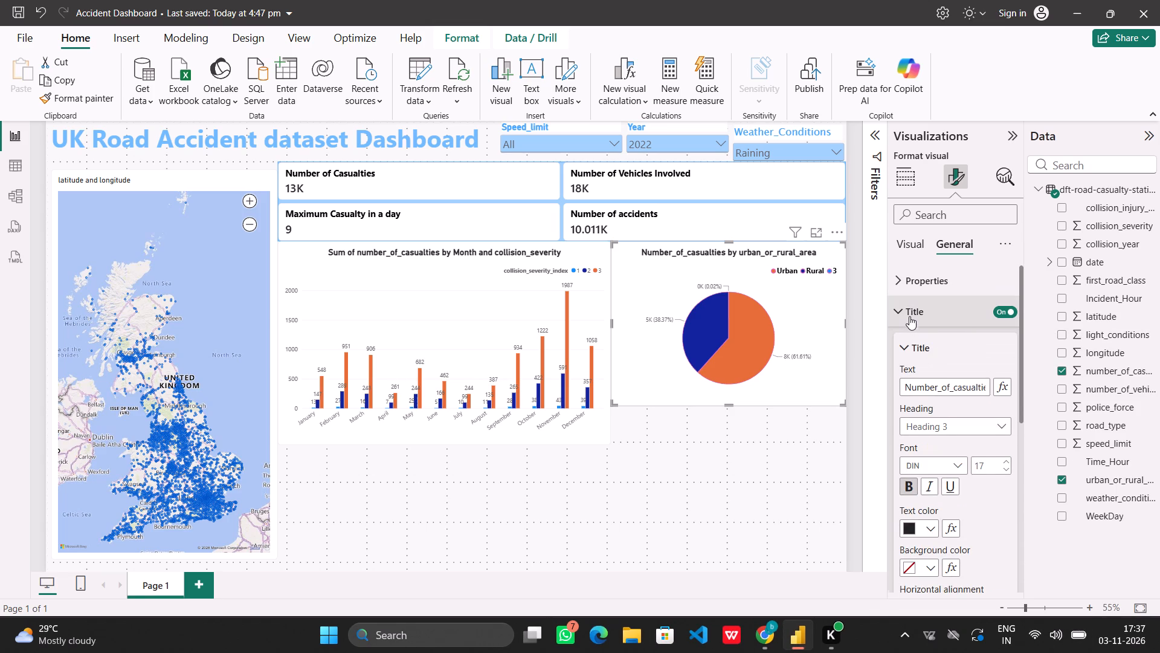
left_click(942, 364)
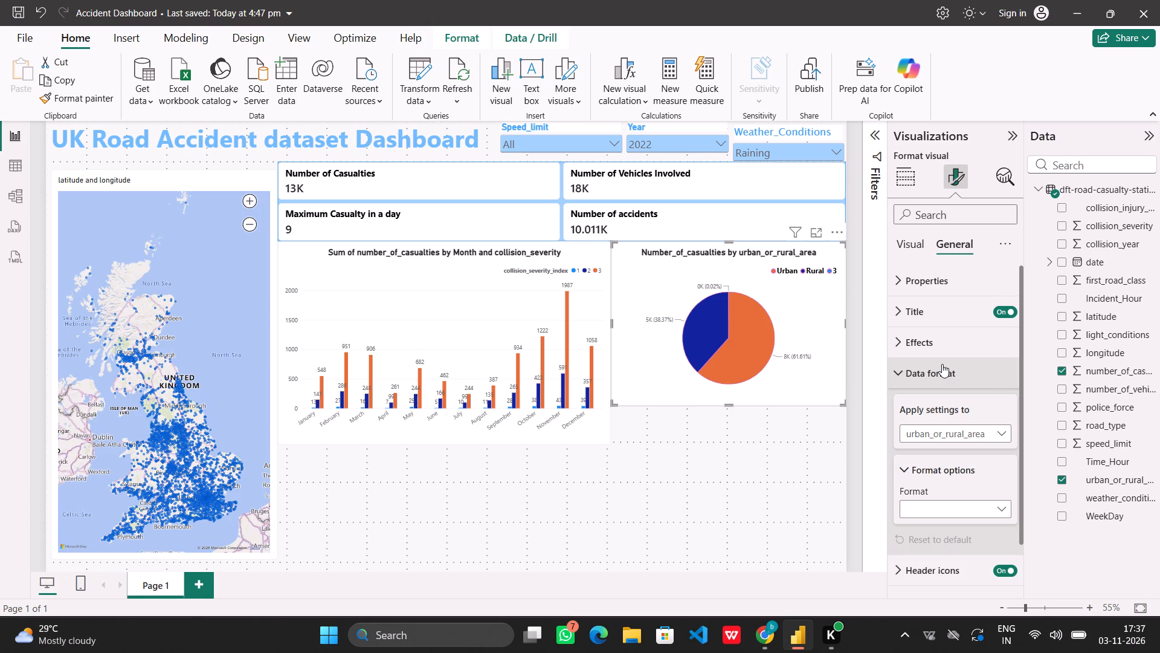
left_click(942, 364)
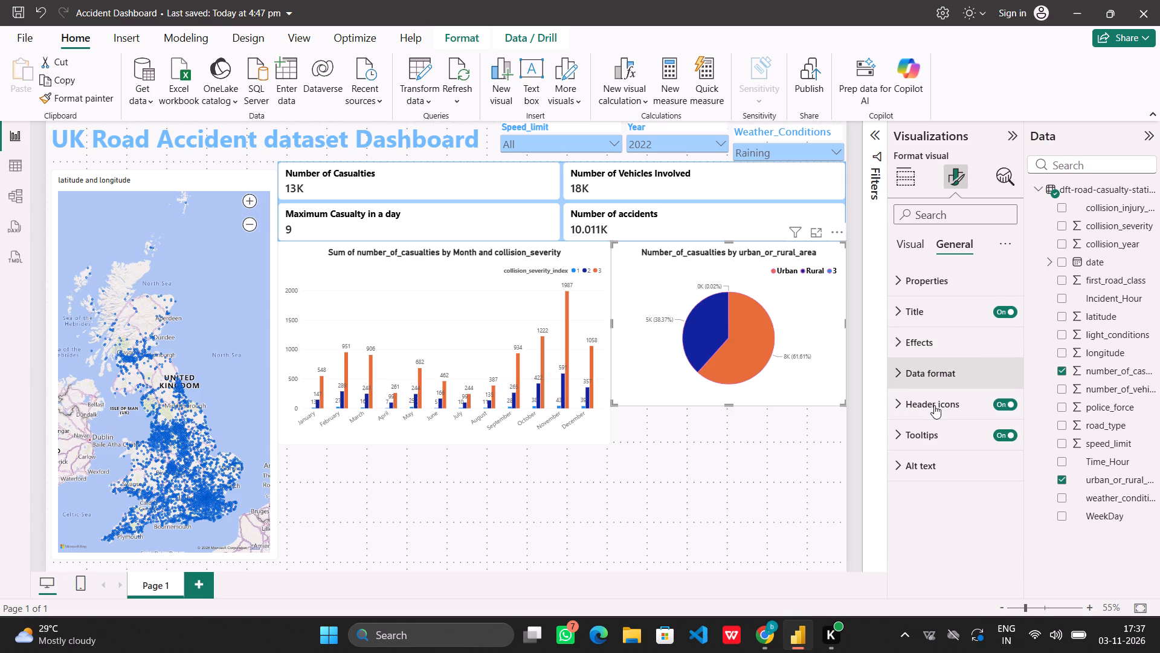
left_click(934, 406)
left_click(934, 406)
scroll(934, 406, "down", 1)
Look through the pie chart's general formatting settings for tooltips, size properties and title.
scroll(934, 406, "down", 1)
left_click(923, 440)
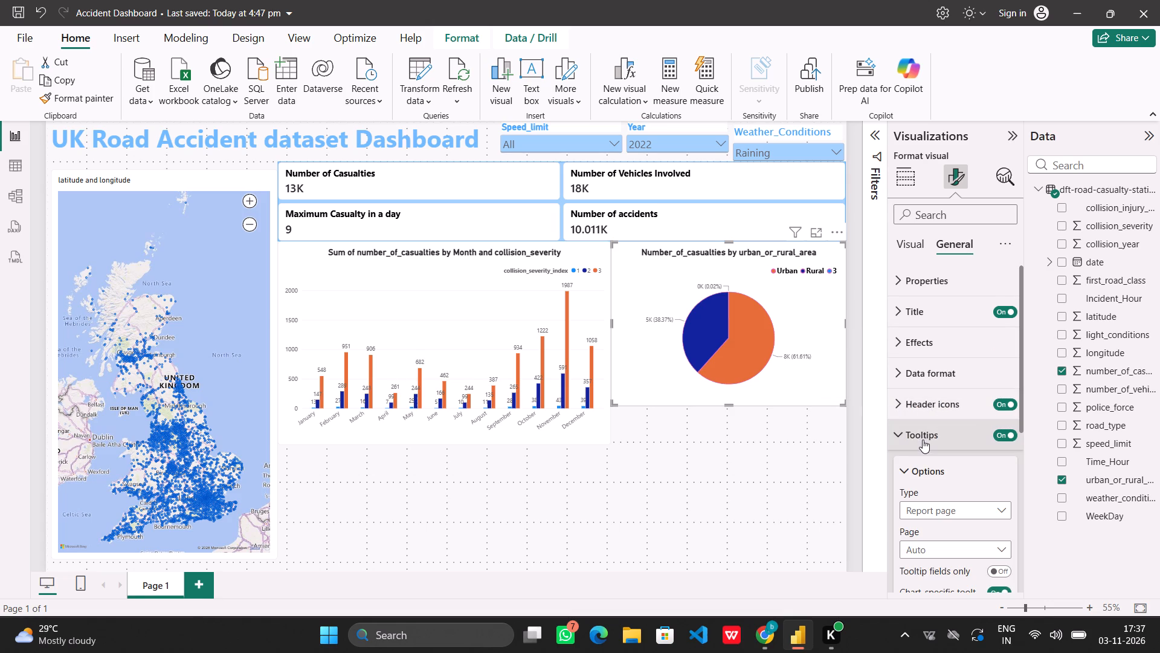
left_click(923, 440)
scroll(923, 440, "down", 1)
left_click(921, 461)
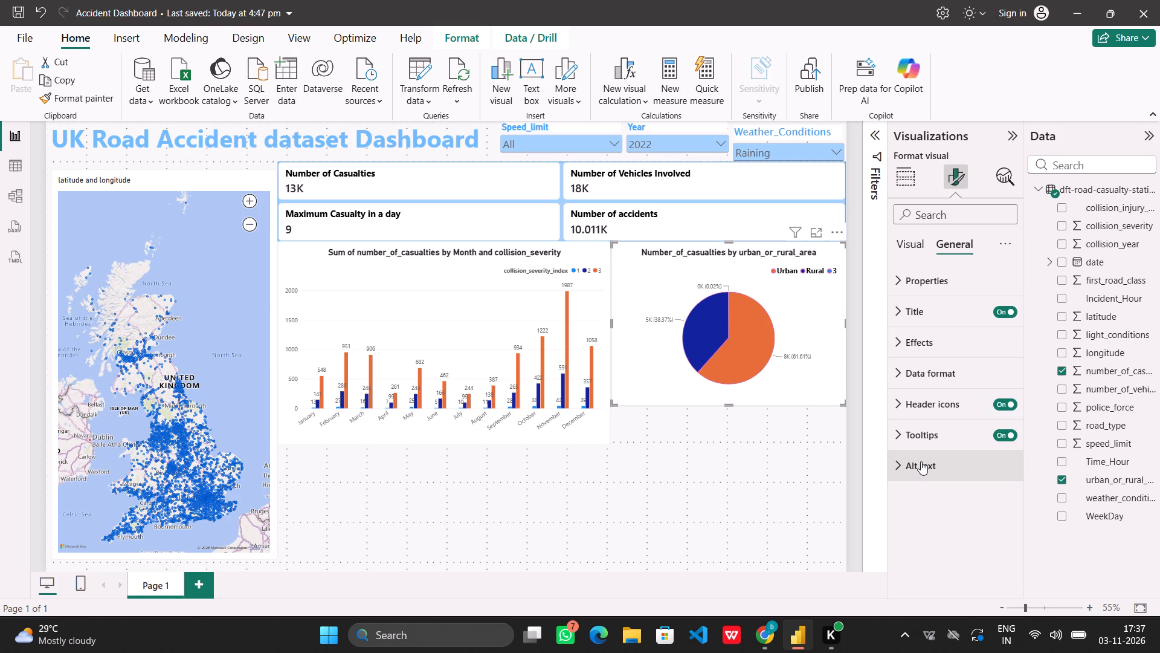
left_click(921, 461)
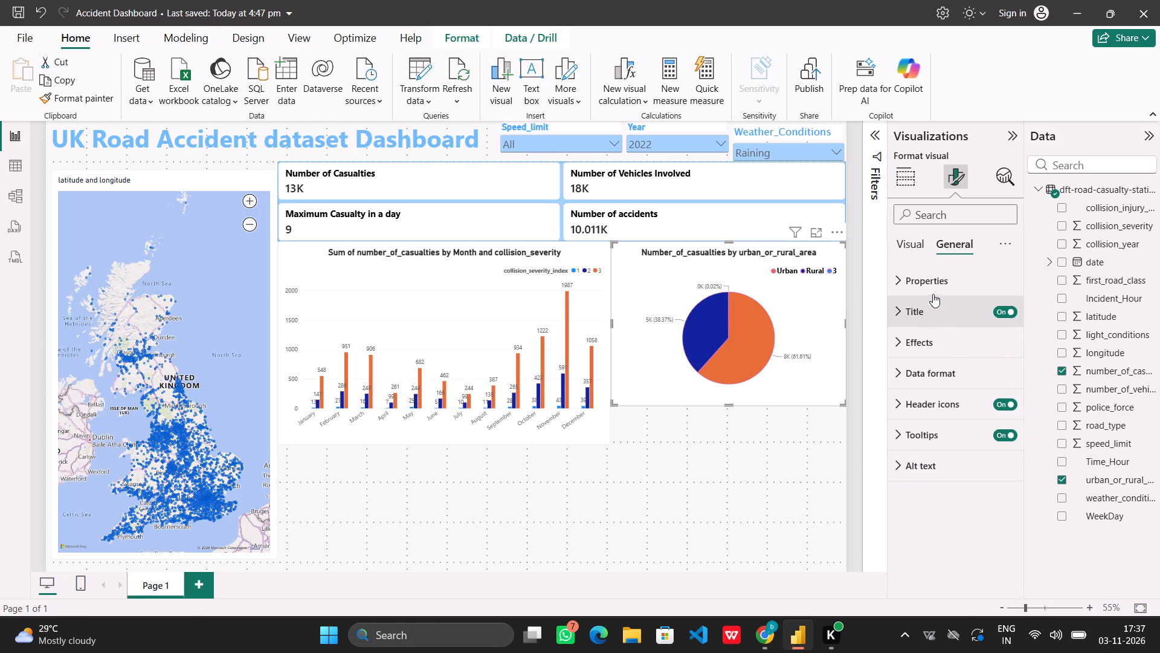
left_click(932, 286)
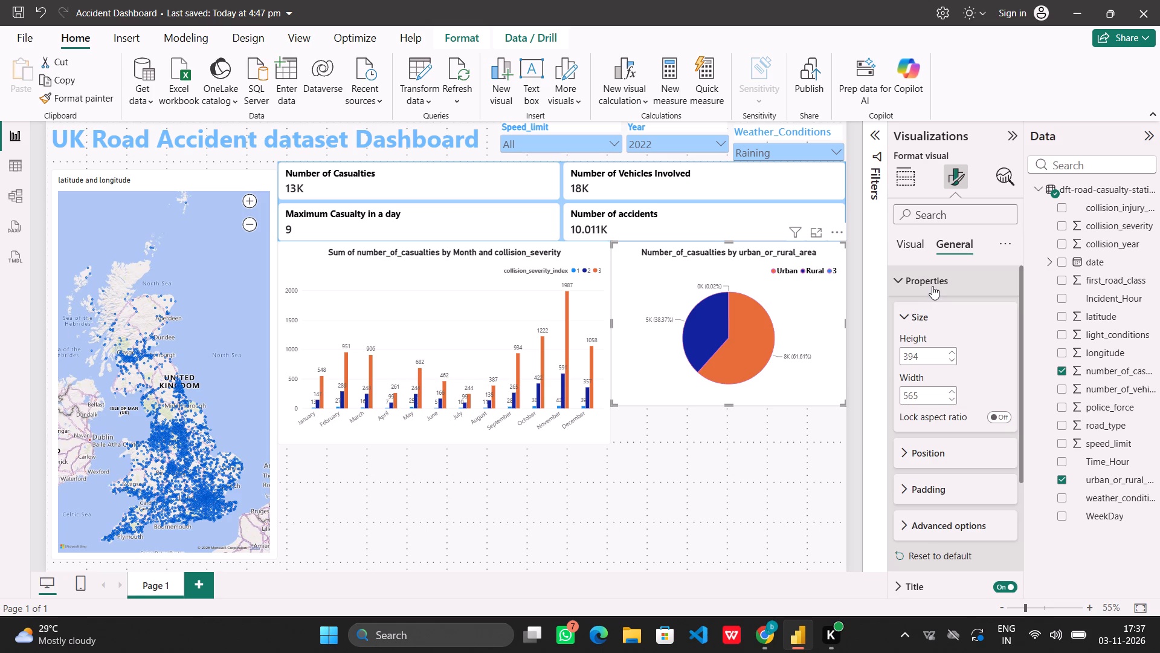
left_click(932, 286)
left_click(932, 302)
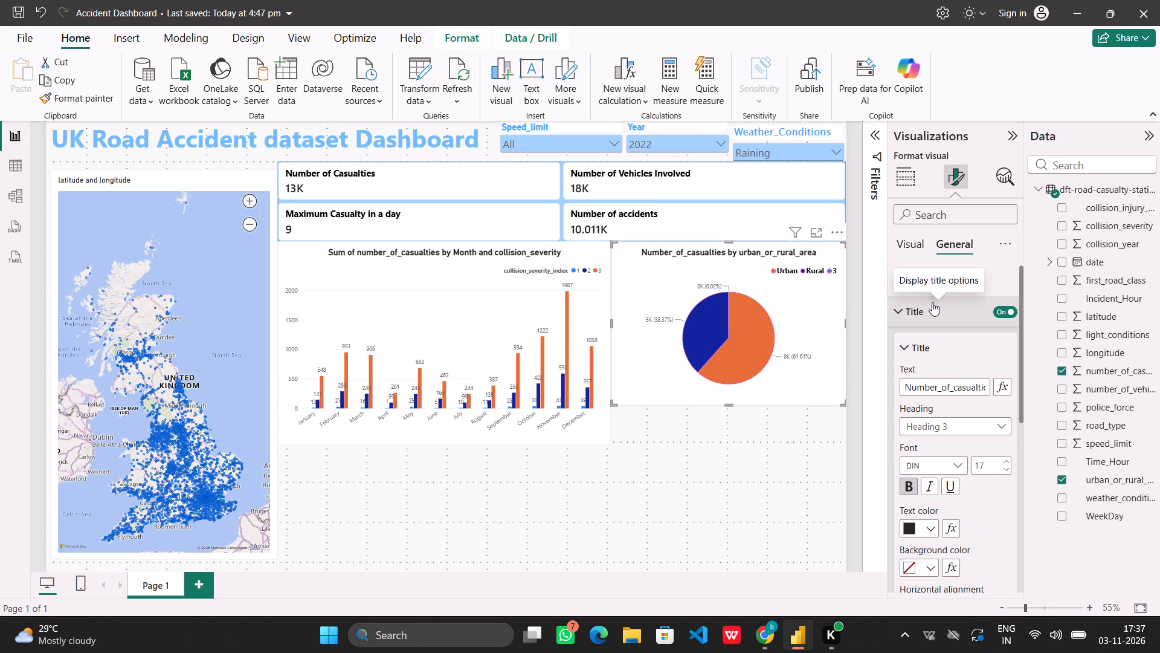
scroll(935, 395, "down", 1)
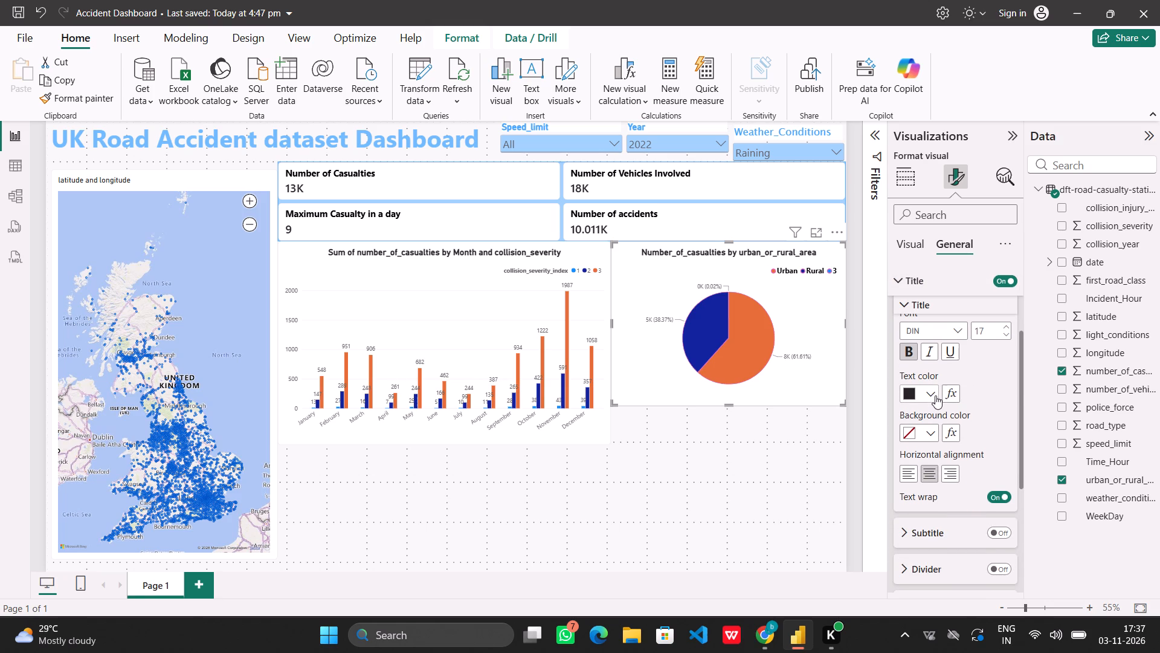
scroll(935, 395, "down", 3)
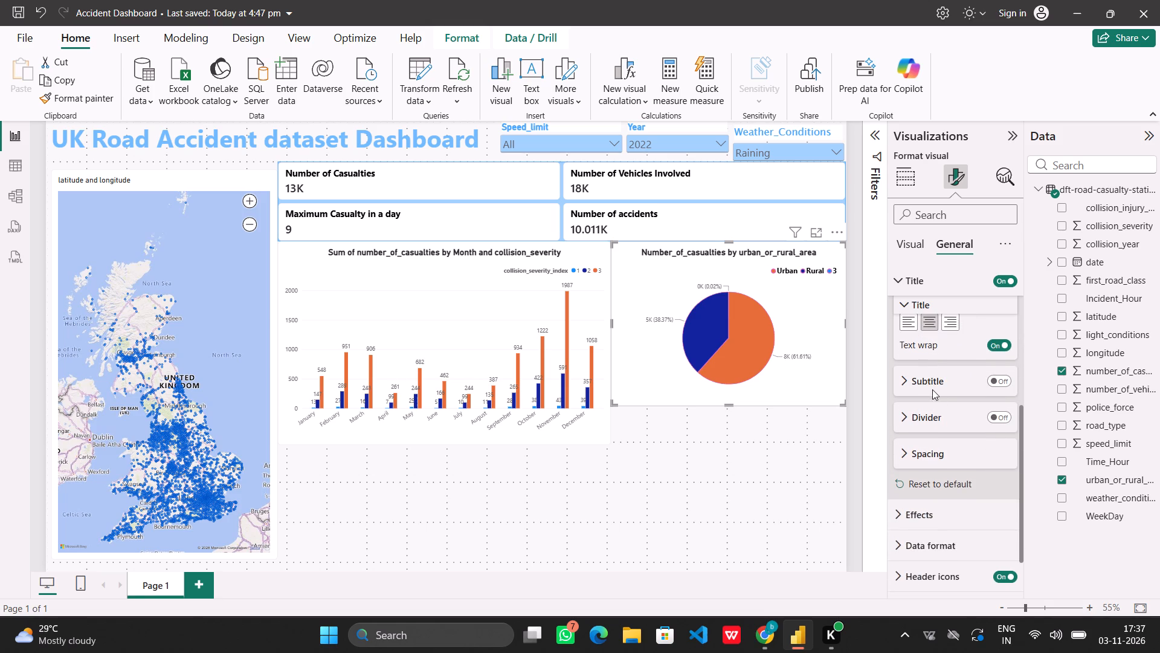
scroll(952, 304, "up", 7)
Set the font size of the pie chart's detail label values to 15.
left_click(913, 244)
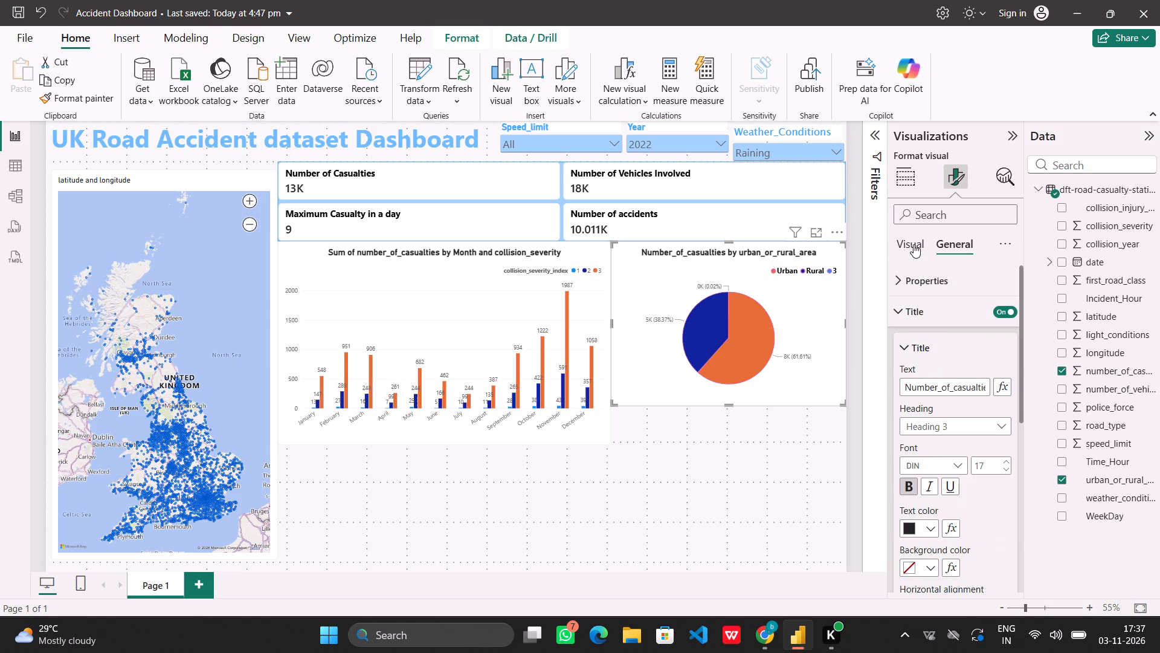
left_click(929, 345)
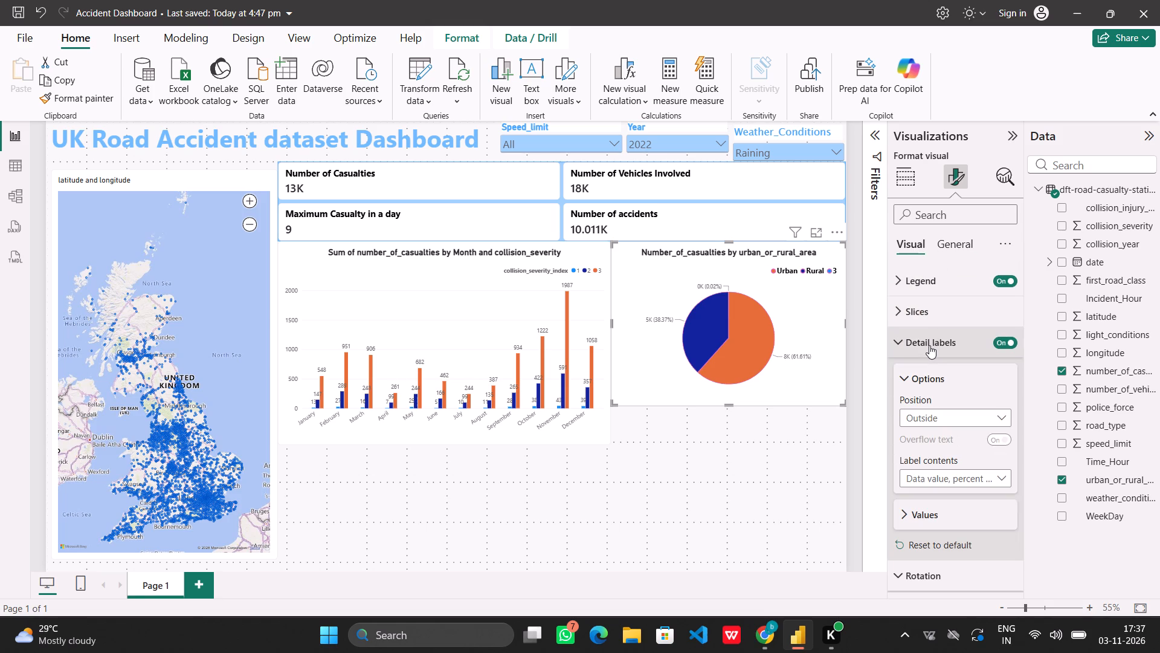
scroll(929, 345, "down", 2)
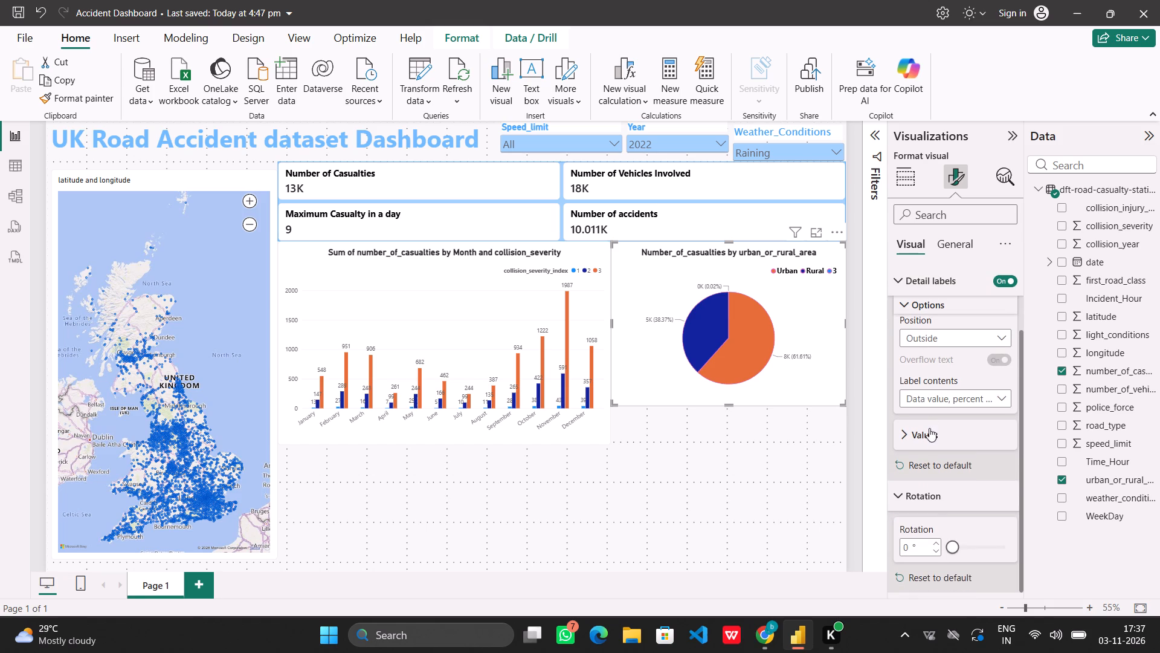
left_click(929, 438)
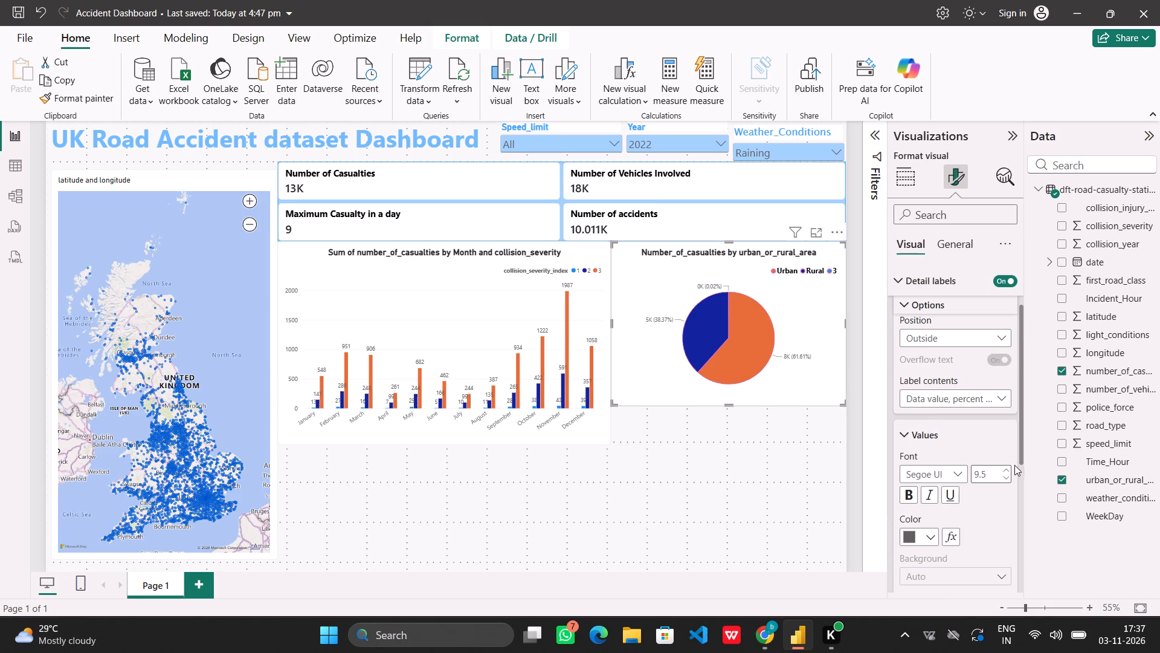
triple_click(1007, 469)
left_click(1007, 469)
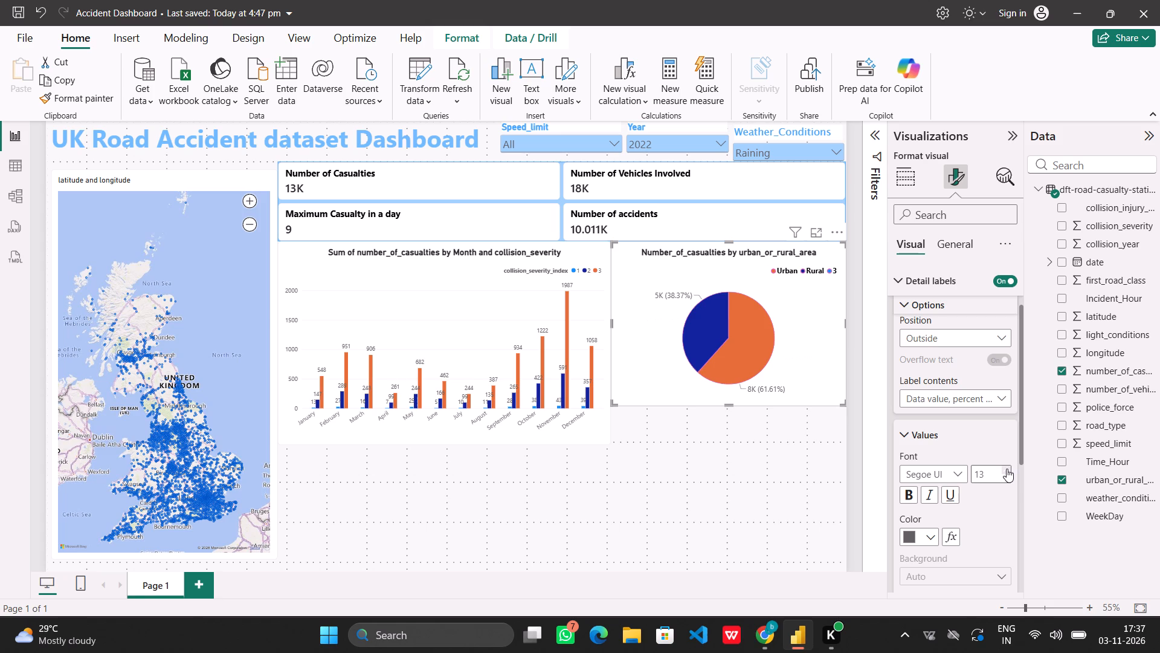
left_click(1007, 469)
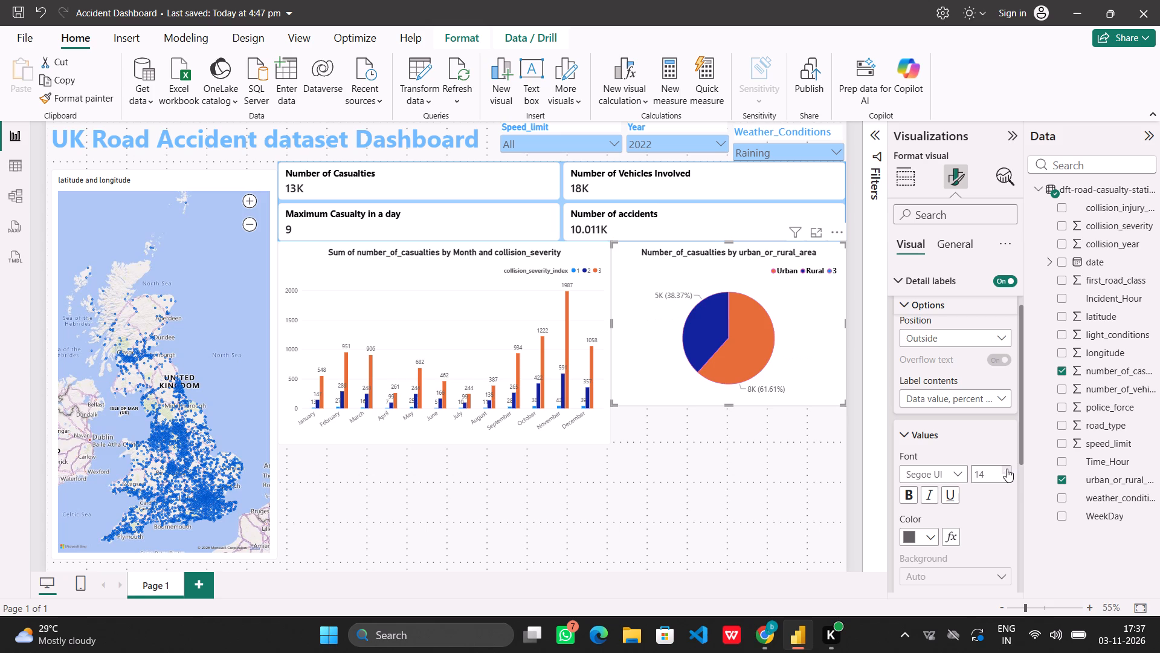
left_click(1006, 469)
left_click(697, 467)
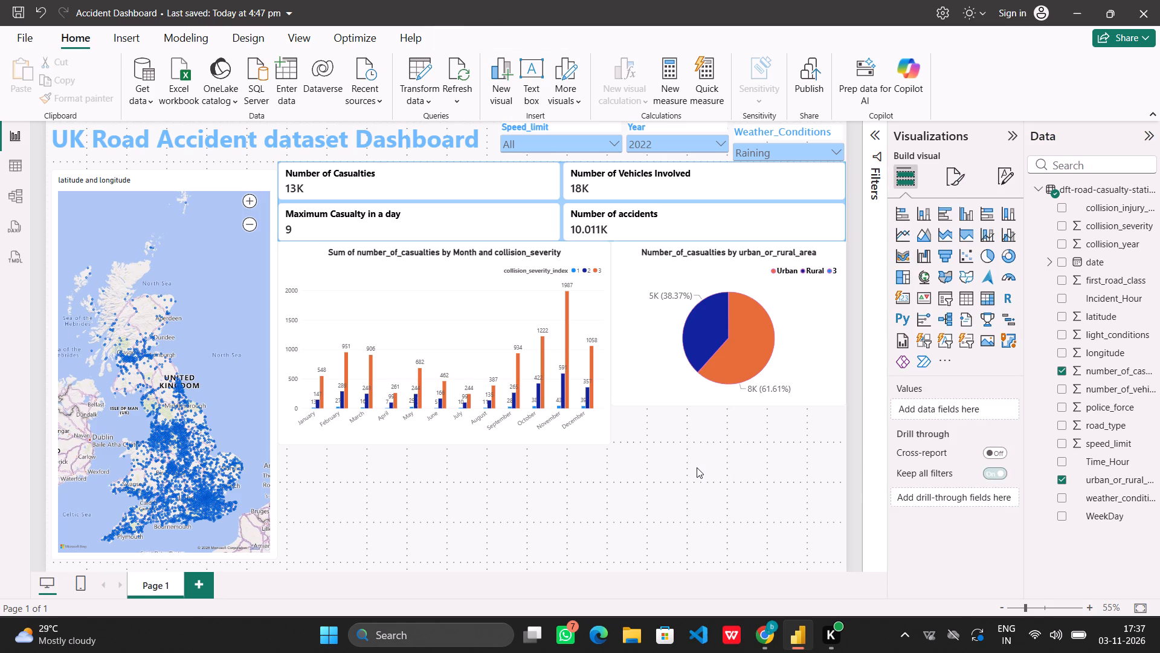
Clear the Speed_limit, Year and Weather_Conditions slicer selections so all data is included.
left_click(614, 126)
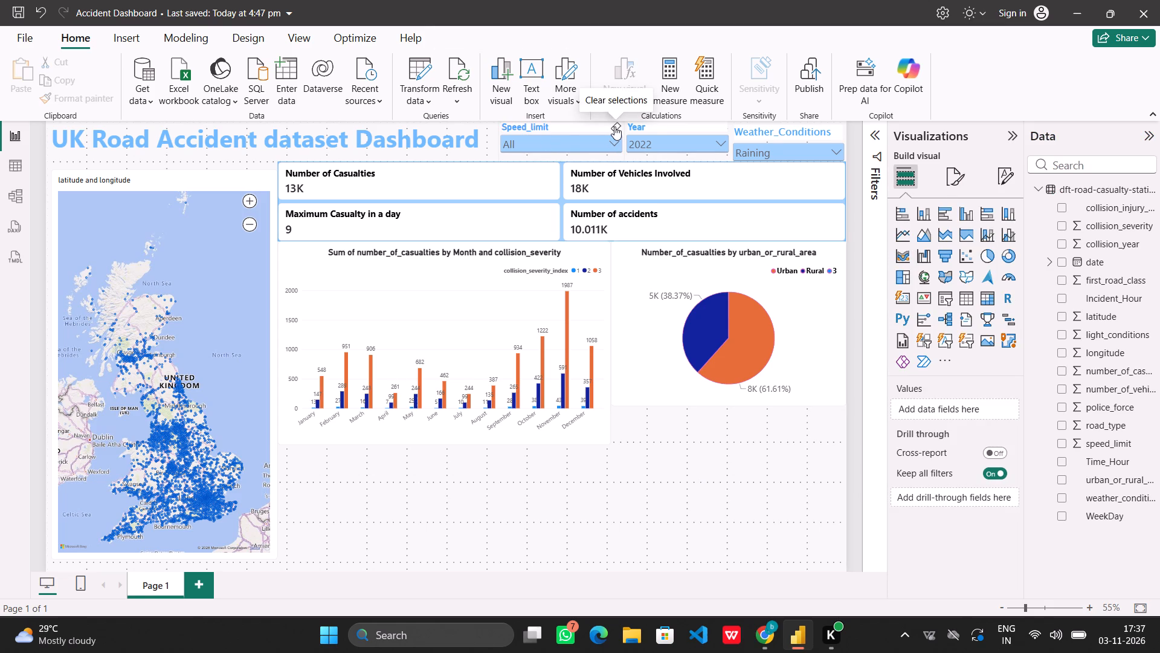
left_click(722, 127)
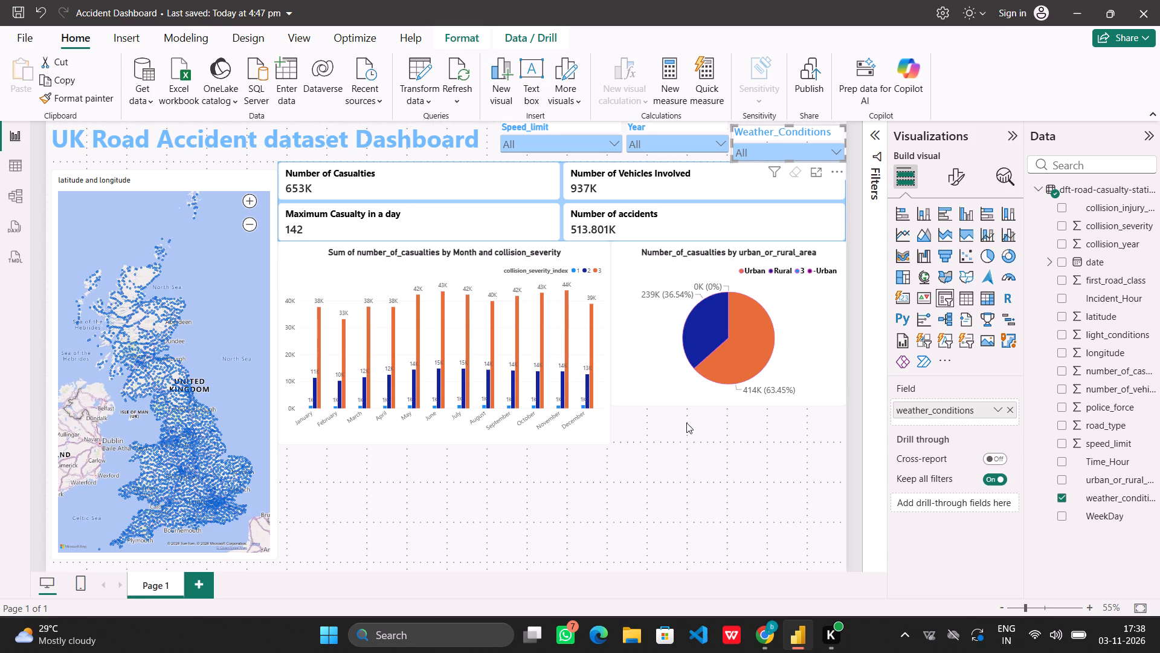
Replace collision_severity with urban_or_rural_area as the legend field of the monthly casualties column chart.
left_click(590, 256)
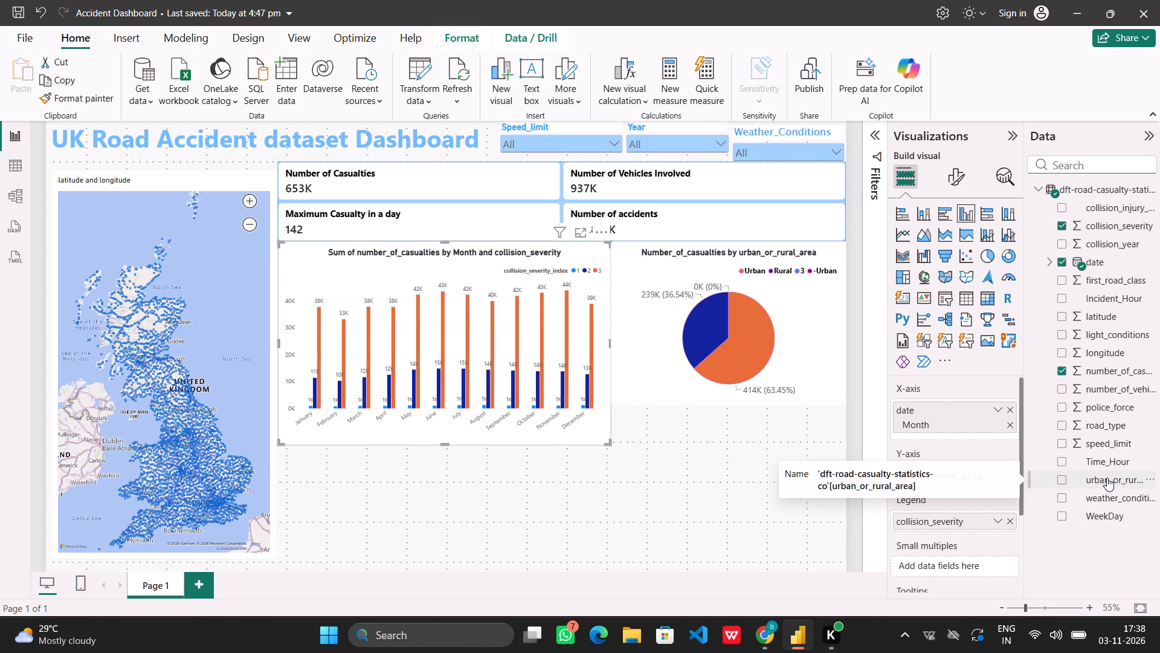
left_click_drag(1105, 478, 969, 515)
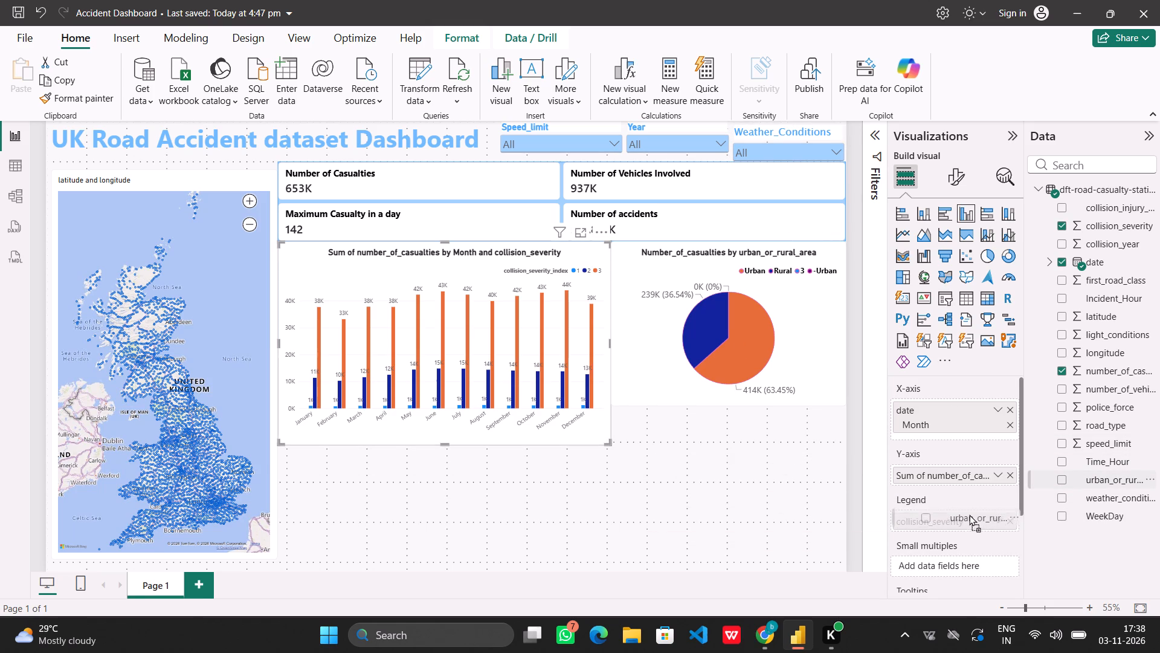
left_click_drag(969, 515, 968, 523)
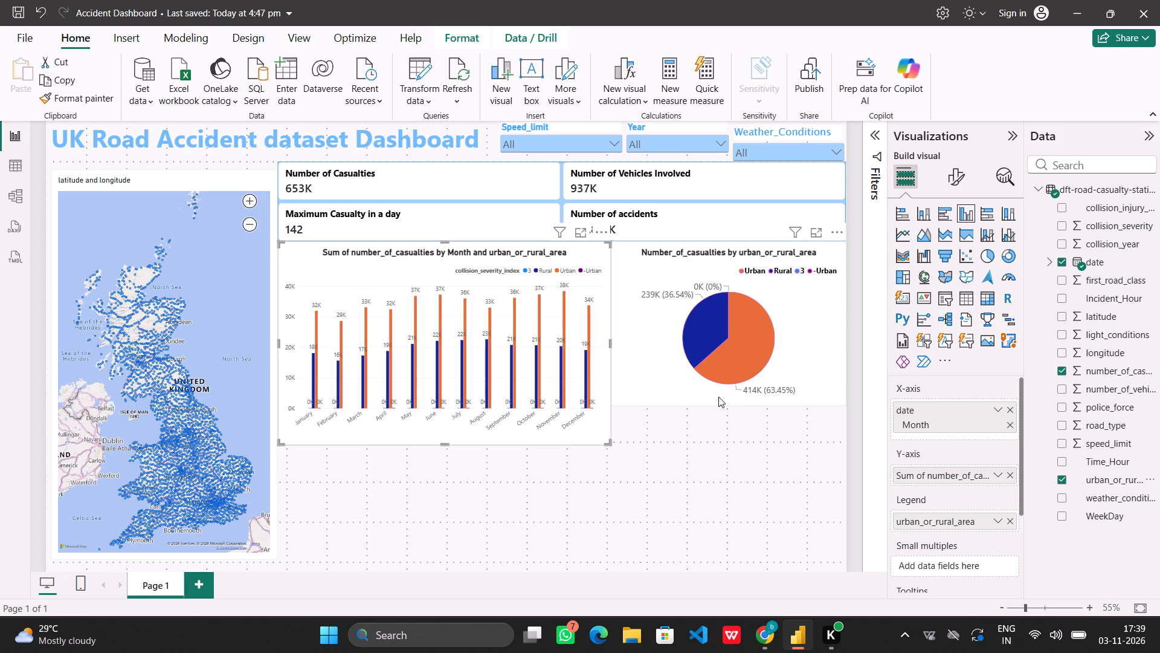
left_click(707, 484)
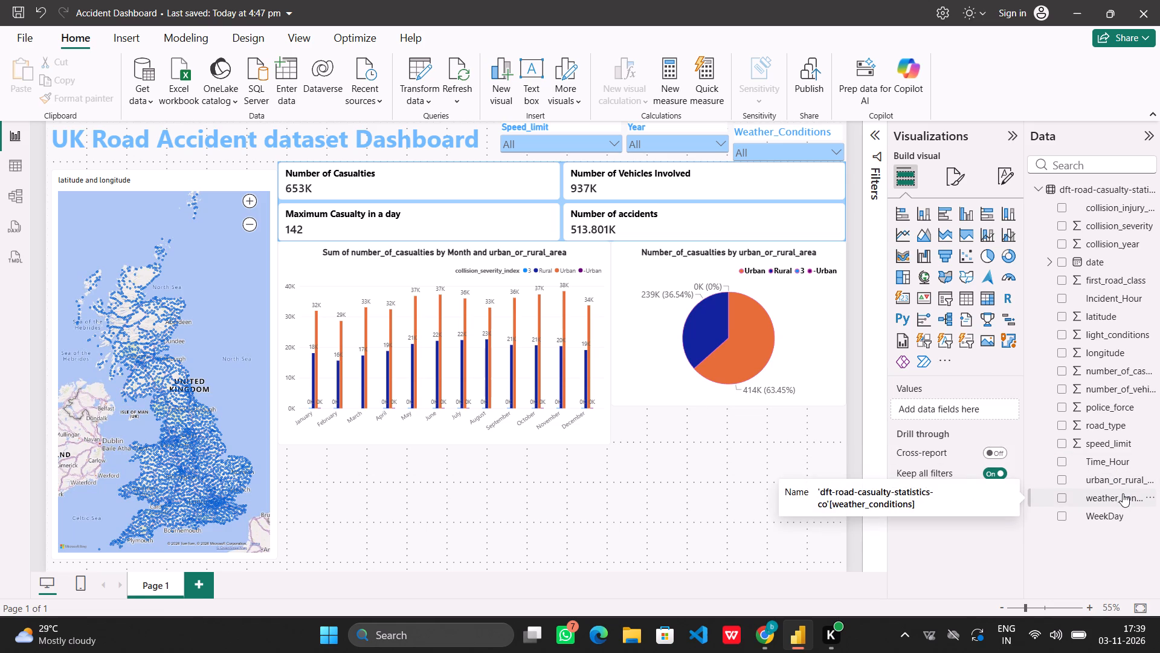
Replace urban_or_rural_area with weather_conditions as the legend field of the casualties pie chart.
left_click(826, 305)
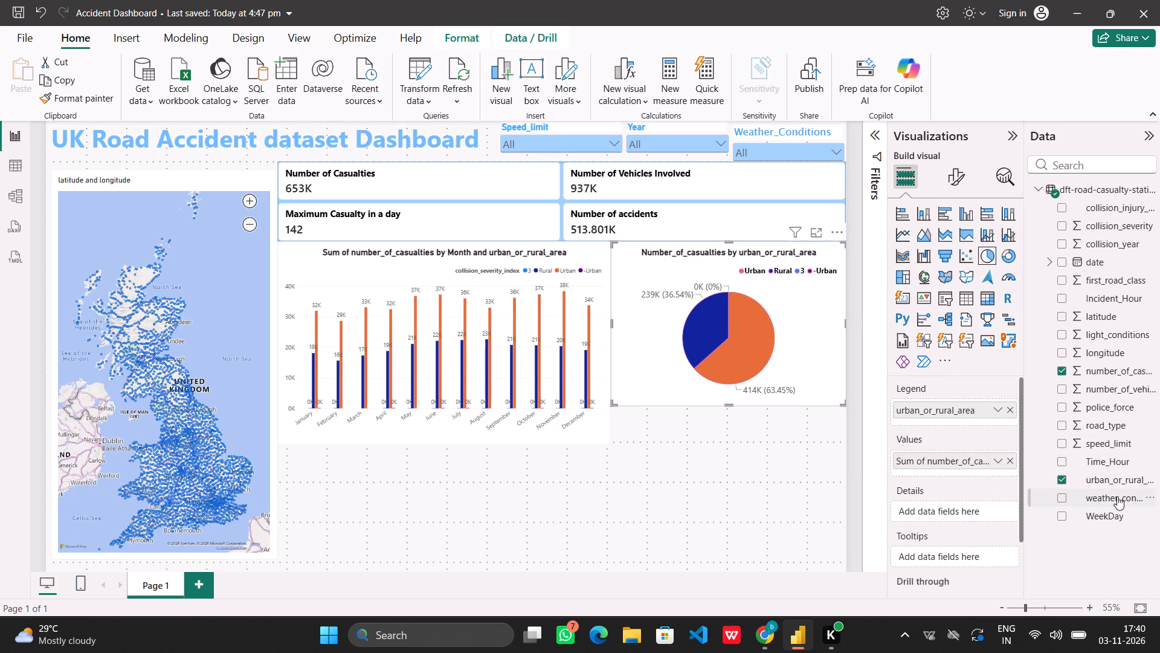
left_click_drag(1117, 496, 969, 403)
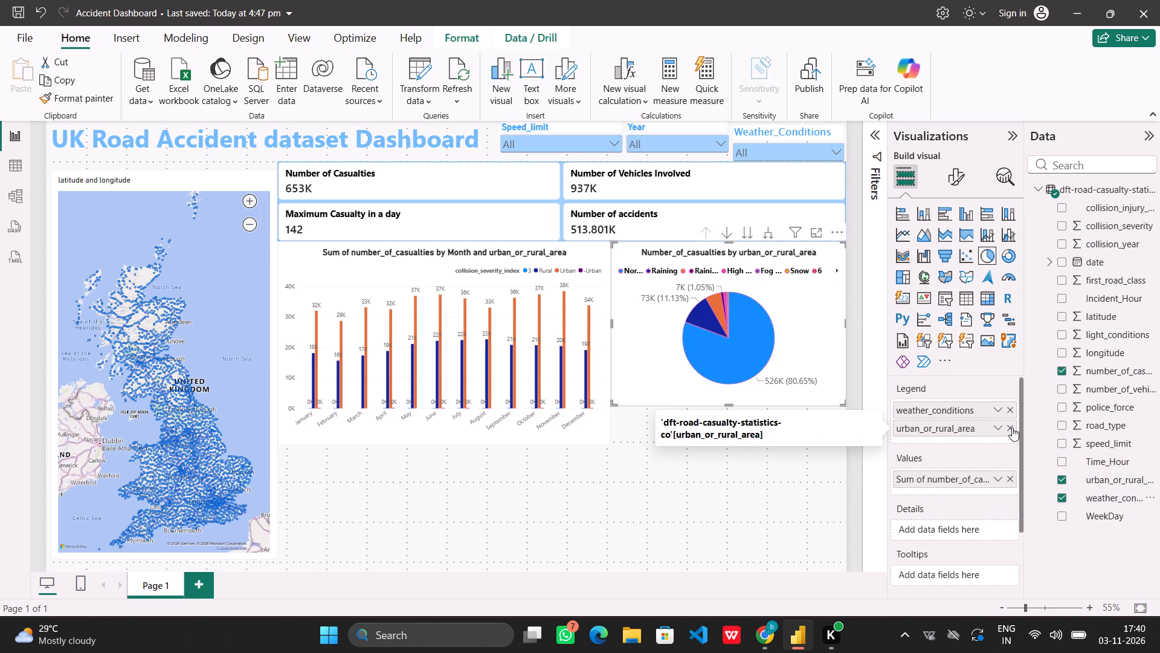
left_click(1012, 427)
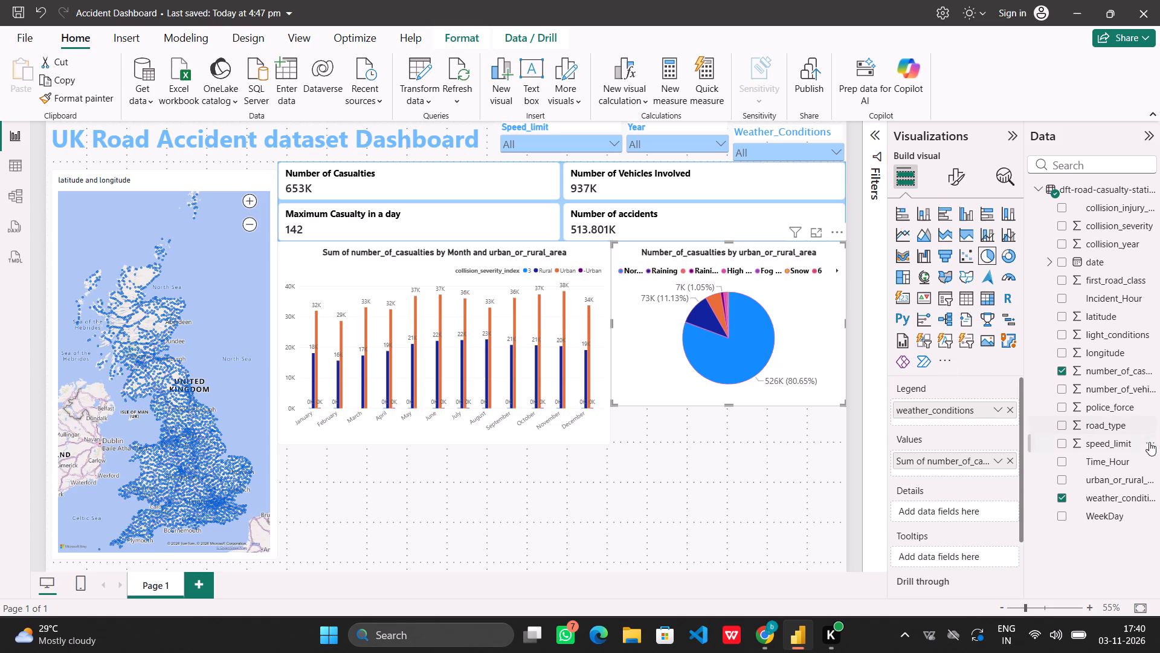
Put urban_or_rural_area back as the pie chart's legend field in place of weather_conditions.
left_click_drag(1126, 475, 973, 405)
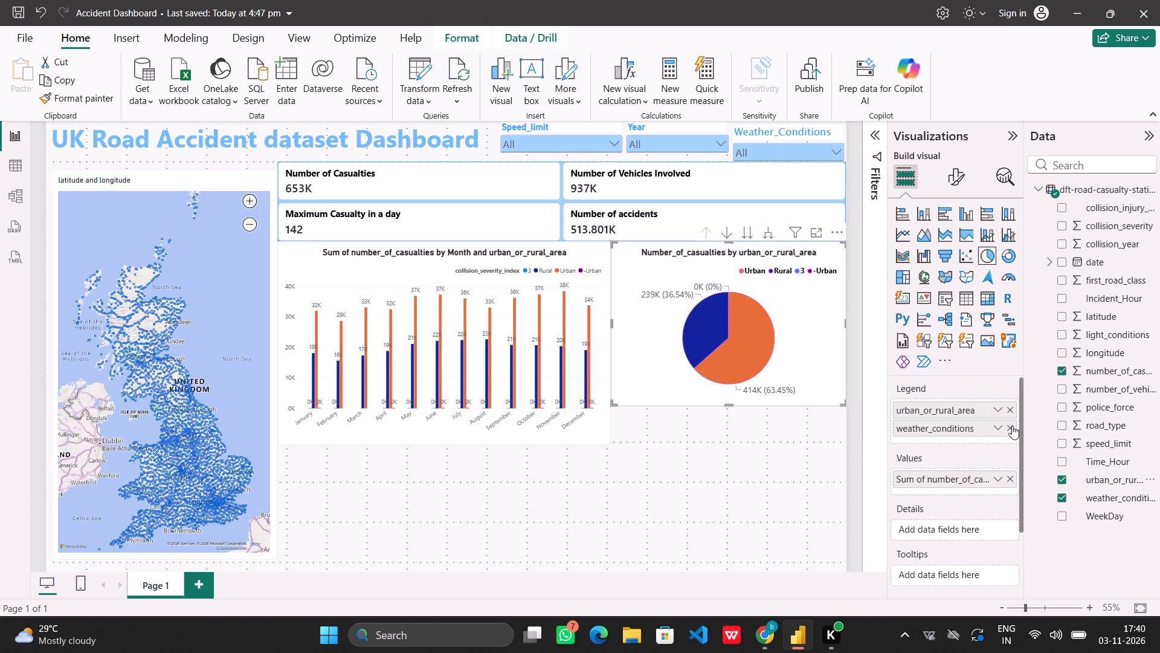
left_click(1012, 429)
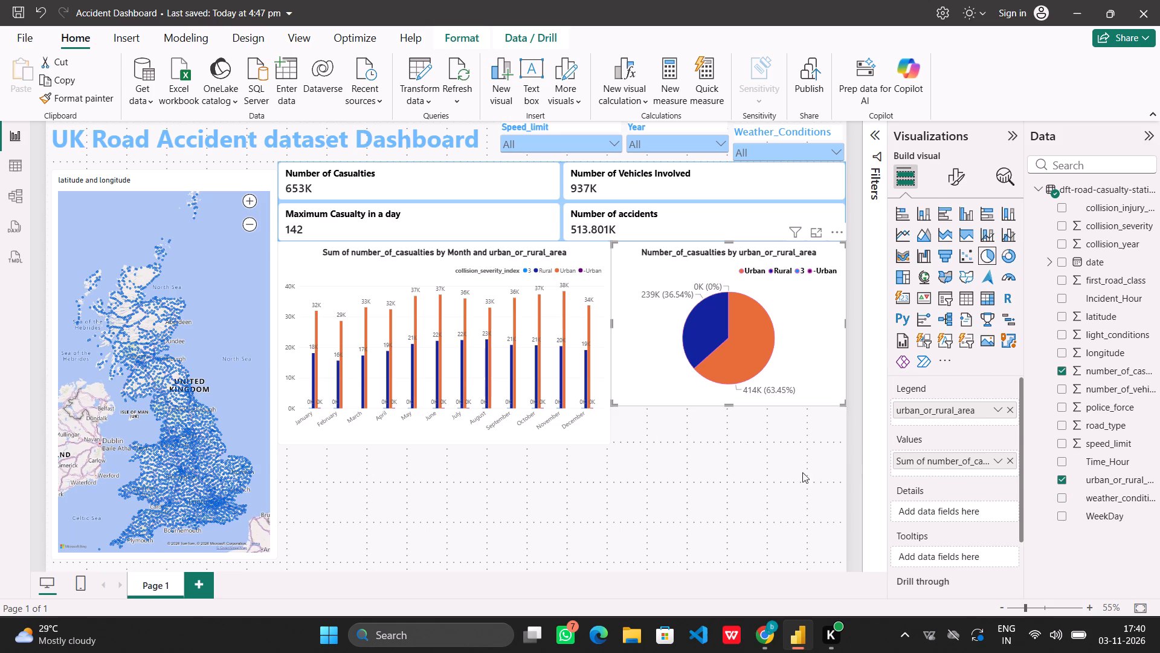
Insert a line chart in the empty area below the monthly column chart with WeekDay on its X-axis.
left_click(582, 479)
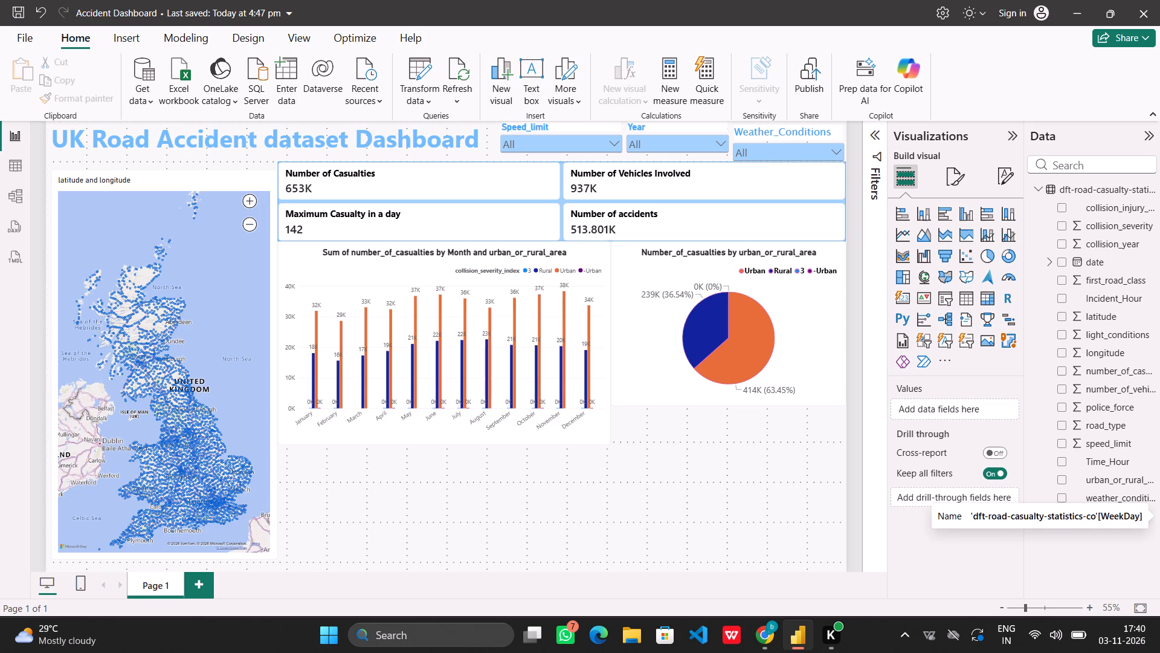
left_click(906, 228)
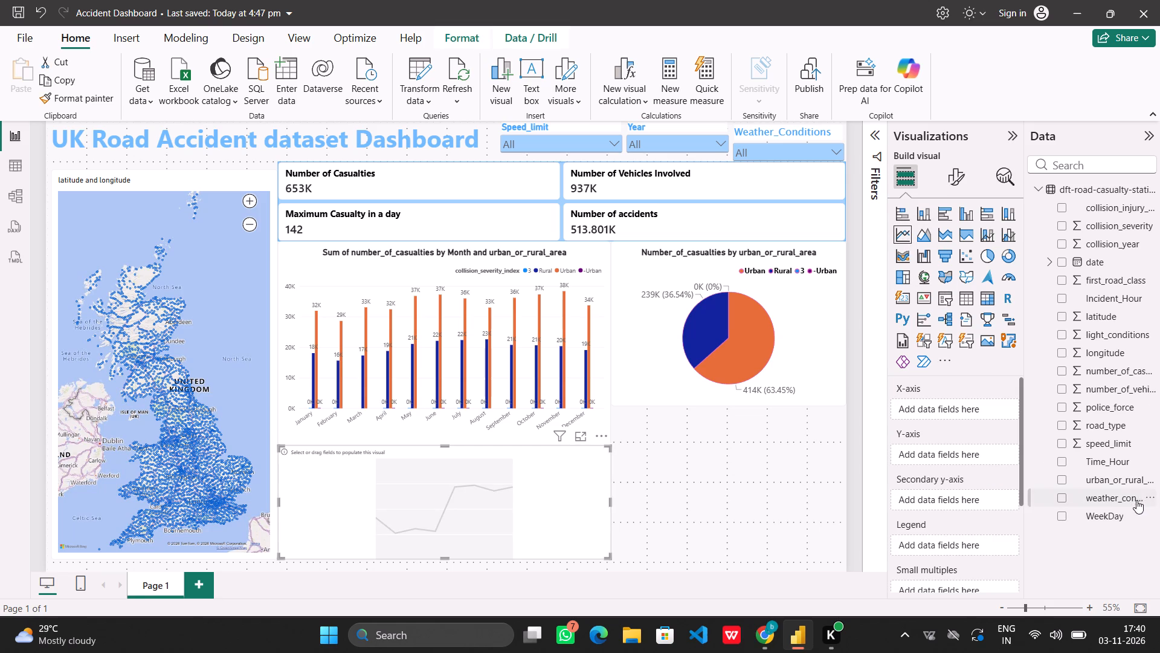
left_click_drag(1116, 512, 961, 404)
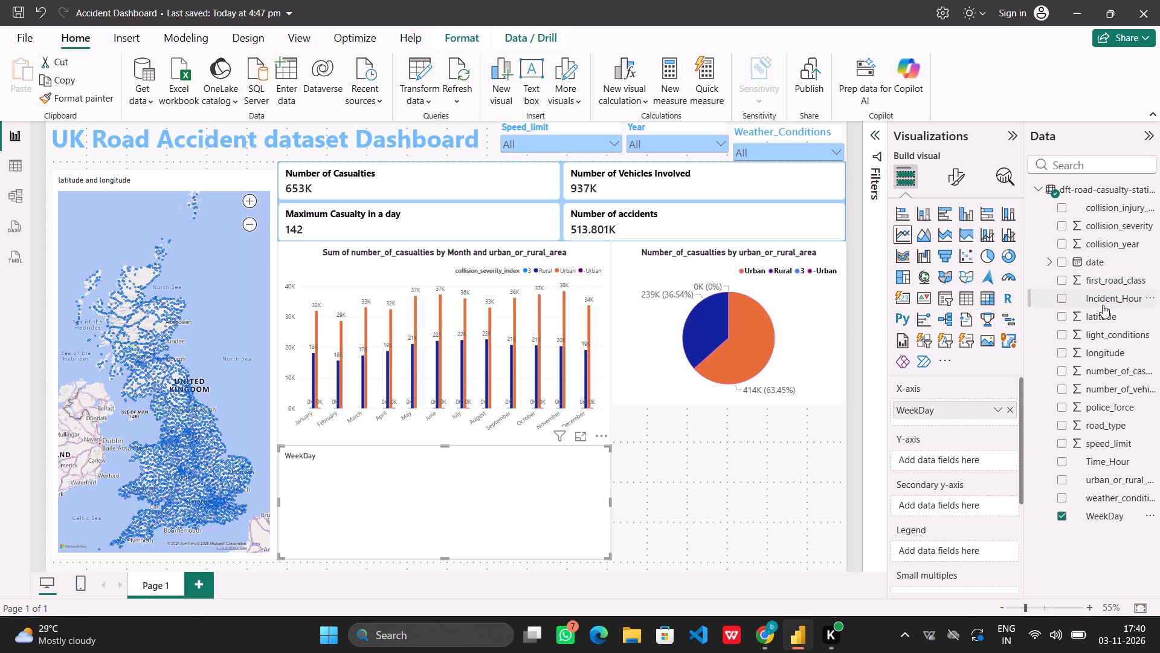
Replace WeekDay with Incident_Hour on the line chart's X-axis and add number_of_casualties to its Y-axis.
left_click_drag(1107, 299, 967, 414)
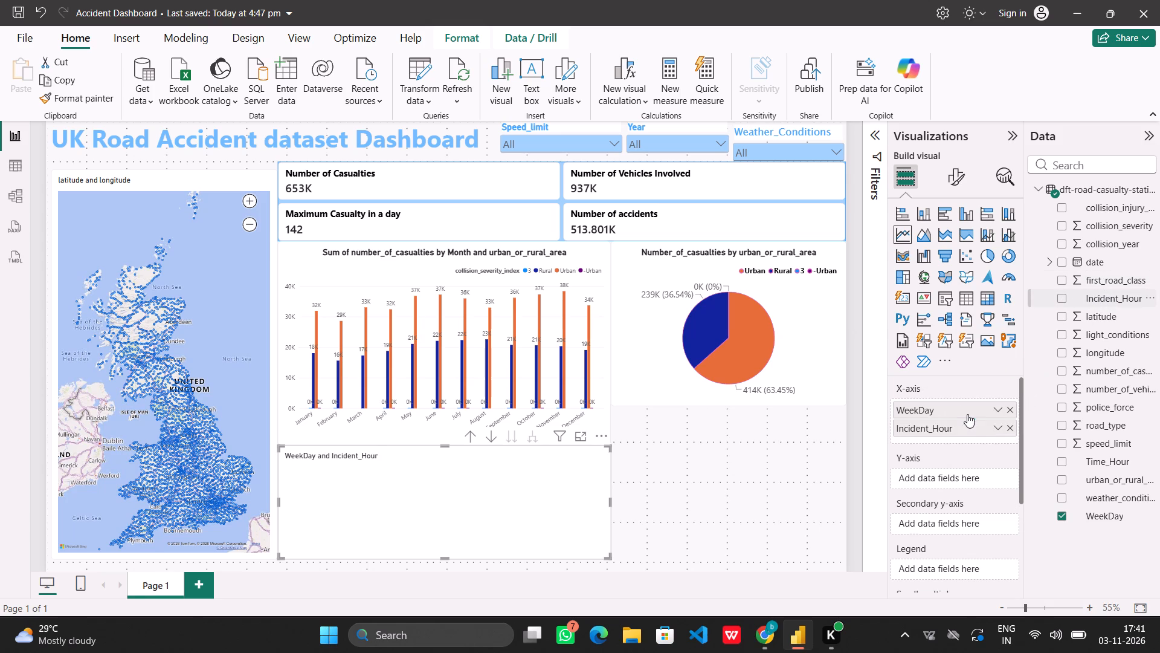
left_click(1008, 409)
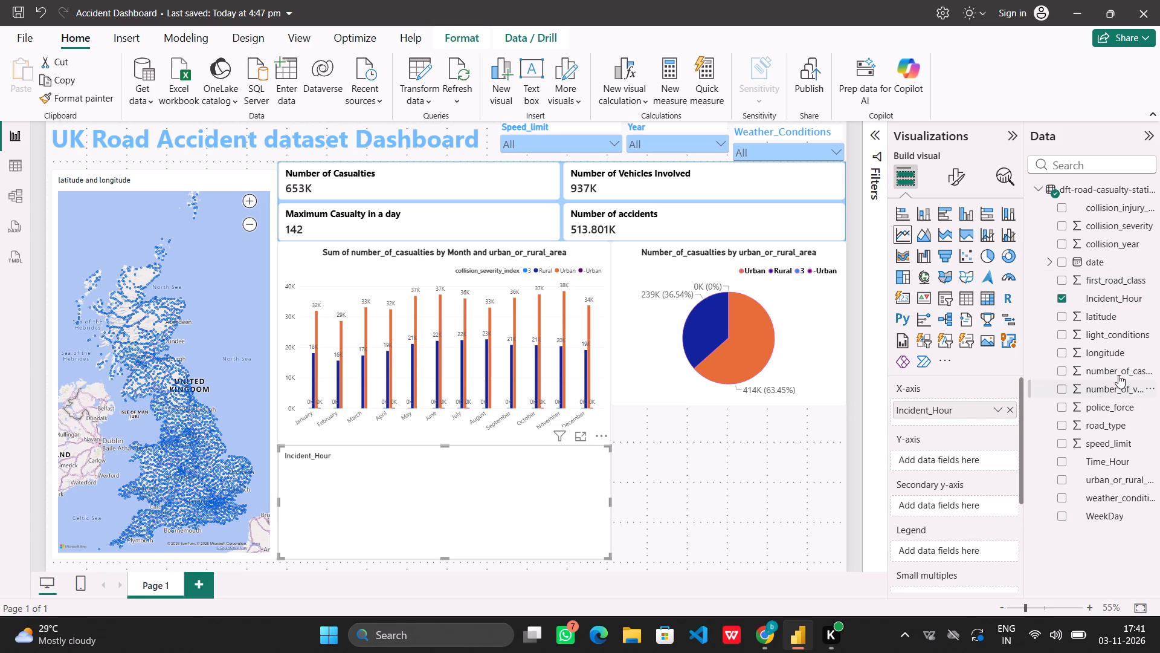
left_click_drag(1115, 368, 985, 459)
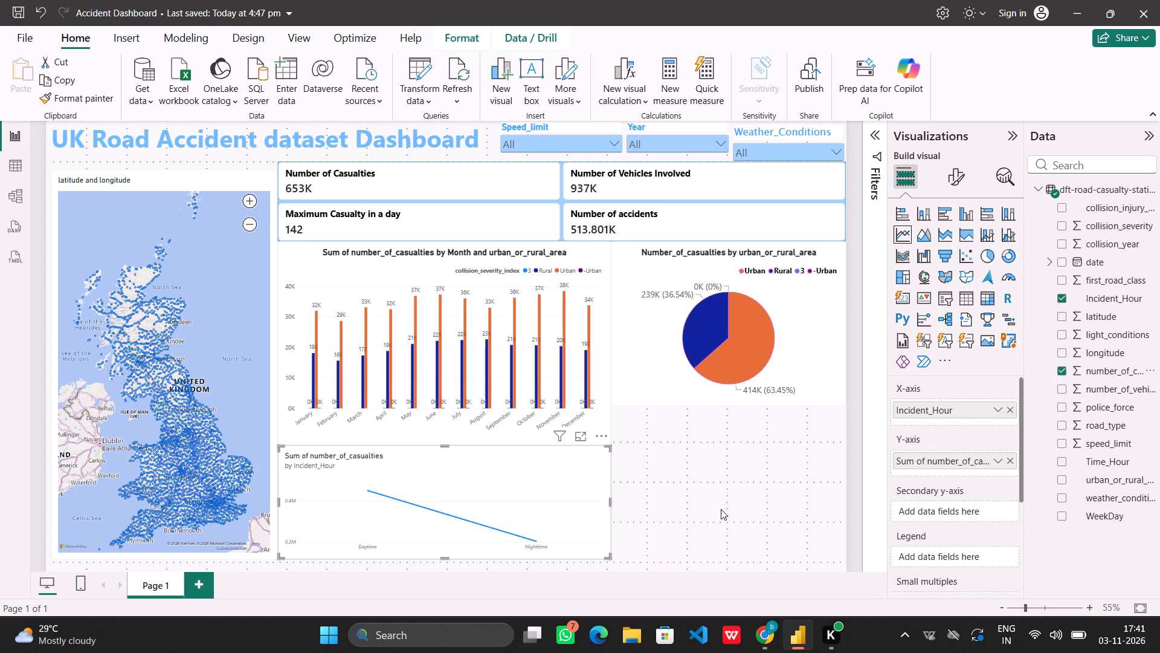
Replace urban_or_rural_area with Incident_Hour as the legend field of the monthly casualties column chart.
left_click(570, 283)
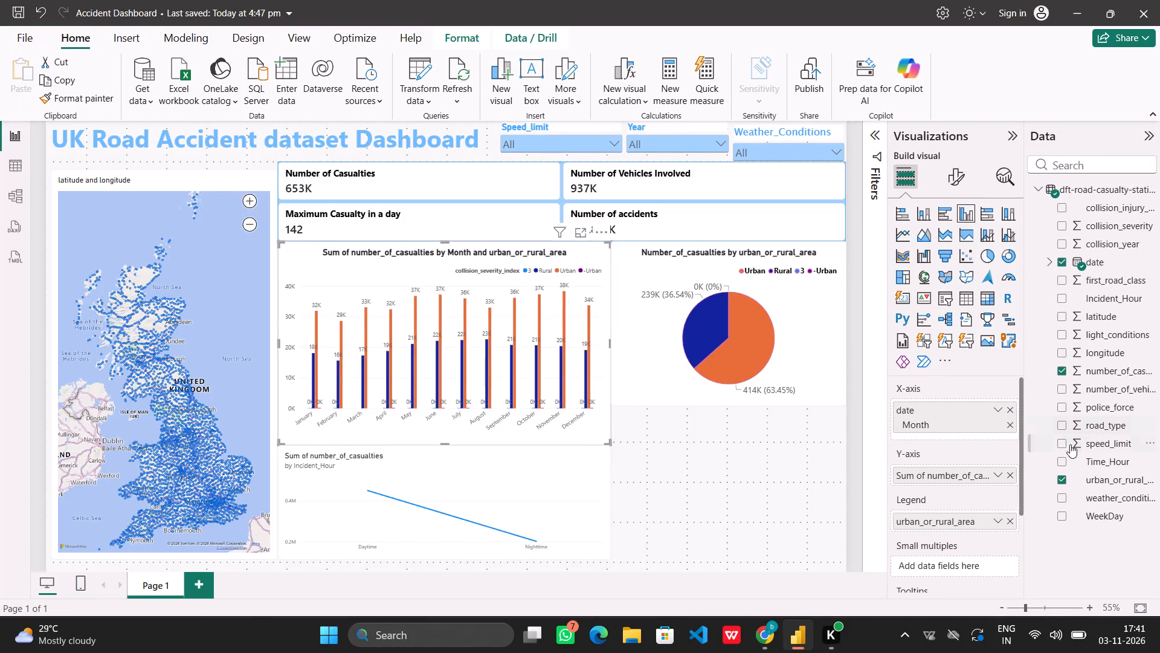
left_click_drag(1118, 304, 1052, 326)
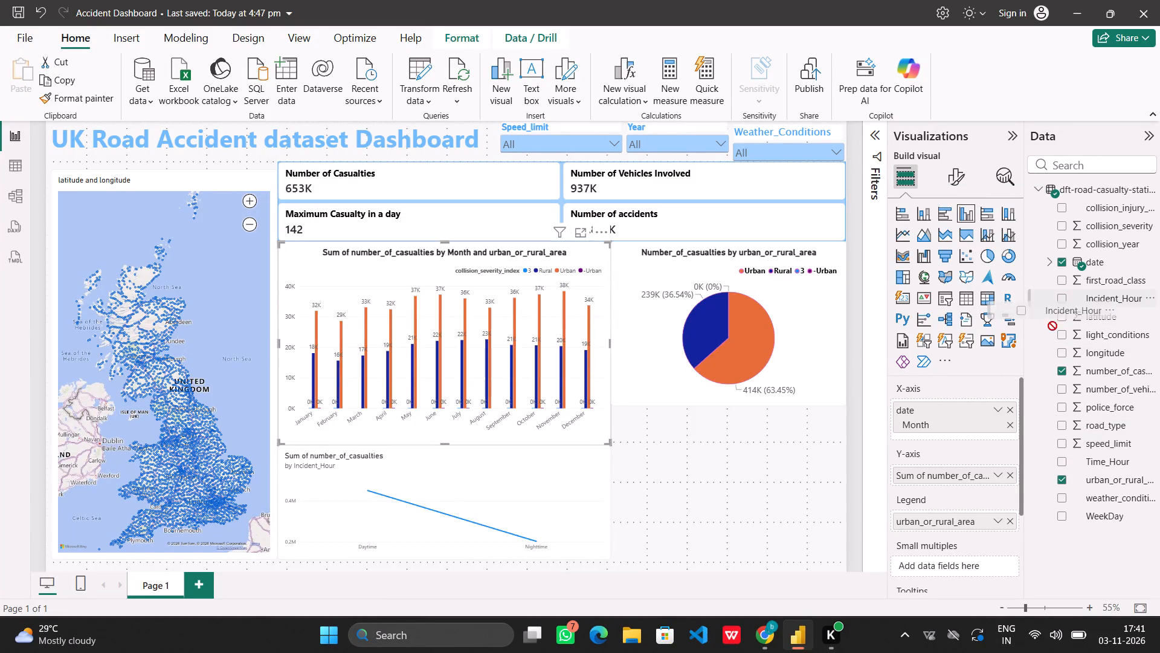
left_click_drag(1052, 326, 983, 544)
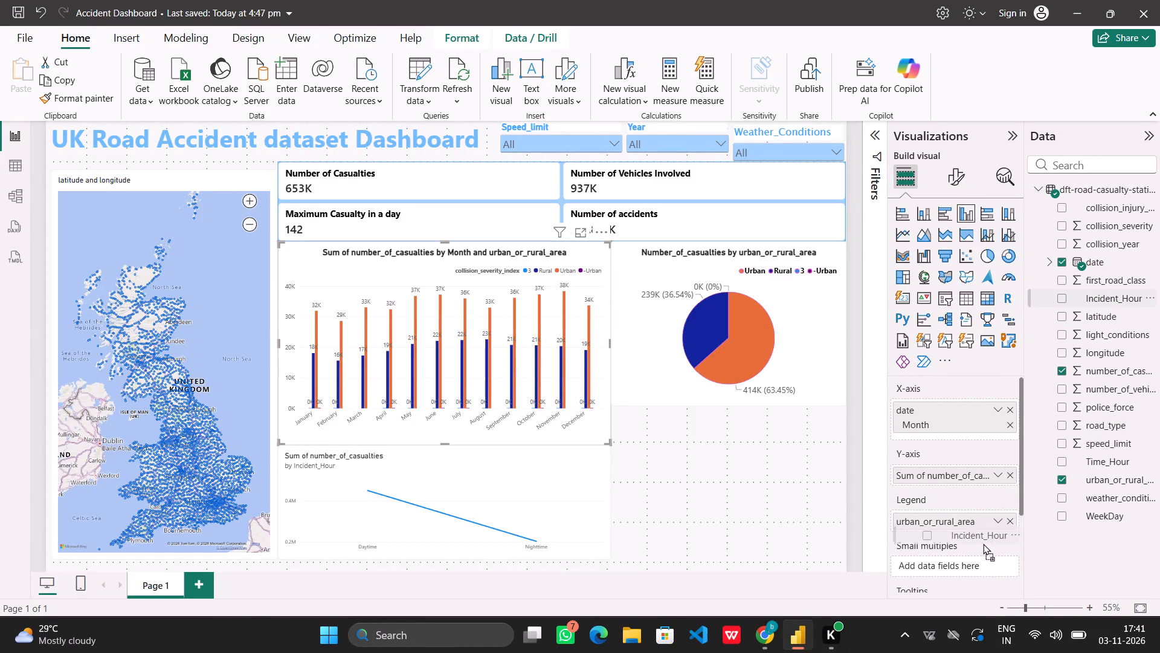
left_click_drag(983, 544, 981, 518)
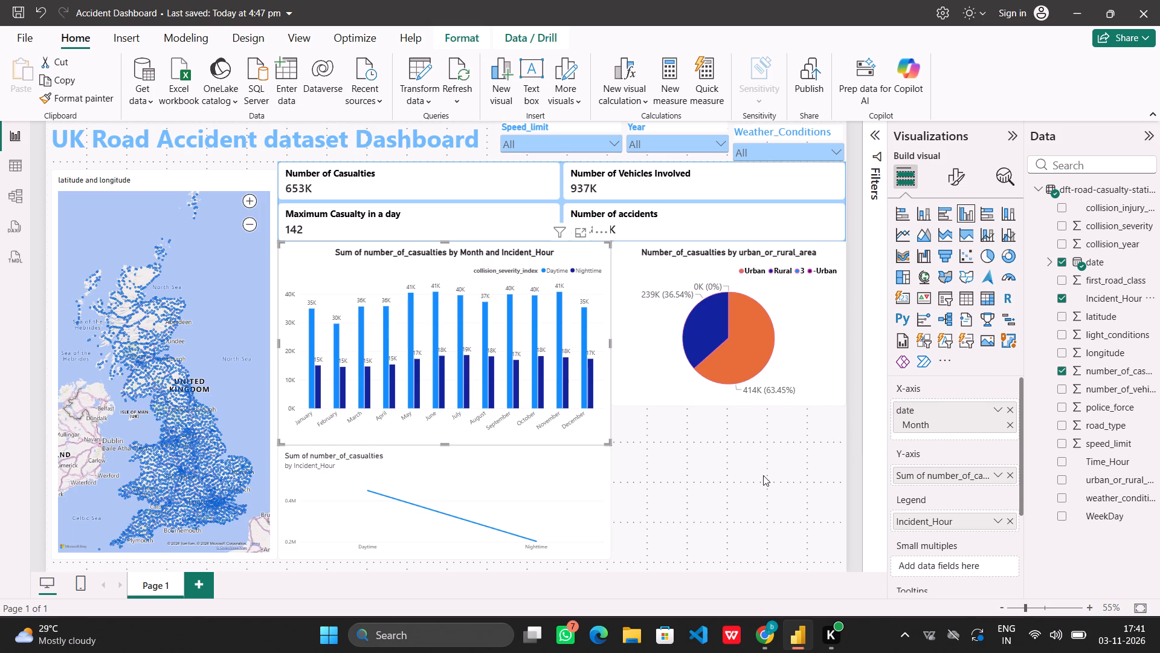
Replace Incident_Hour with Time_Hour on the line chart's X-axis.
left_click(536, 479)
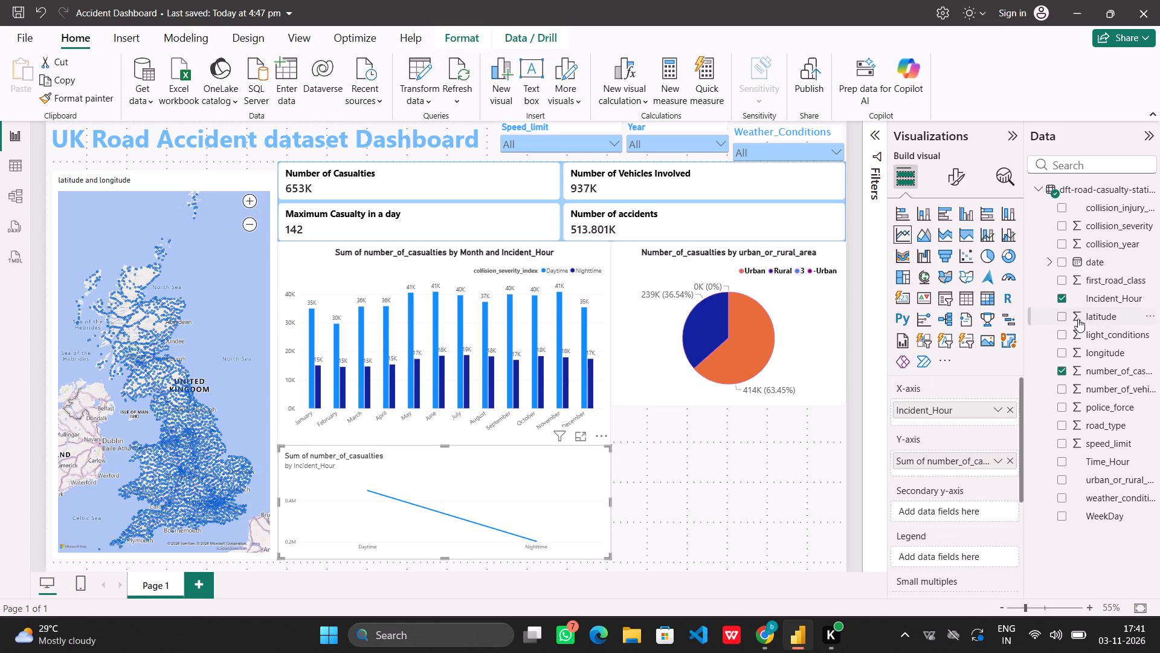
left_click(1063, 300)
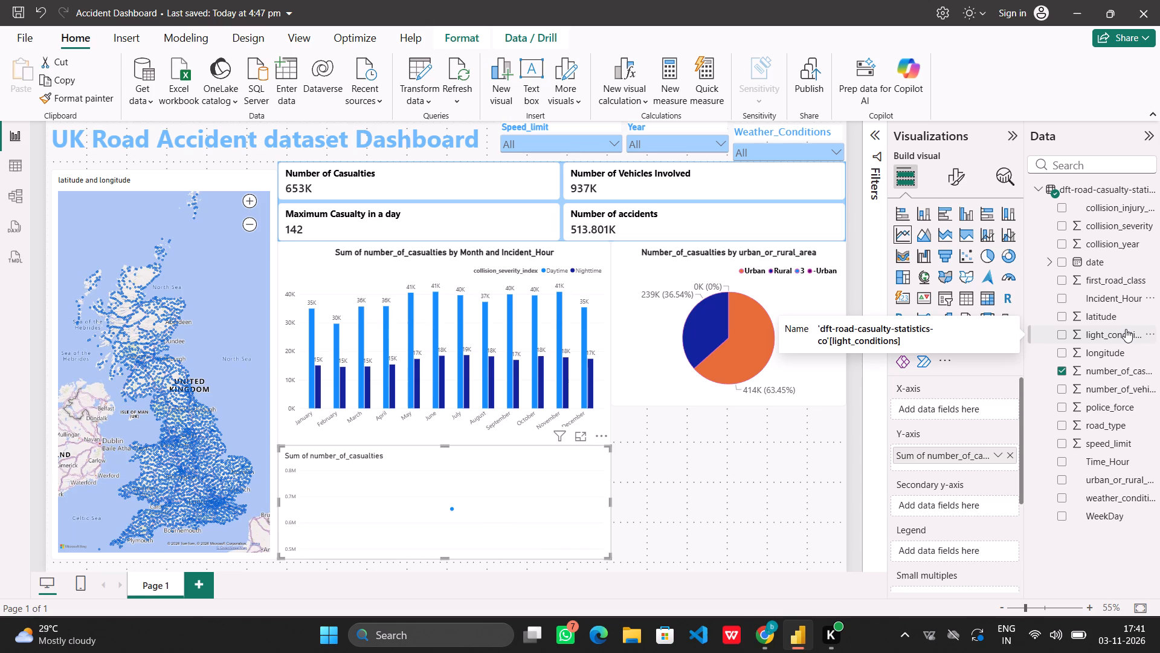
left_click_drag(1113, 458, 975, 410)
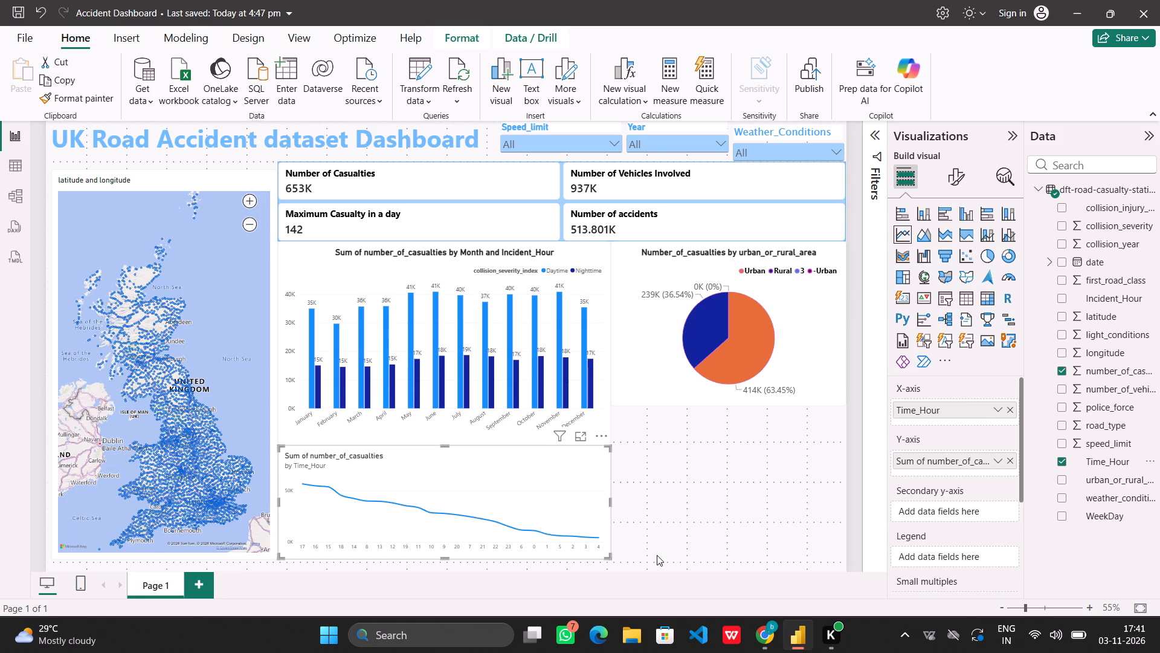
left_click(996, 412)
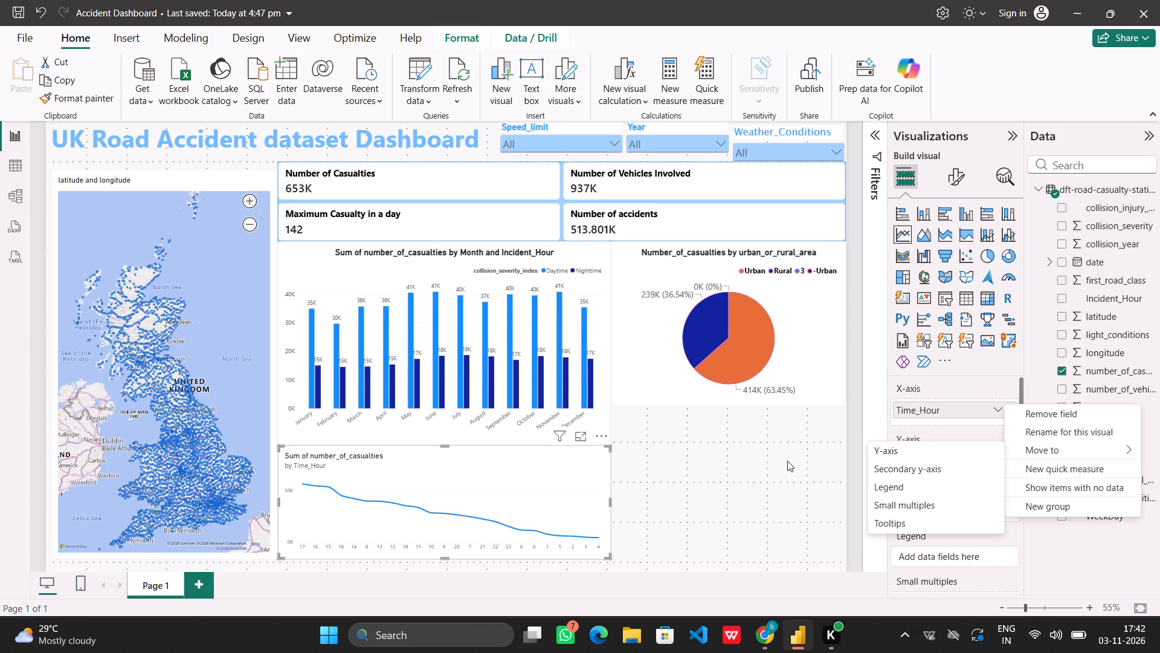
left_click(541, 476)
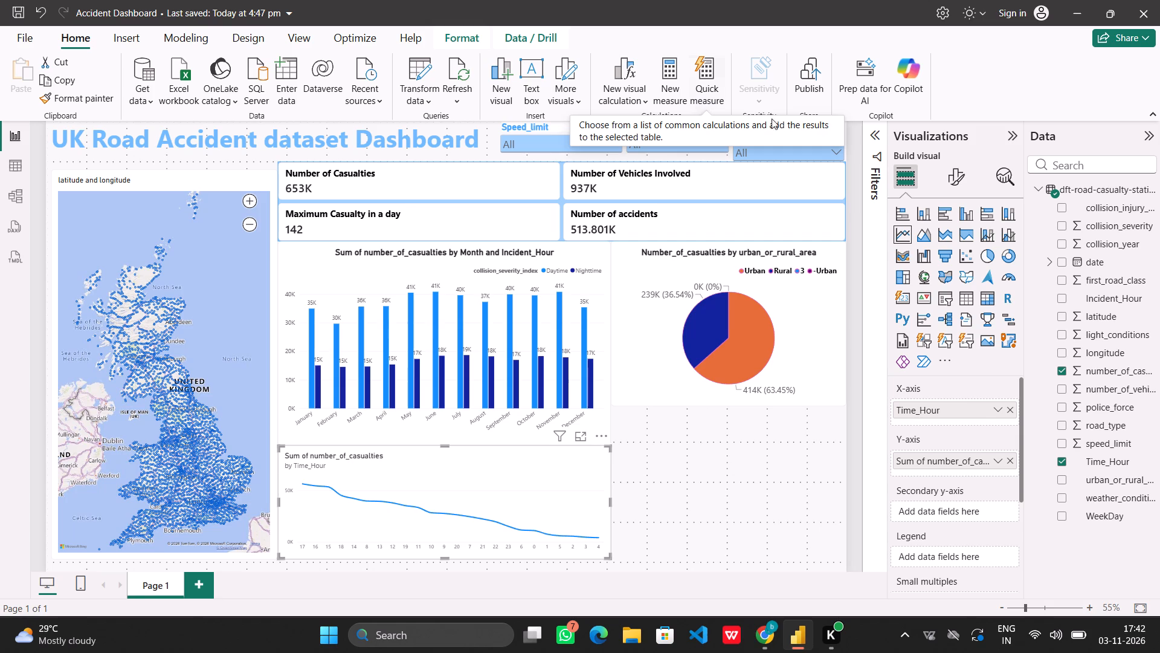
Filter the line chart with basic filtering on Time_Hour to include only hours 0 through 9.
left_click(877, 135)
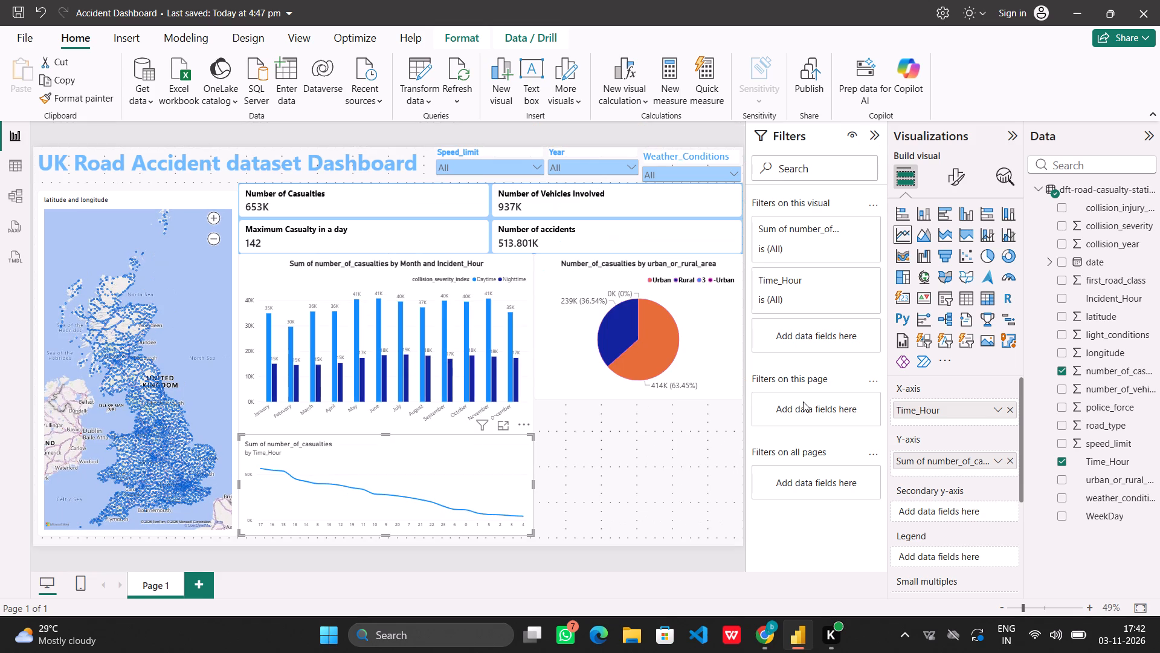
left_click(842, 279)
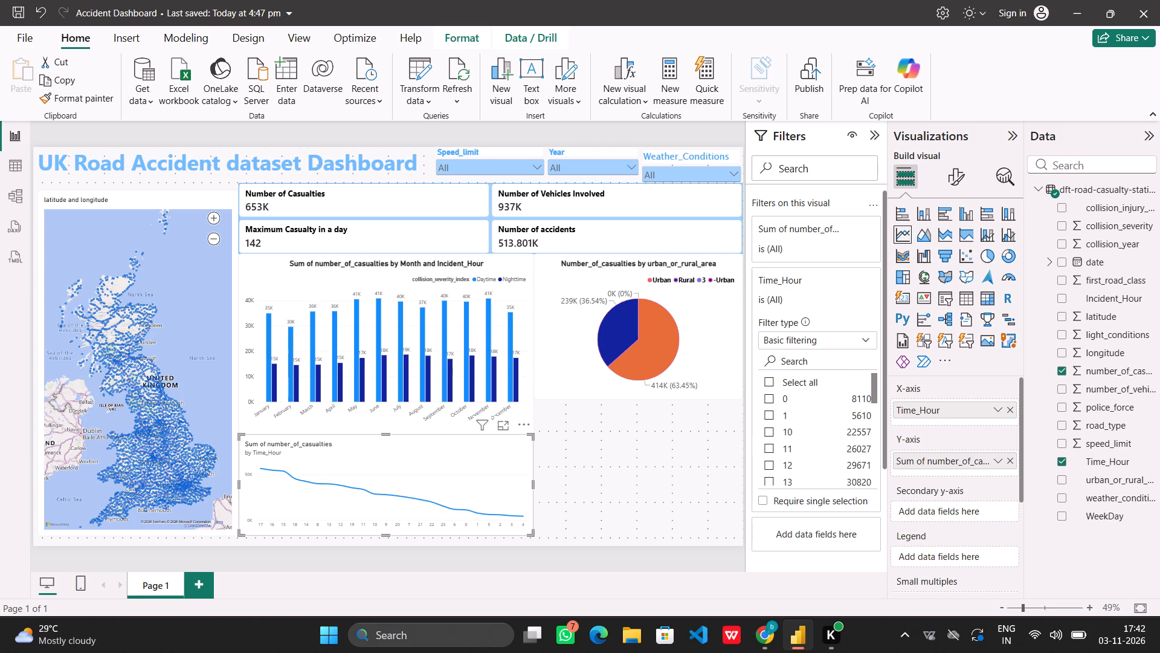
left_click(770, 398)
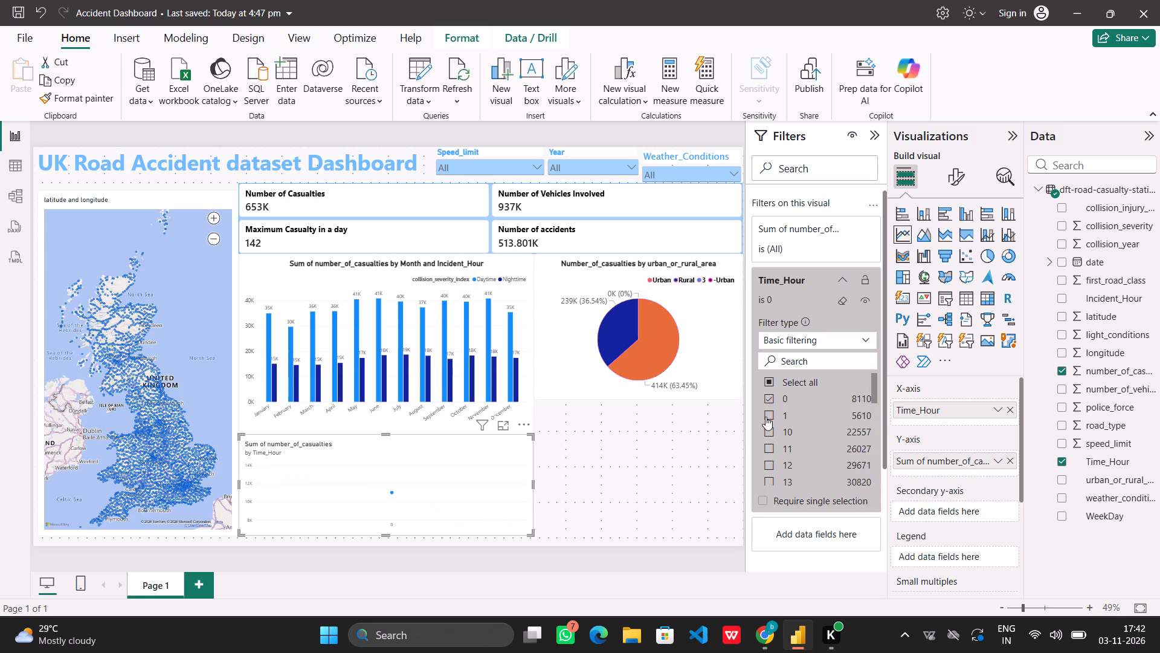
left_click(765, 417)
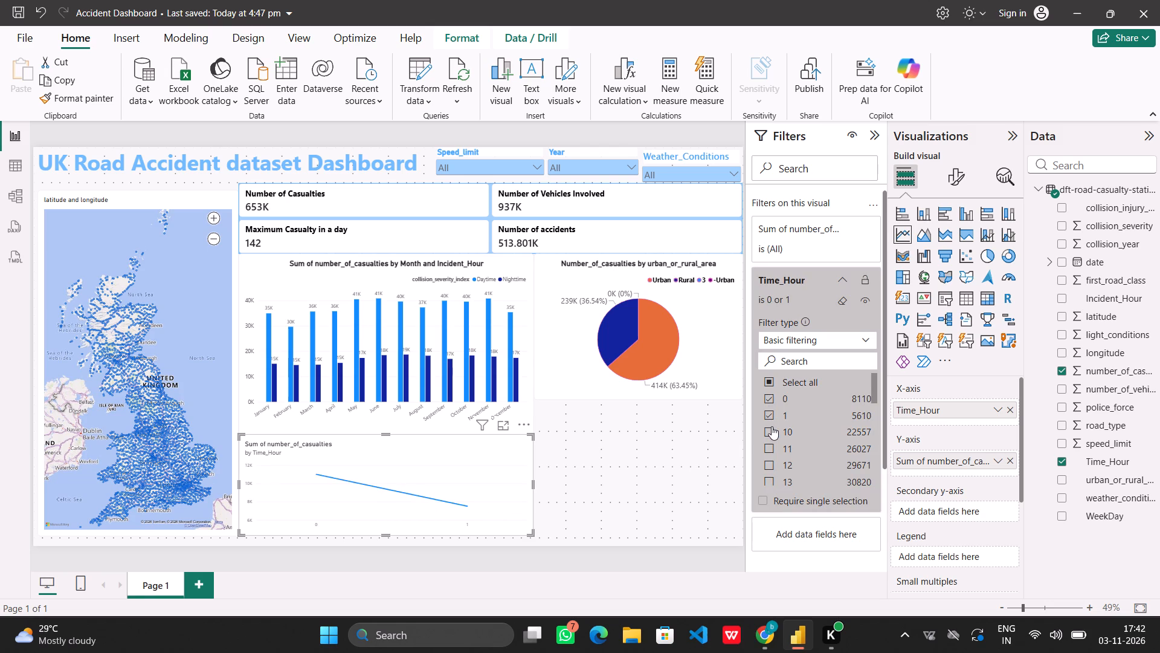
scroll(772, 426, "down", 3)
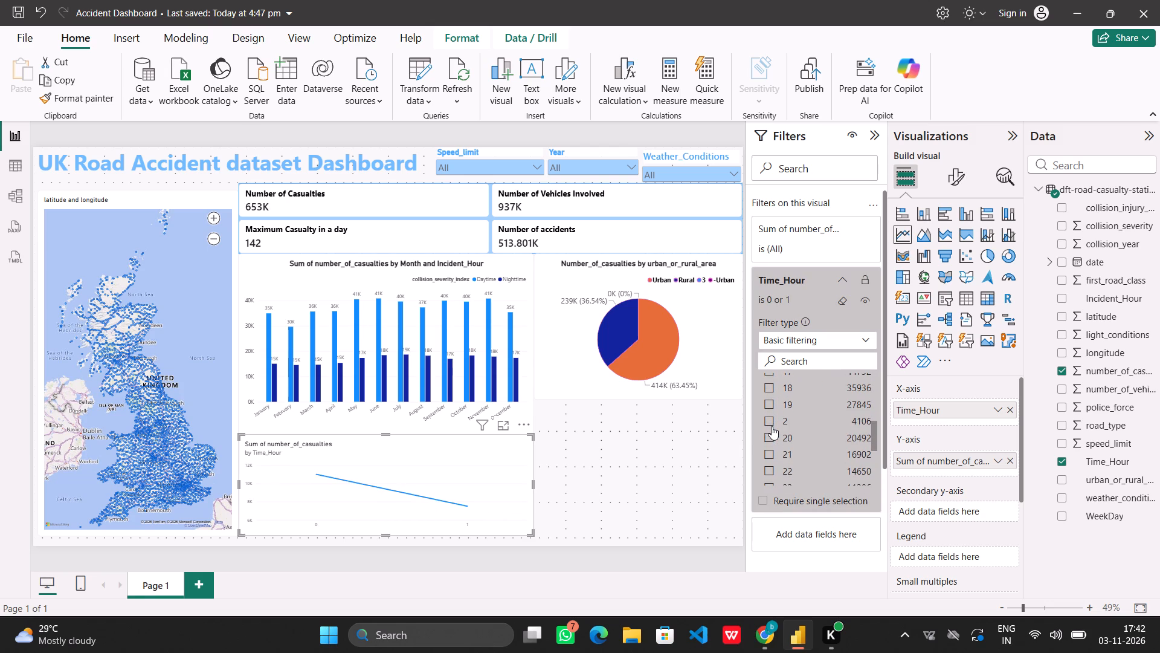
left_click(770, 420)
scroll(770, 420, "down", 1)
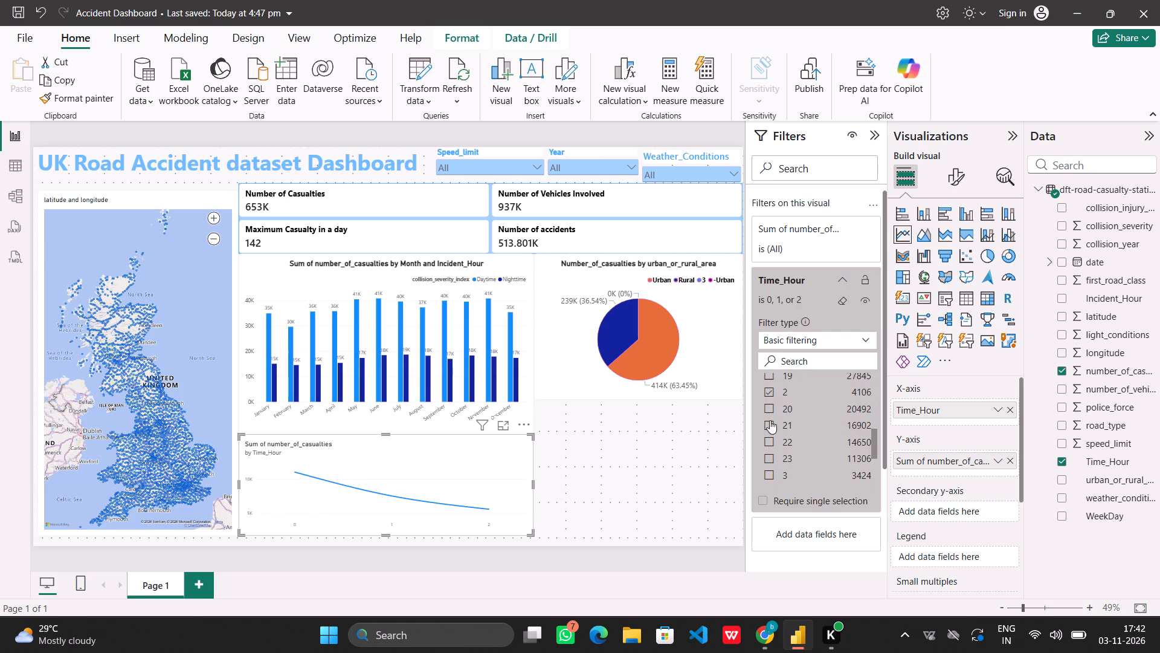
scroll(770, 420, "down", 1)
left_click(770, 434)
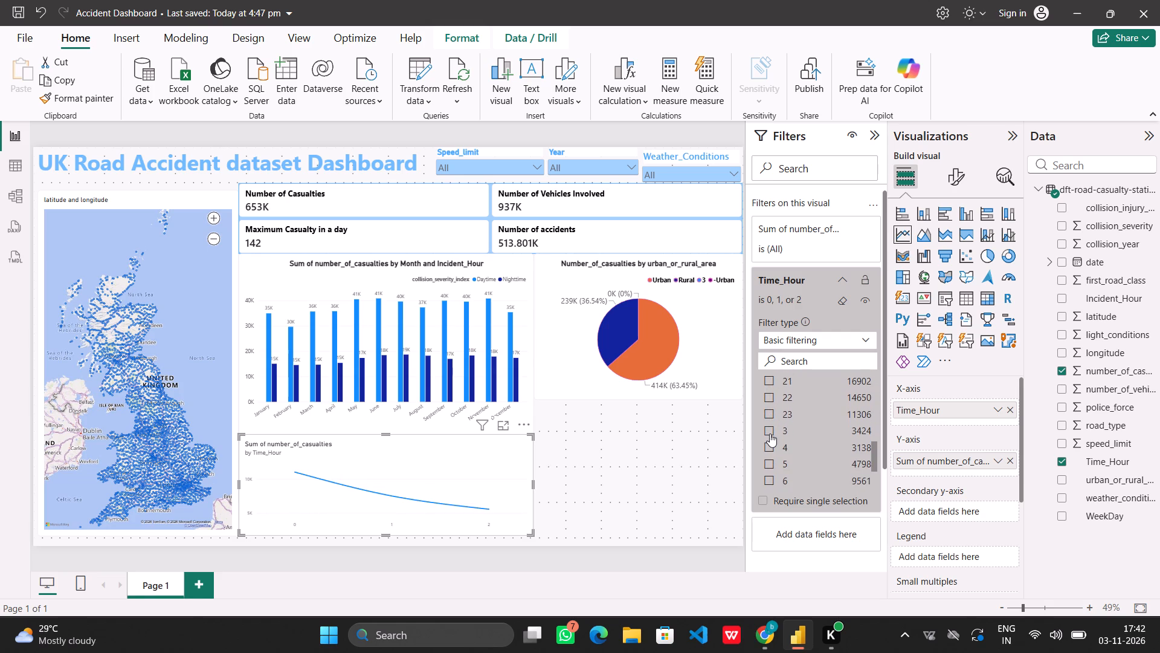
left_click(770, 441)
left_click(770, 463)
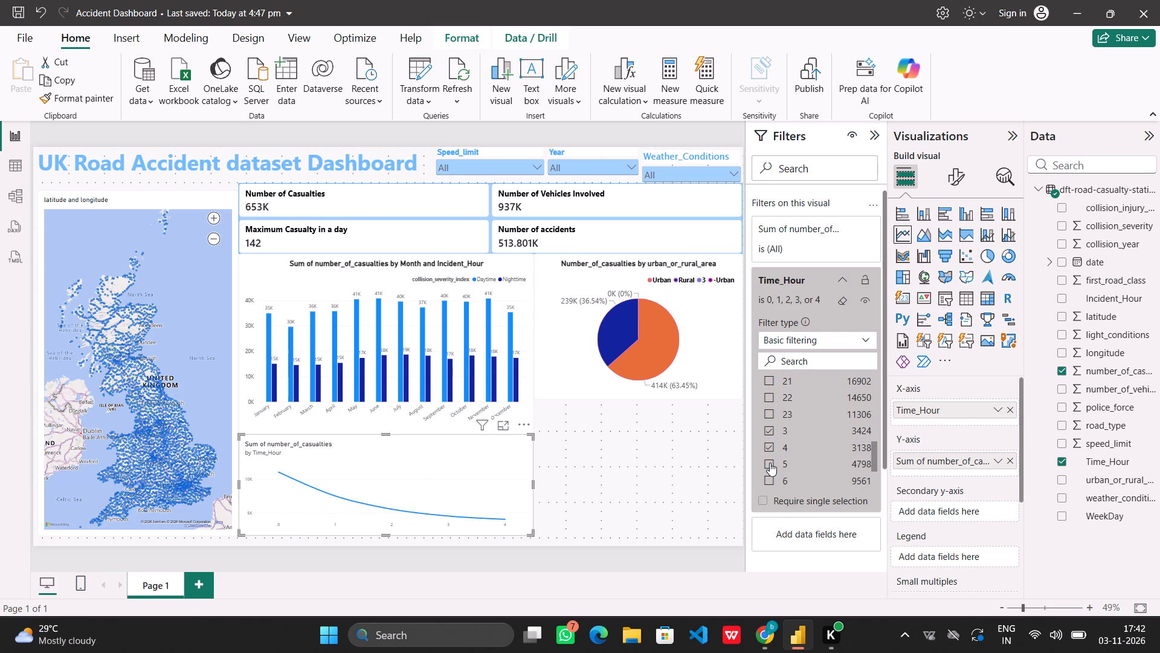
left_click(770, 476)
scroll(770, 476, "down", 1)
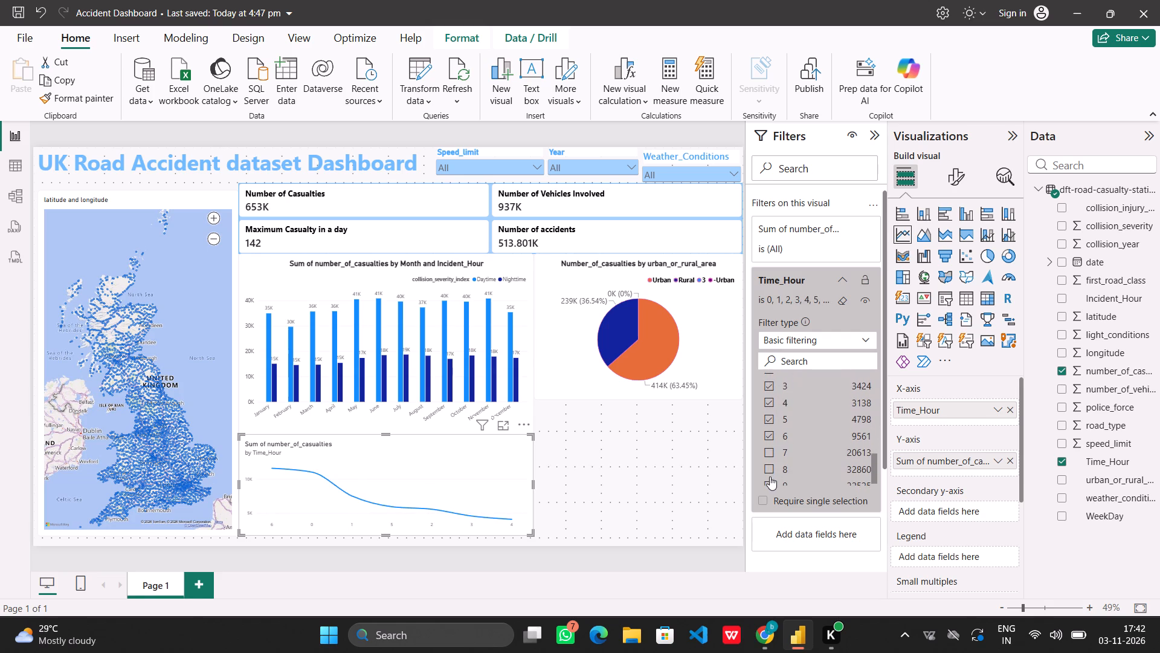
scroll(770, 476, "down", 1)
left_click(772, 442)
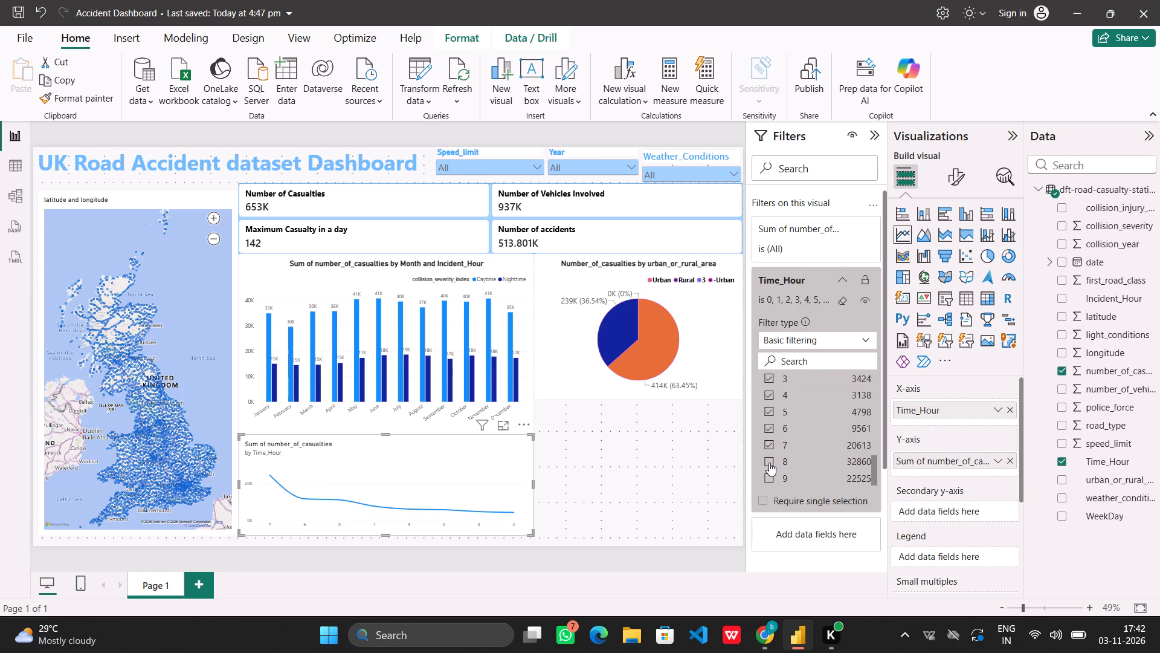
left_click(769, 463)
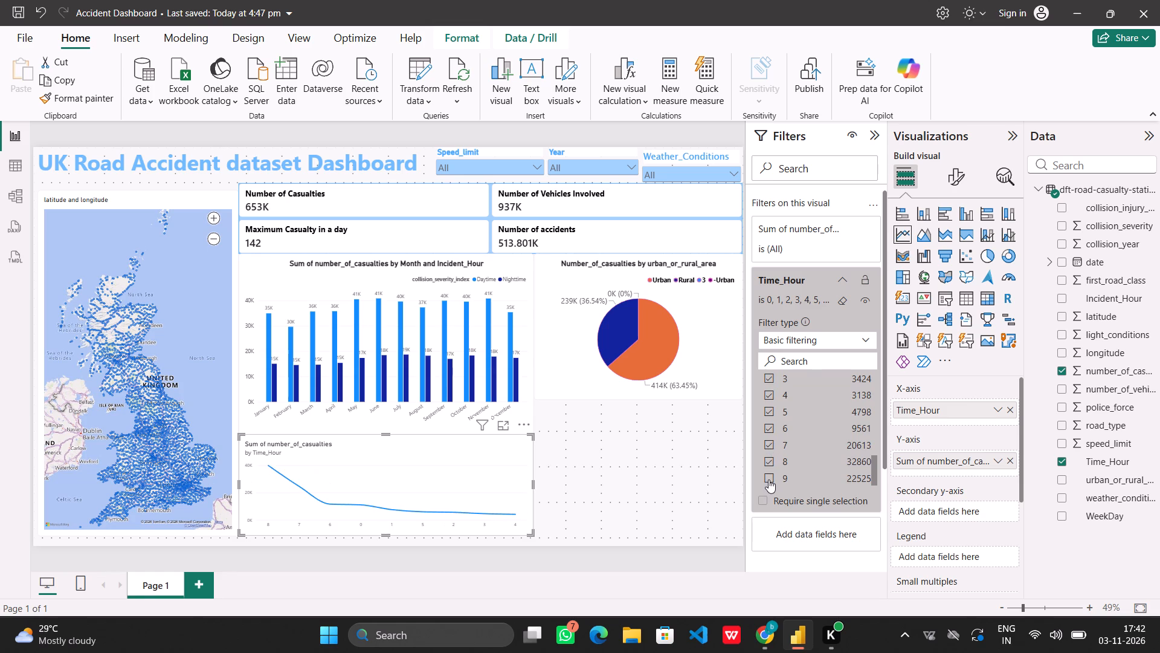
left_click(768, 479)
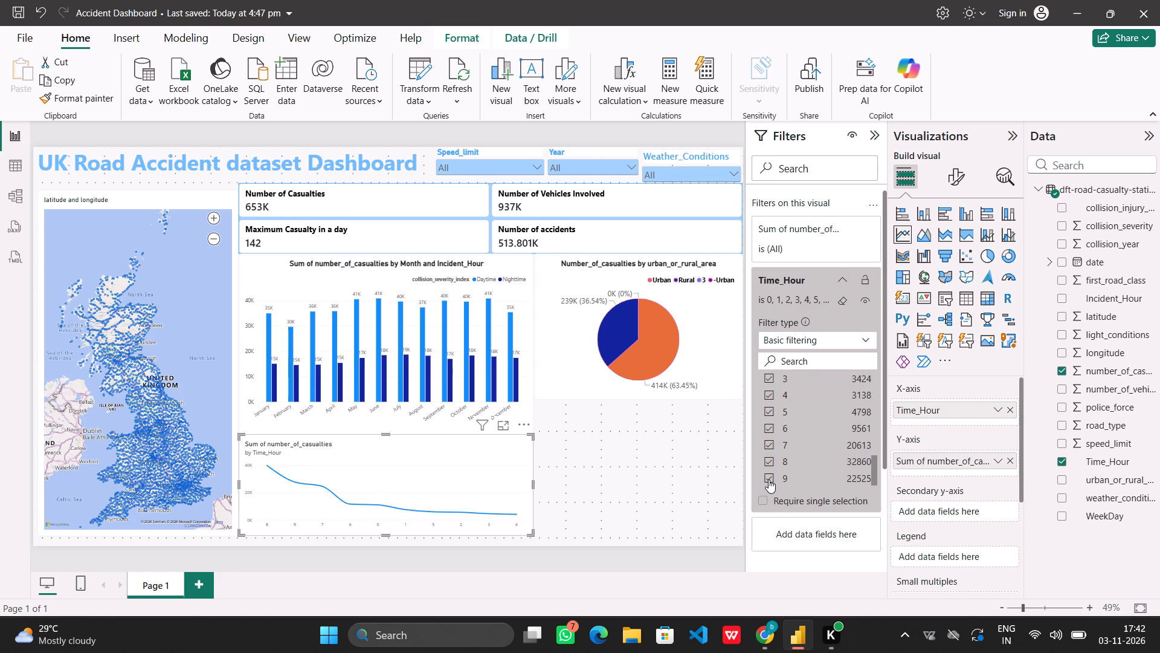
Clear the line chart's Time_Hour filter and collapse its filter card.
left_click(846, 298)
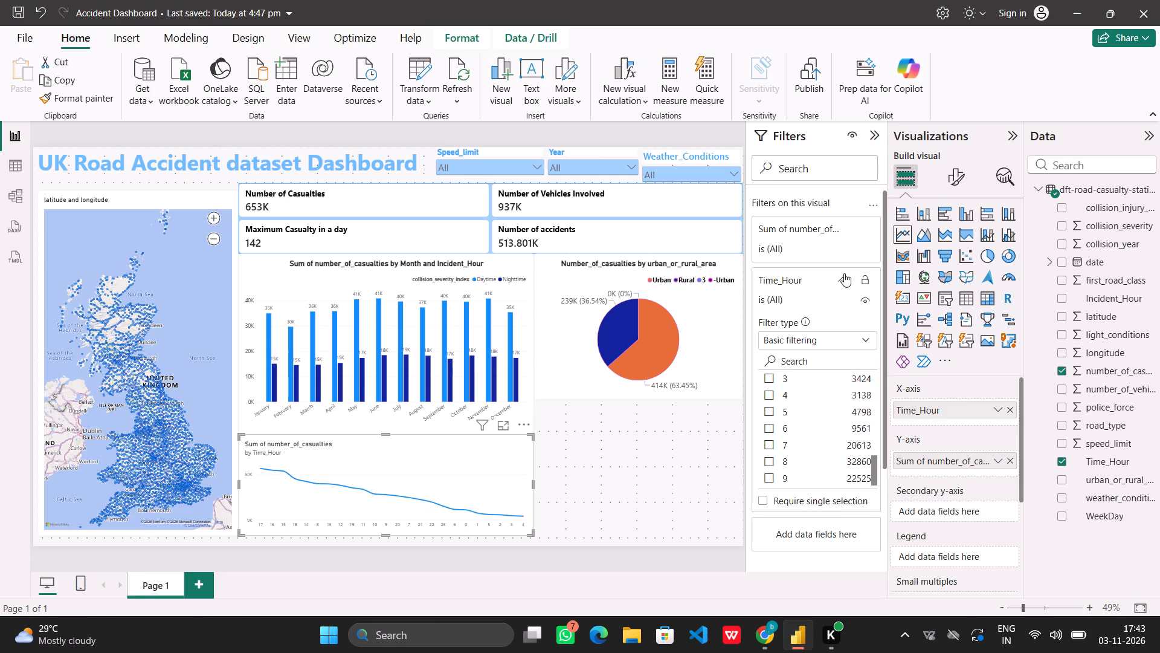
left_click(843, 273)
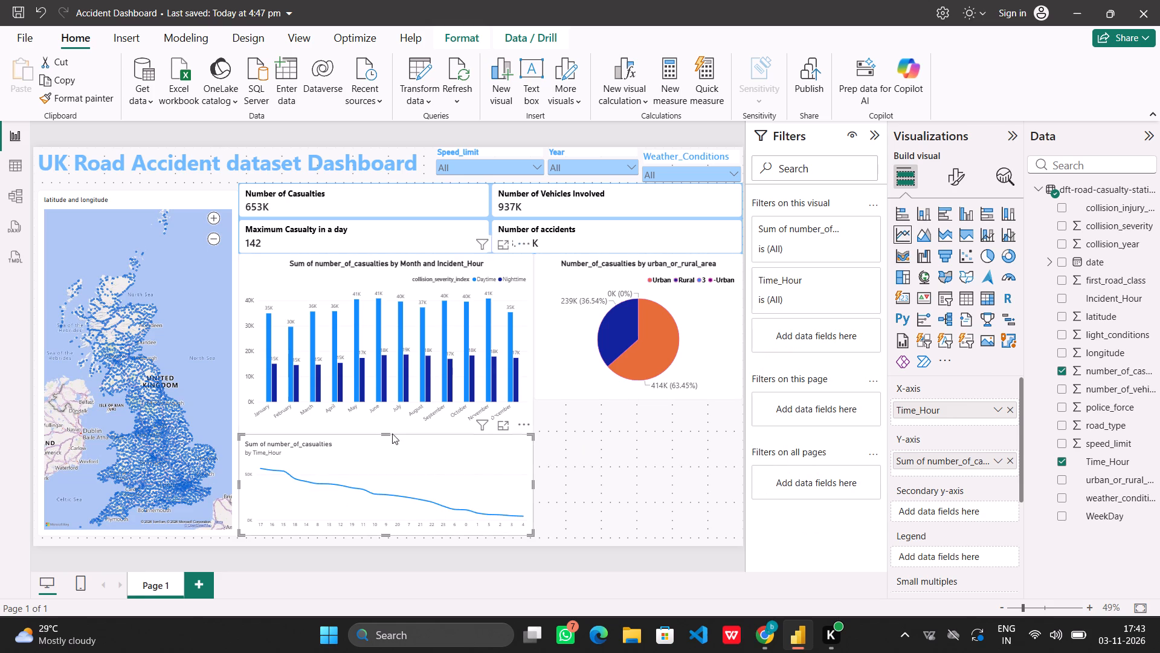
Enlarge the Time_Hour casualties line chart upward and sideways, over the column chart and most of the pie chart.
left_click_drag(386, 434, 418, 220)
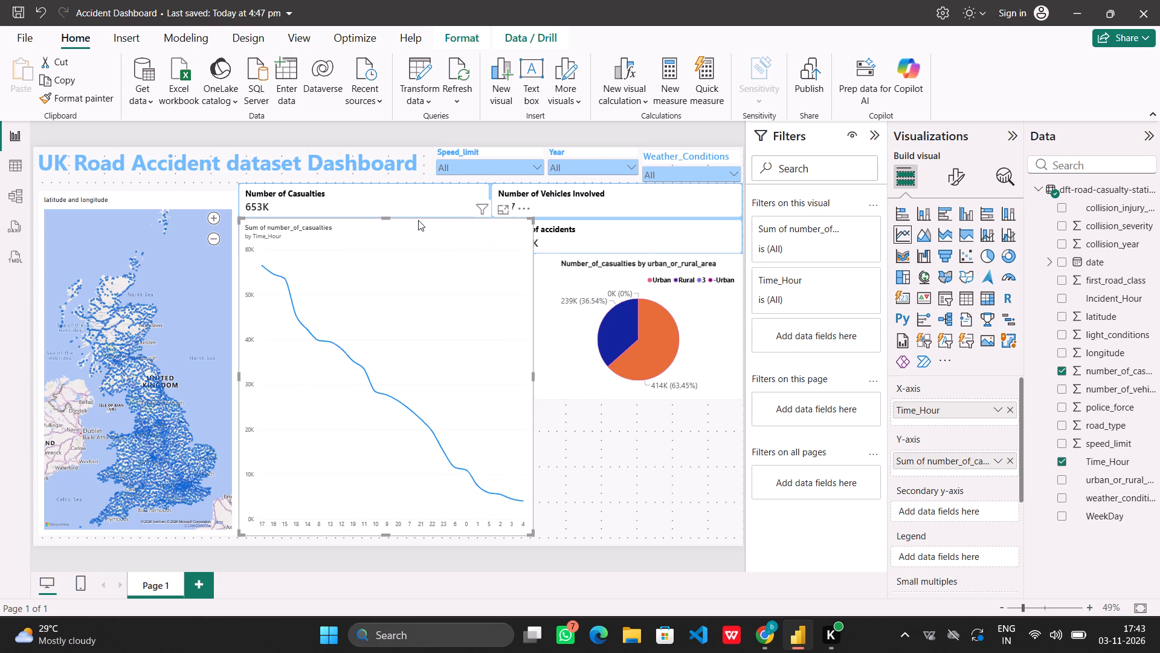
left_click_drag(532, 219, 604, 222)
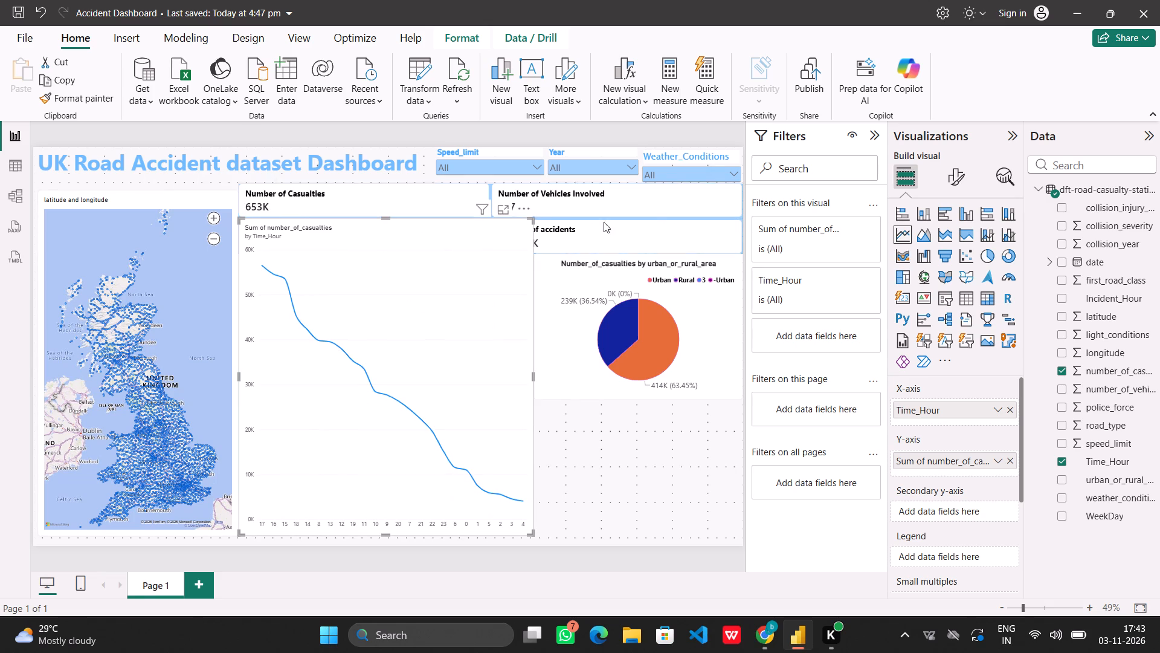
left_click_drag(604, 222, 678, 219)
Capture a rectangular screenshot of the entire enlarged casualties by Time_Hour line chart.
key("Print")
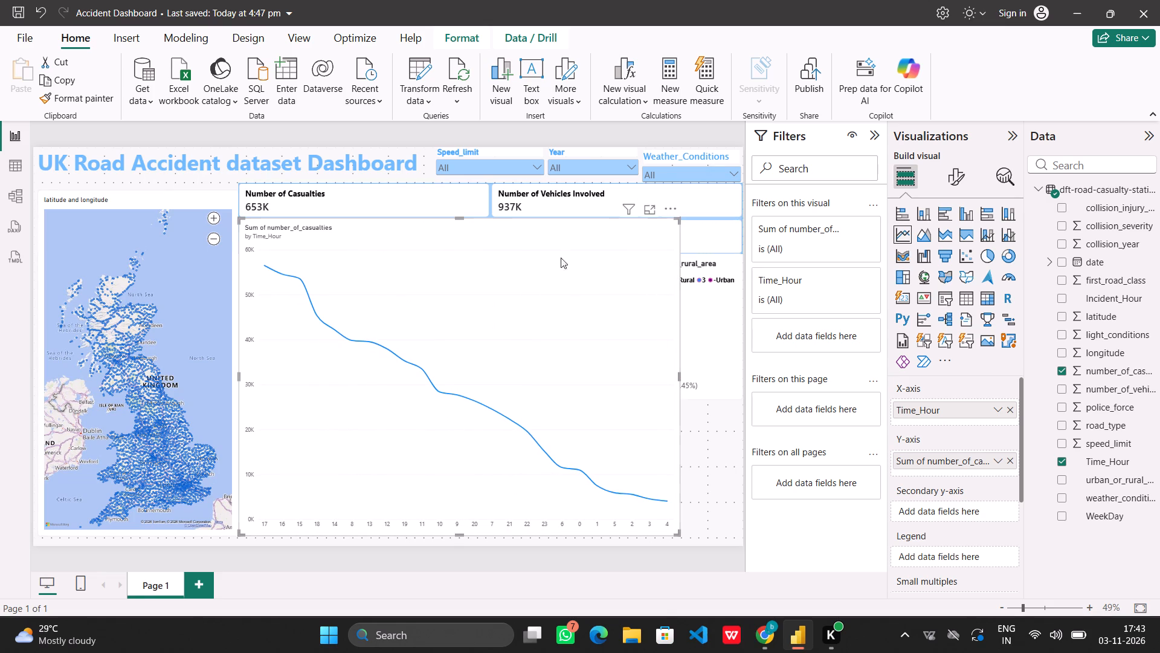
left_click_drag(239, 217, 660, 501)
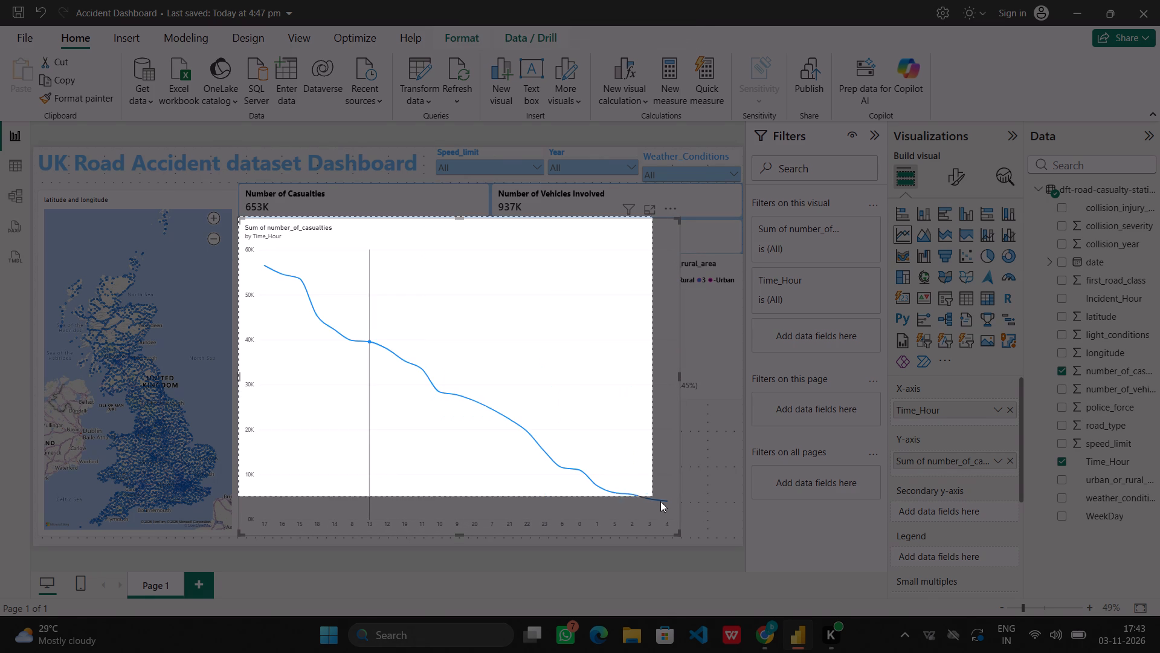
left_click_drag(660, 501, 685, 541)
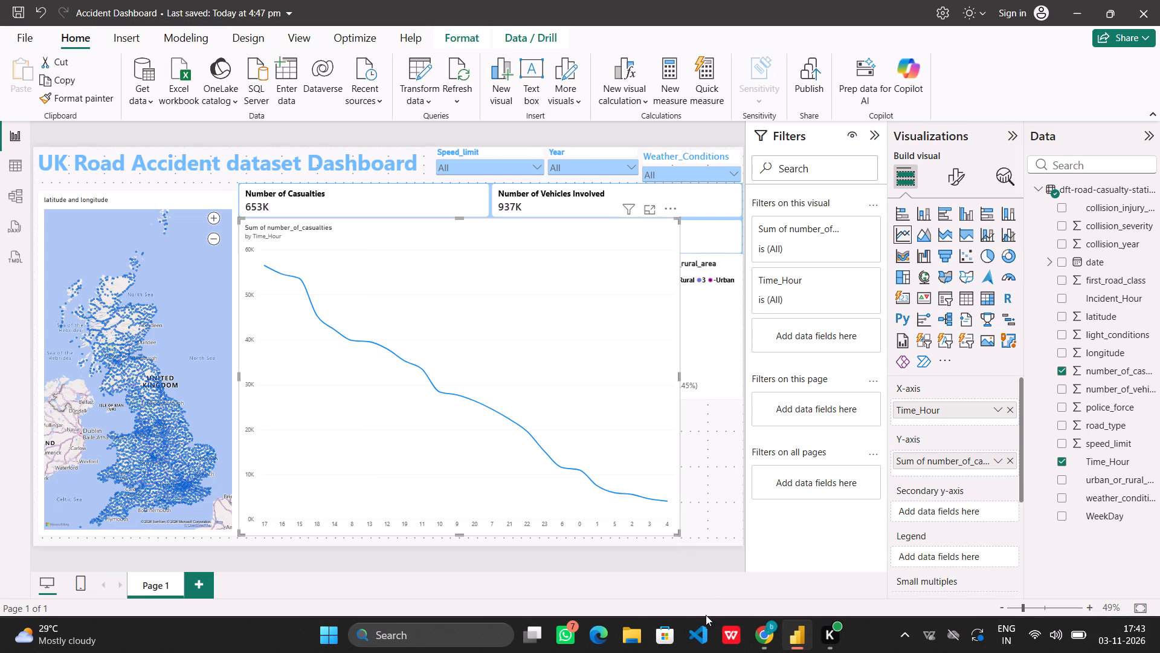
left_click(767, 629)
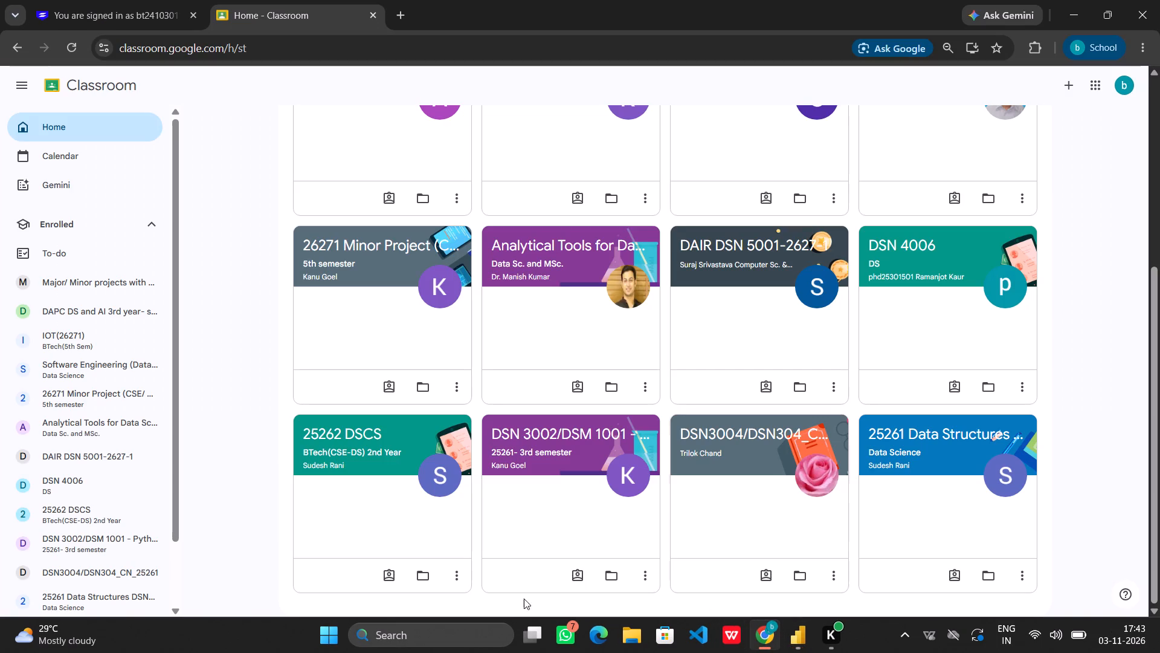
left_click(327, 628)
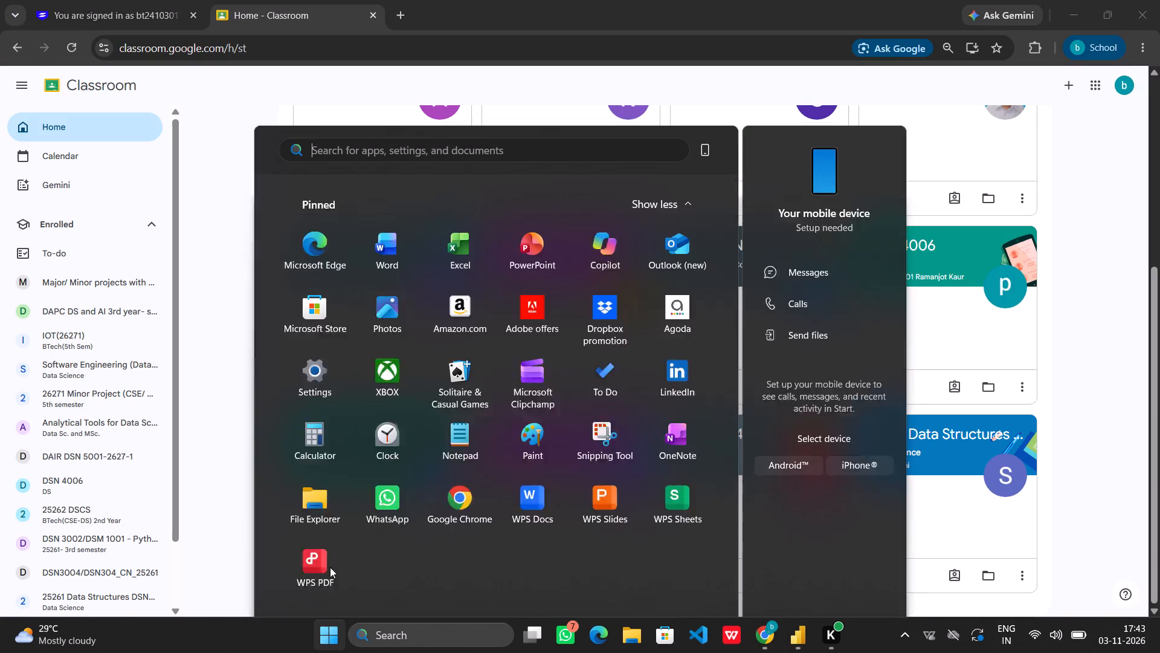
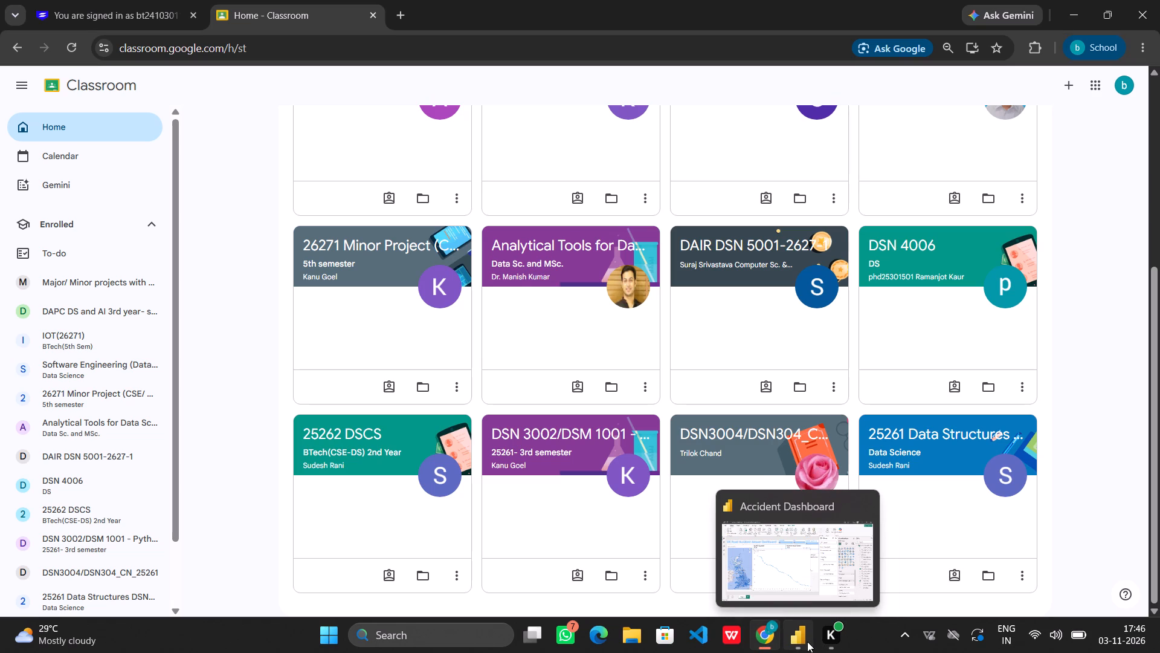
left_click(395, 3)
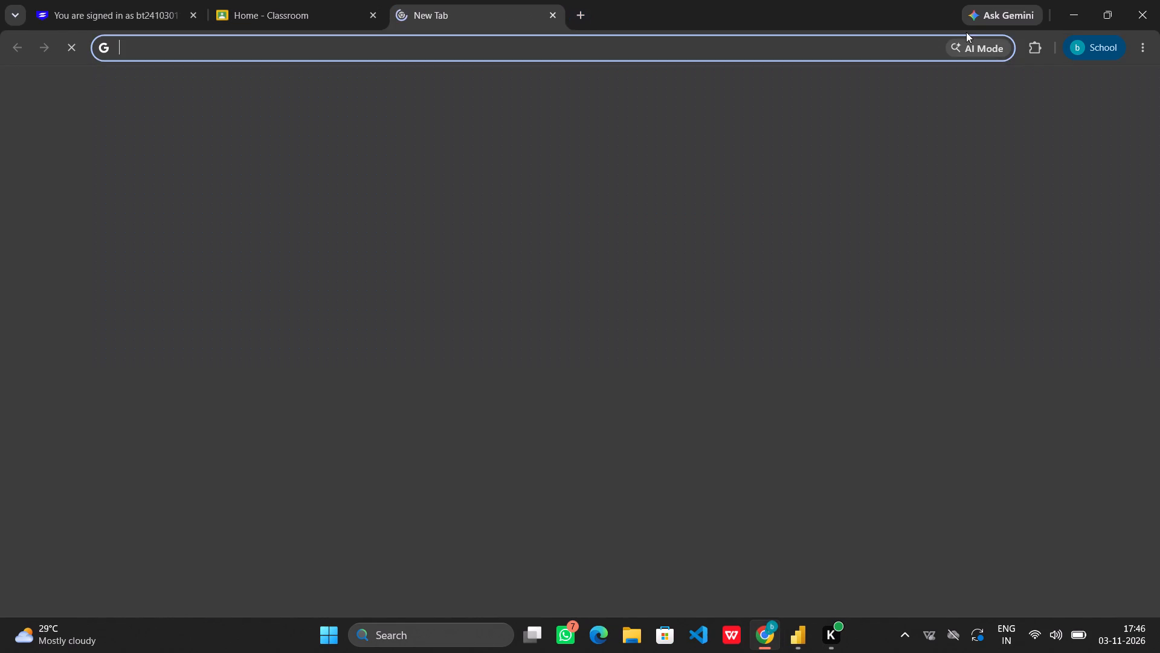
left_click(1023, 18)
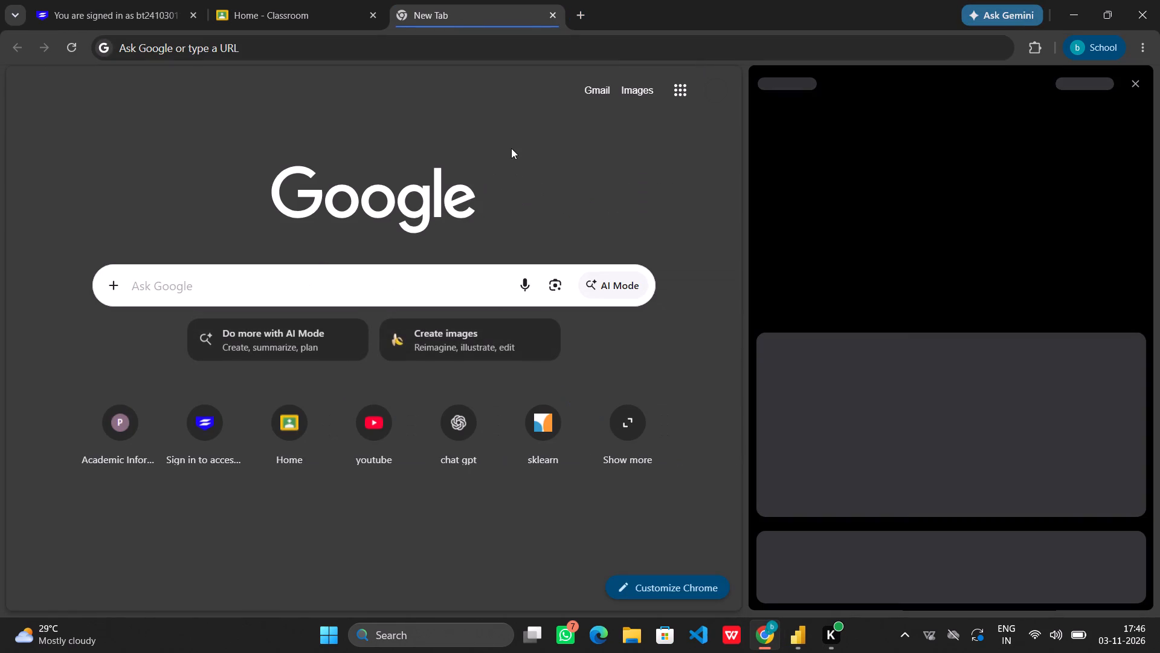
left_click(1136, 86)
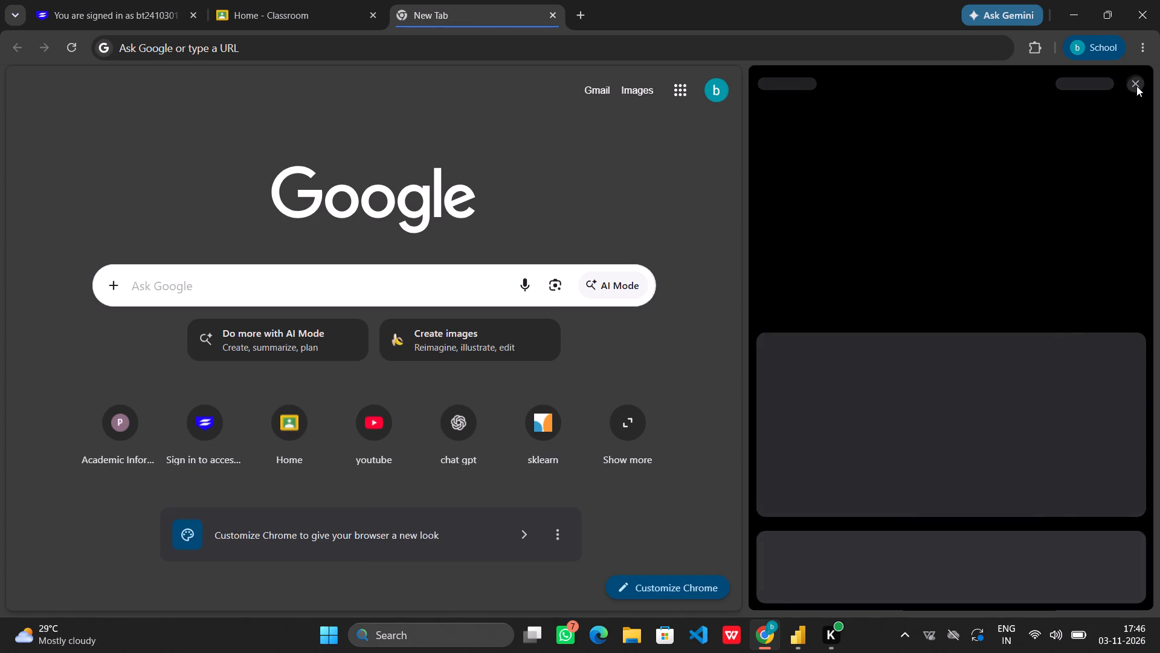
left_click(900, 48)
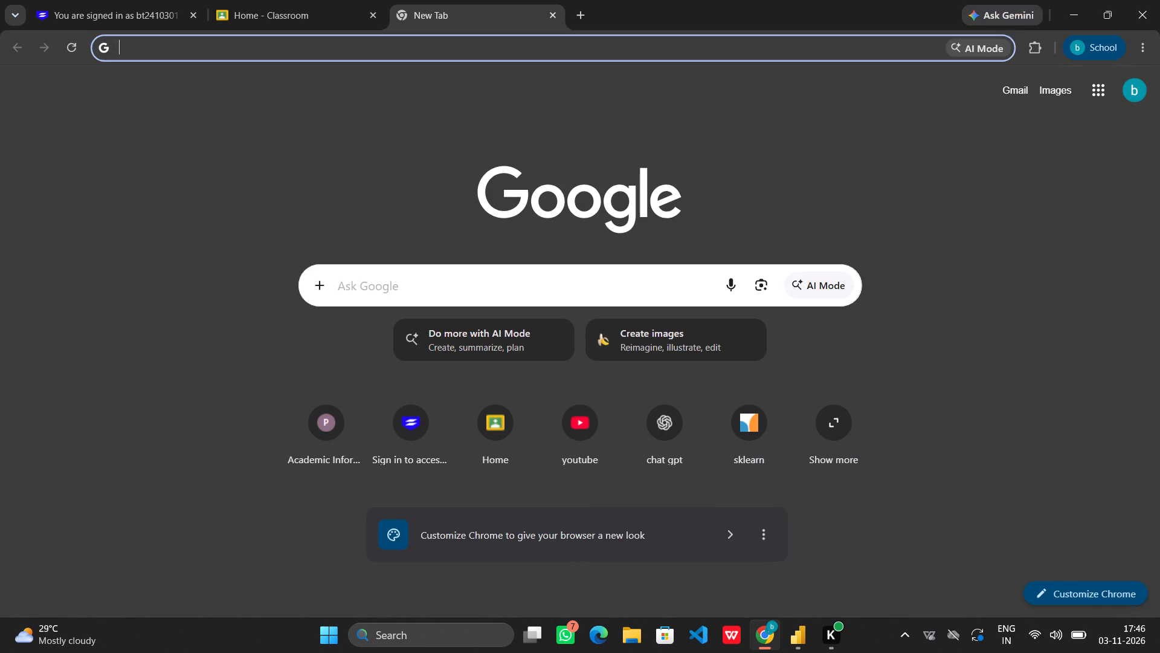
left_click(967, 47)
key("ctrl+v")
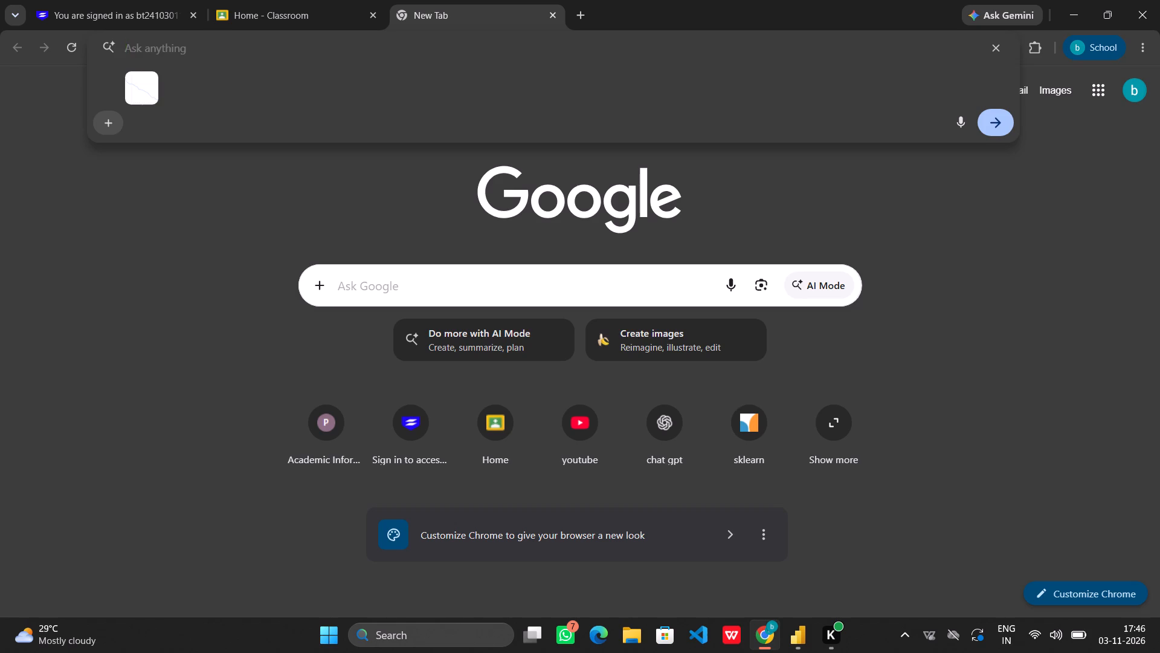
Ask AI Mode "i want to sort the x axis values how can i do i power bi".
type("i want to sort the")
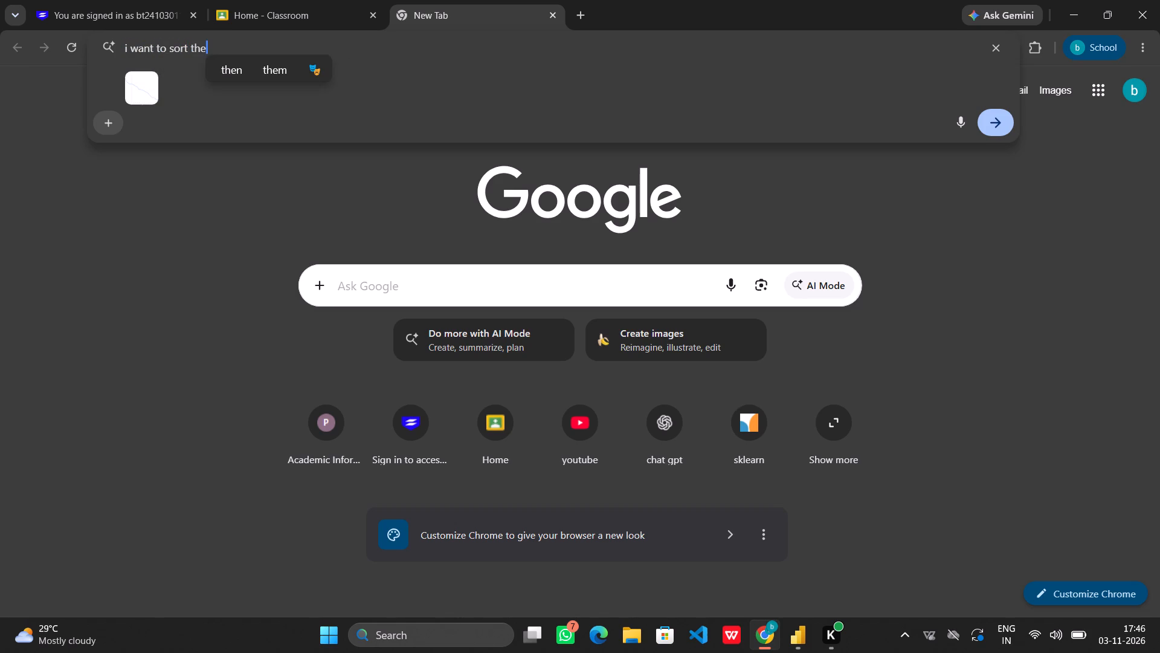
key("space")
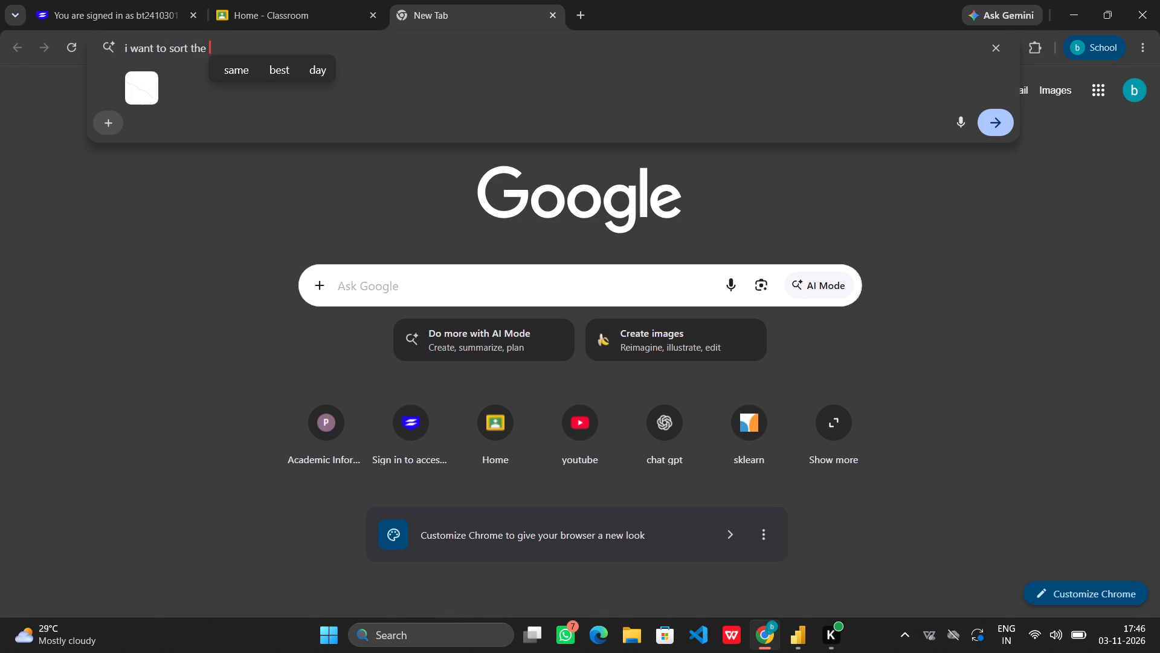
type("list")
key("BackSpace")
key("BackSpace")
key("BackSpace")
key("BackSpace")
type("x axis a")
key("BackSpace")
type("values")
key("space")
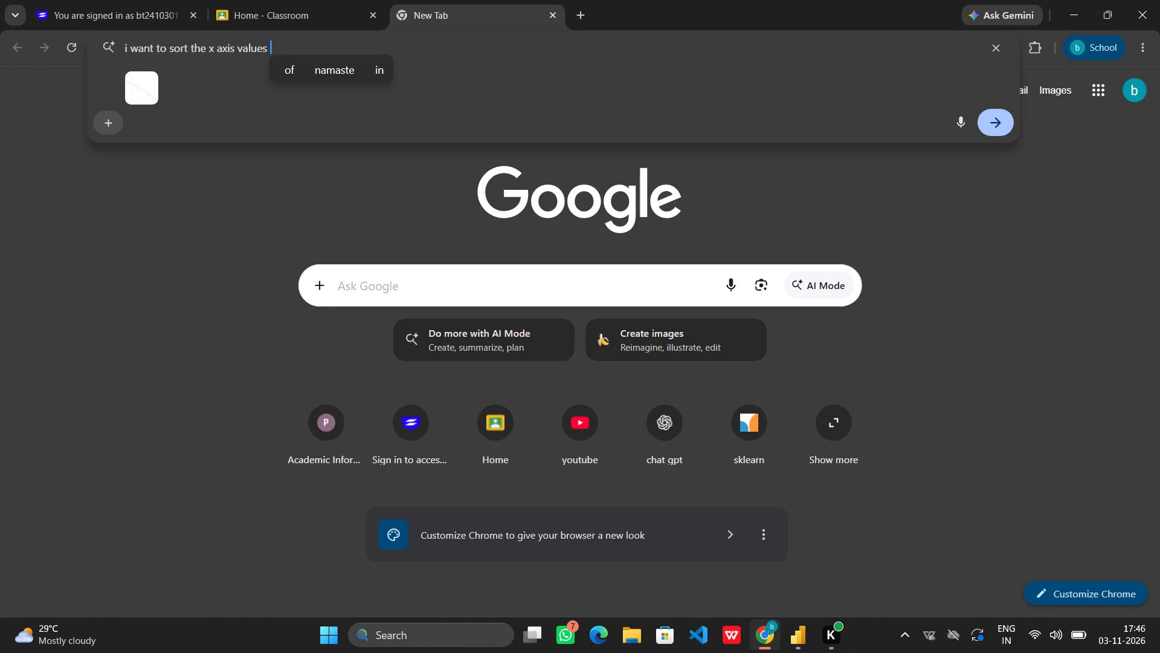
type("how can i s")
key("BackSpace")
type("do i power bi")
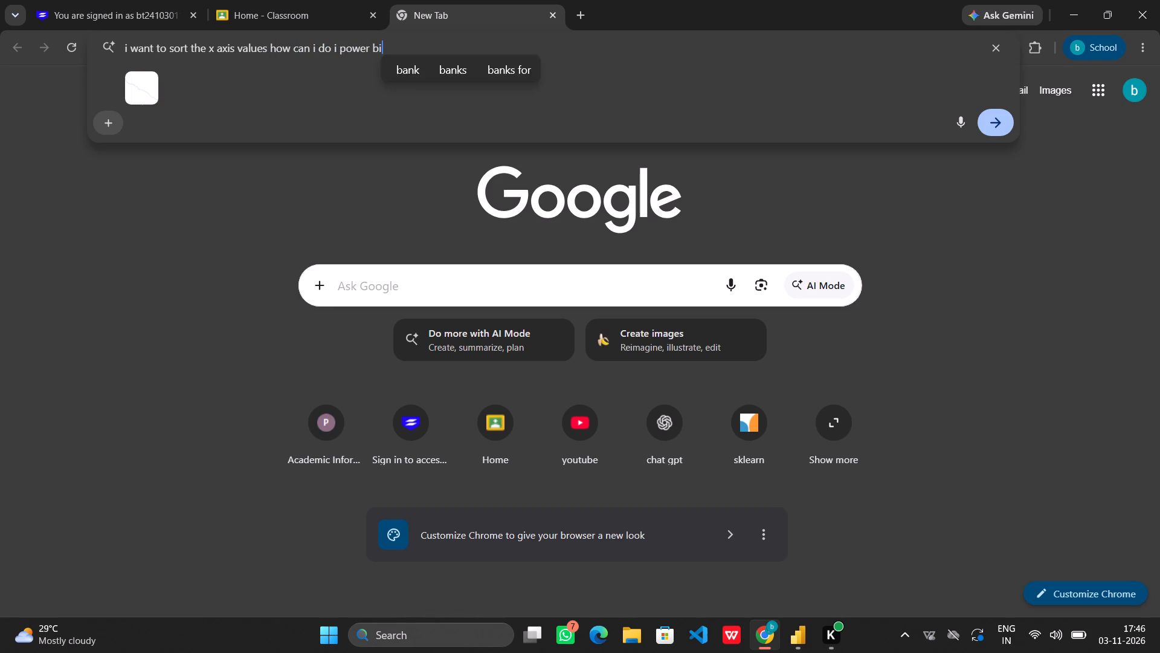
key("Return")
key("shift+question")
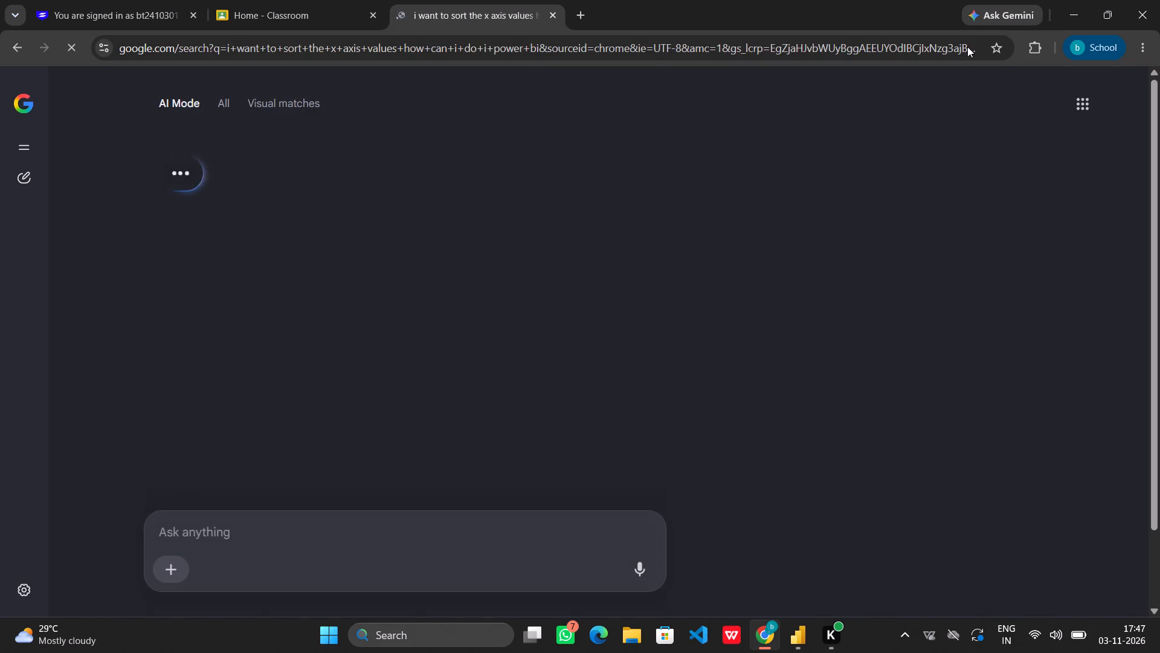
Read the AI Mode answer on sorting the x-axis by Time_Hour, including its troubleshooting tip.
scroll(466, 278, "down", 1)
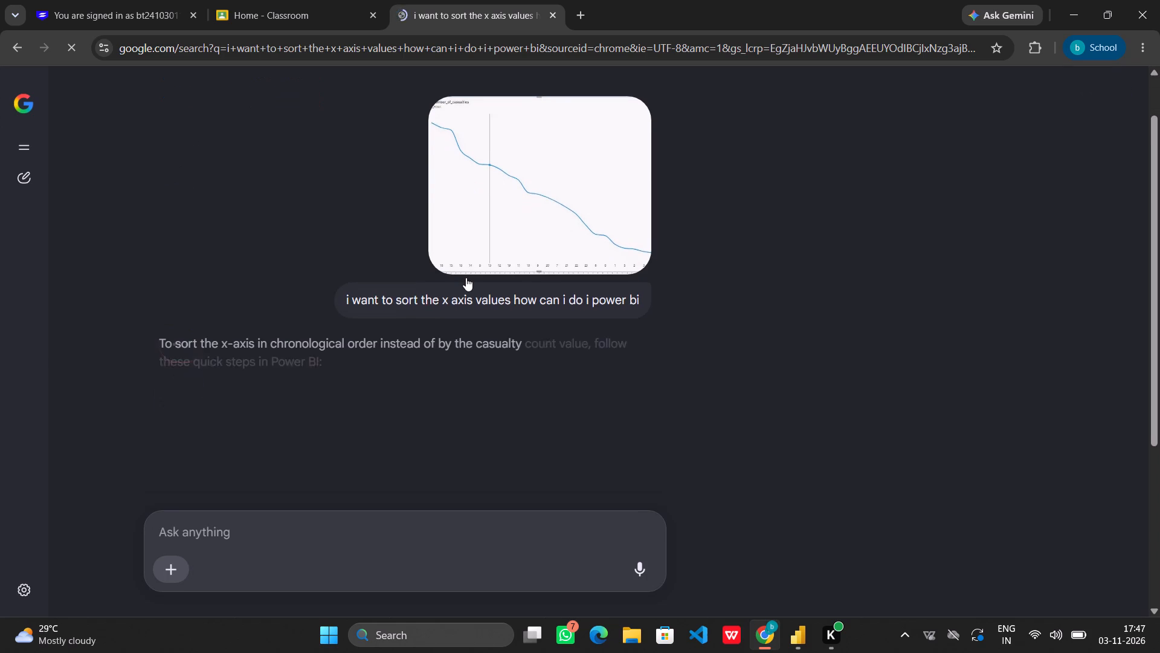
scroll(466, 278, "down", 1)
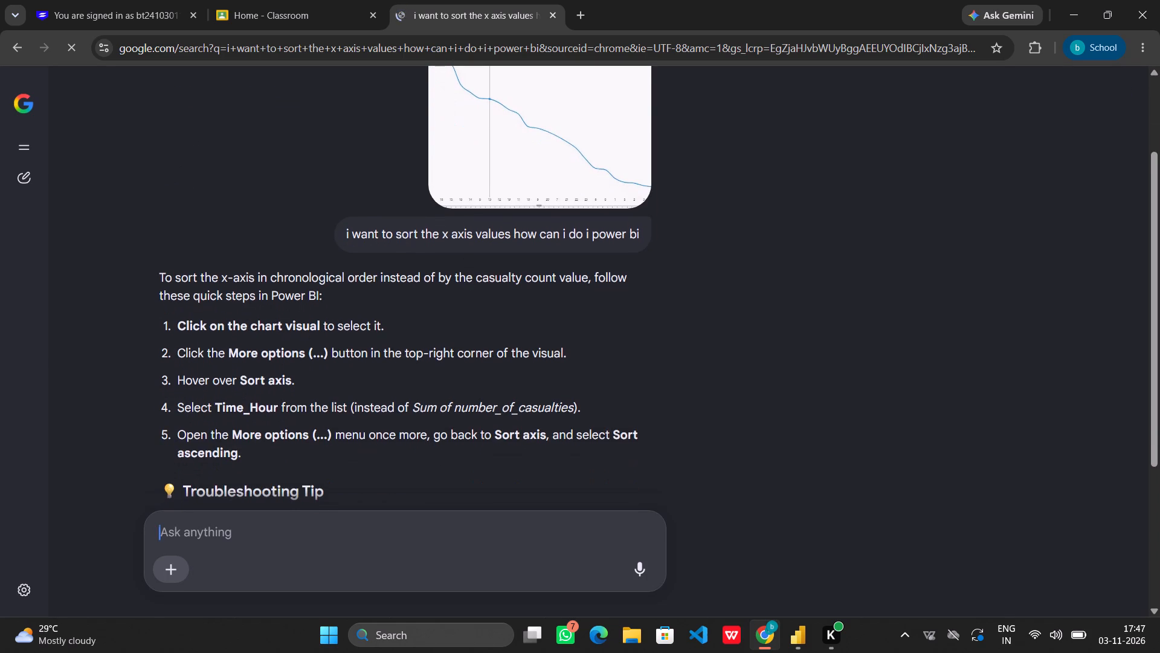
scroll(466, 278, "down", 2)
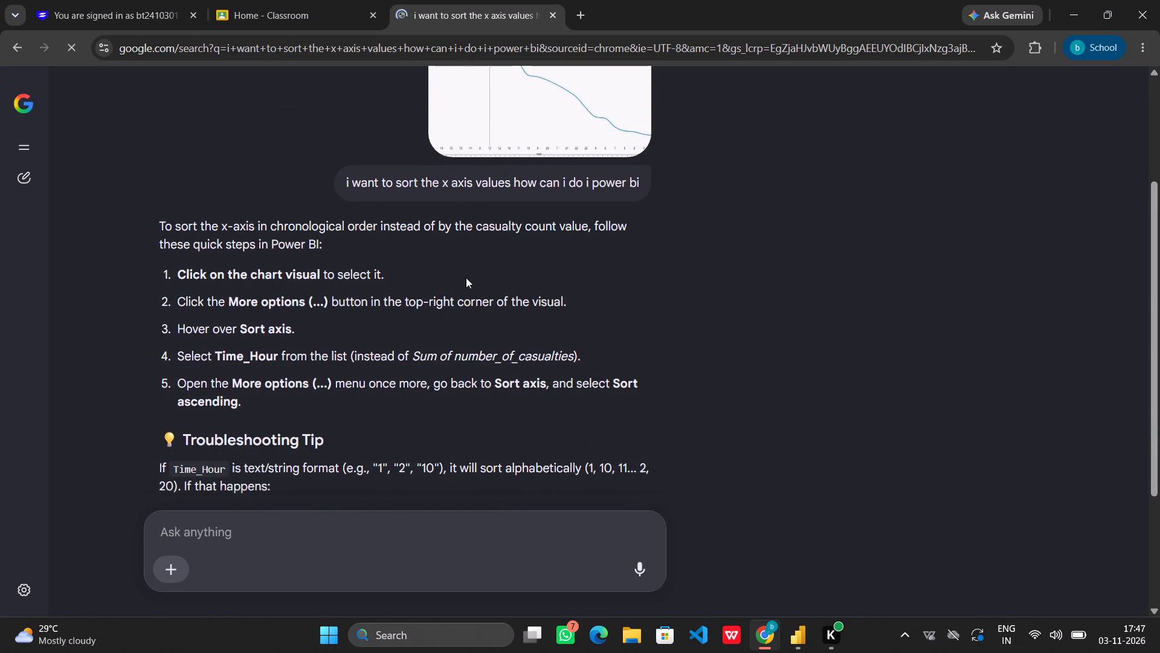
scroll(466, 278, "down", 2)
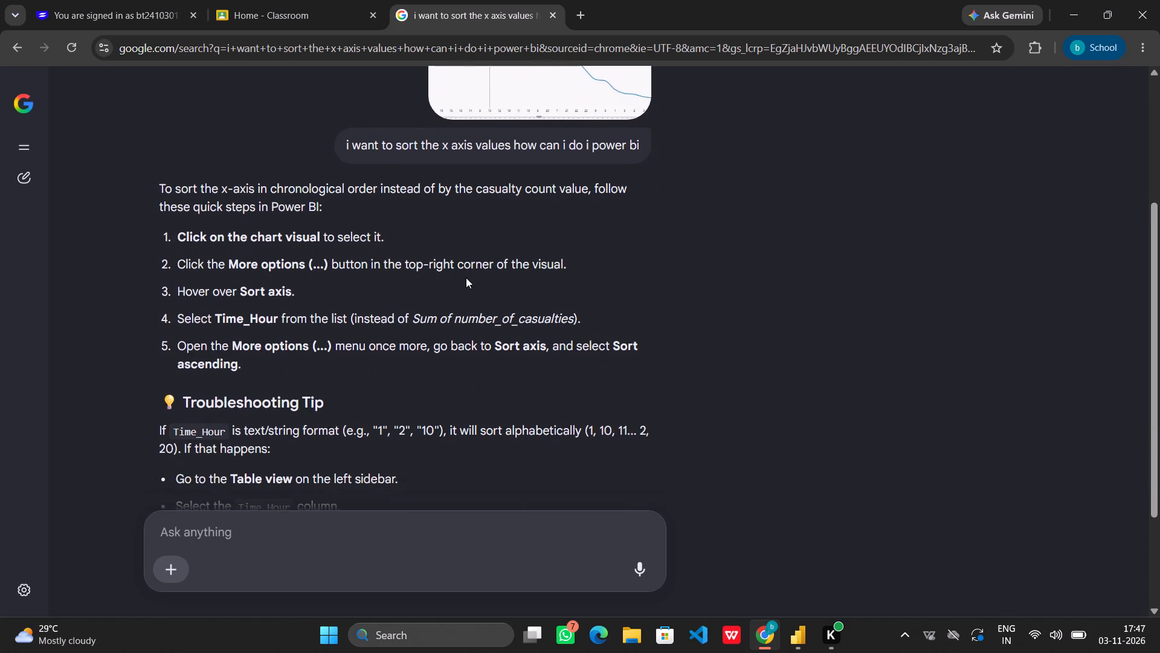
scroll(466, 278, "down", 1)
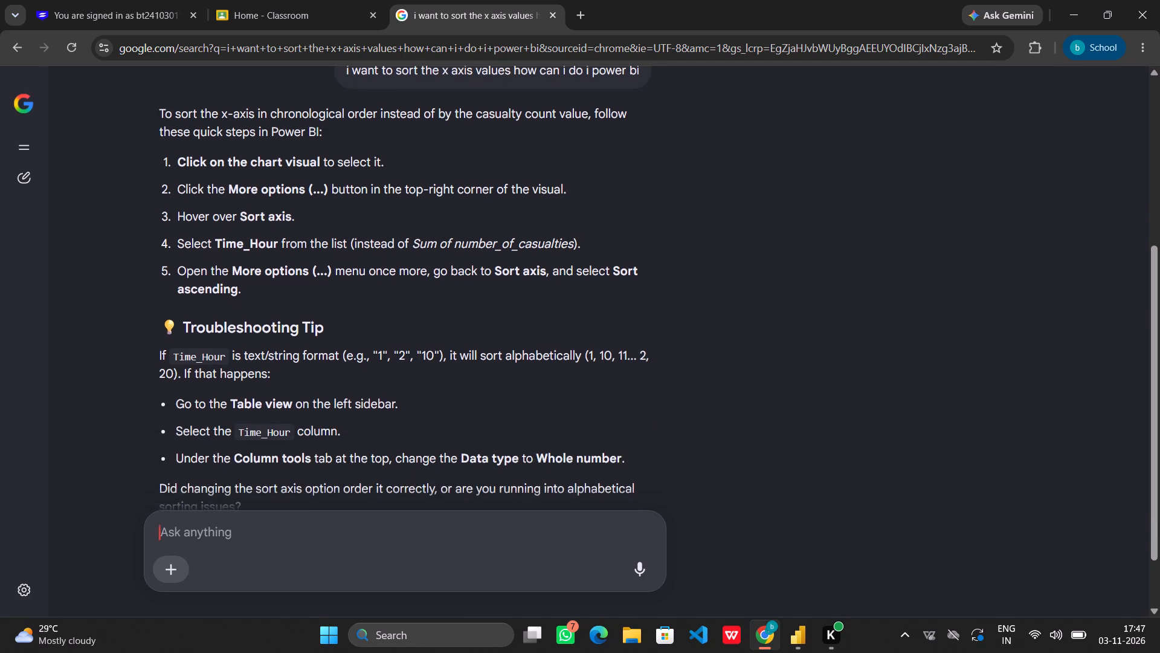
scroll(466, 278, "down", 2)
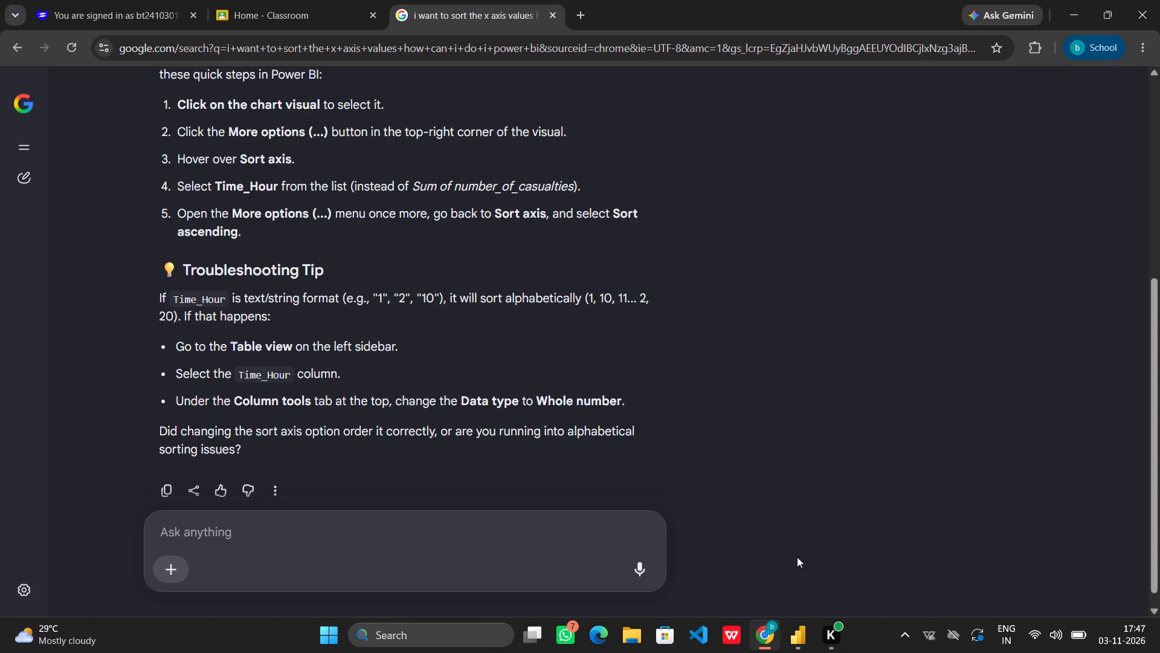
Switch back to Power BI and change the Time_Hour column's data type to Whole number in Table view.
left_click(793, 643)
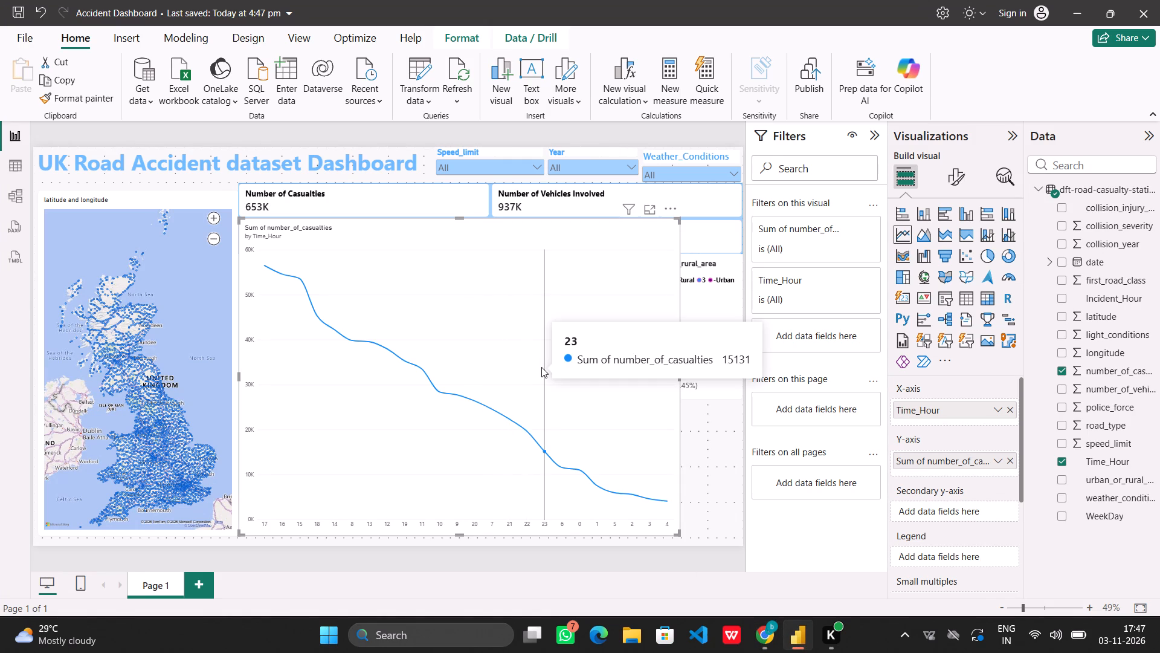
left_click(11, 168)
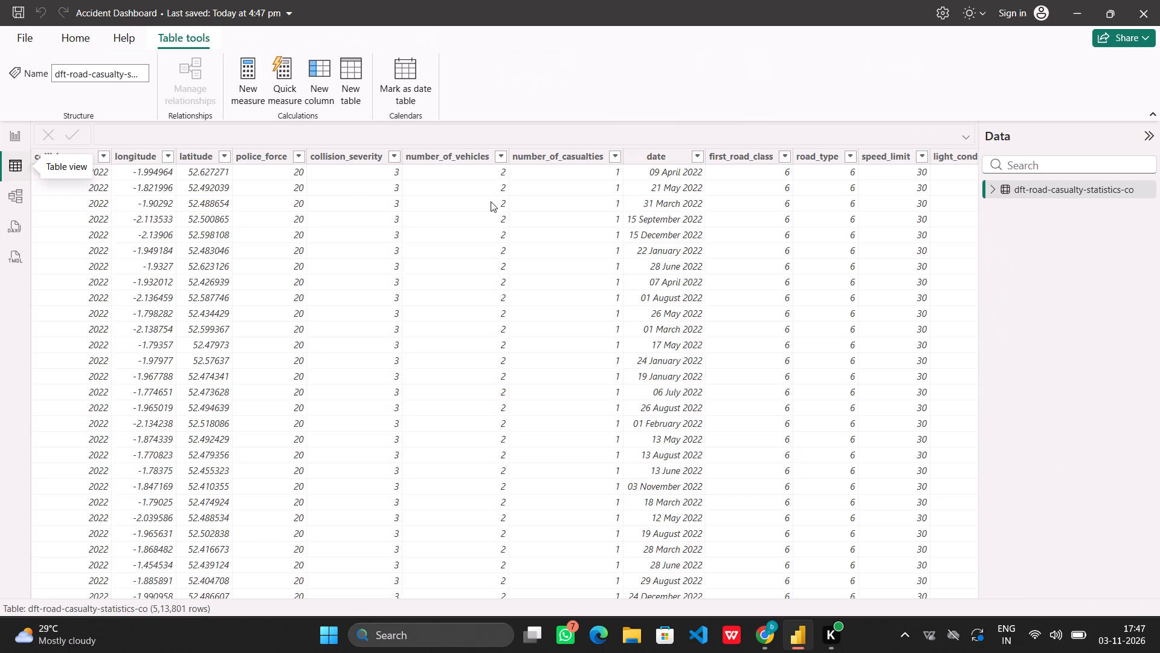
scroll(762, 190, "left", 10)
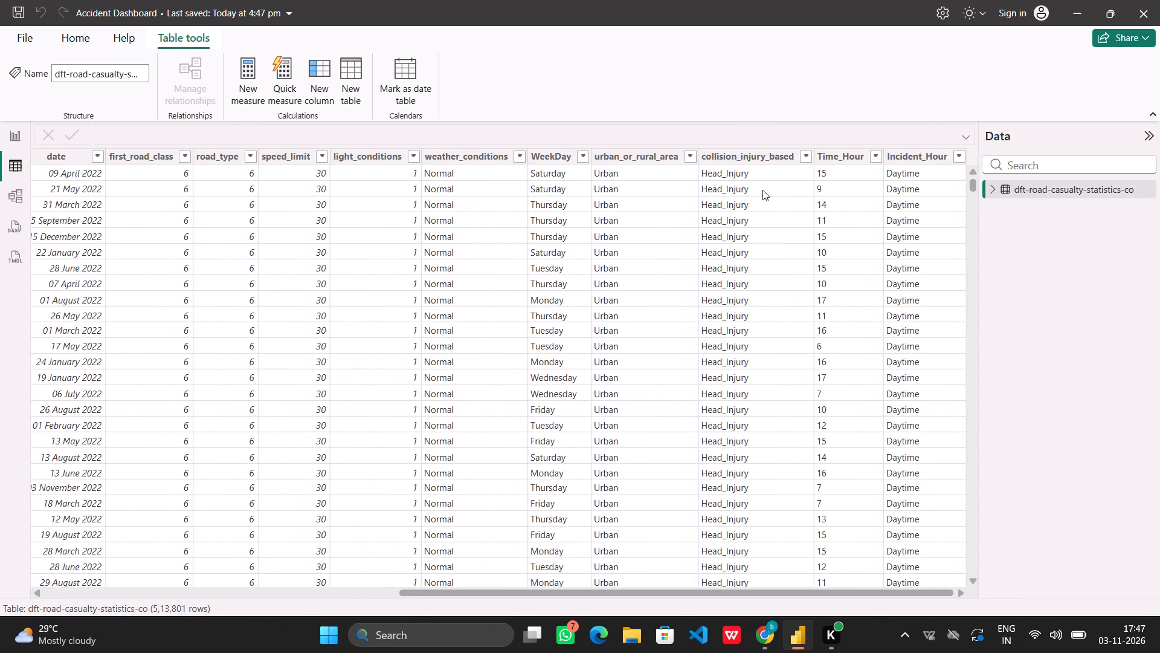
left_click(857, 154)
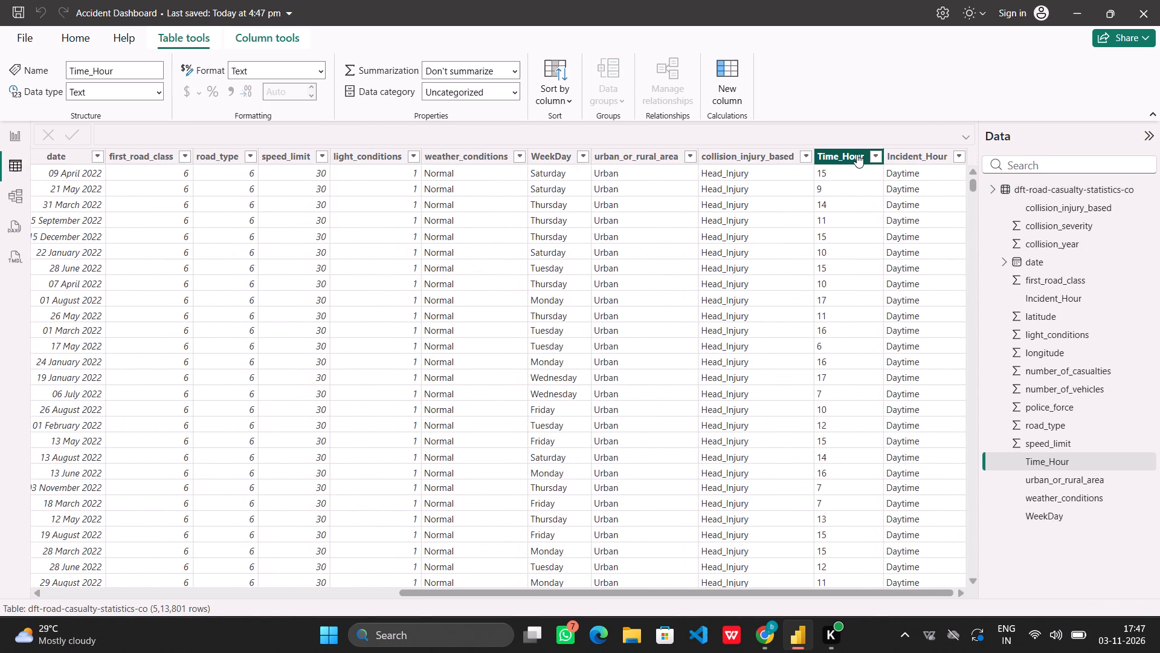
left_click(319, 75)
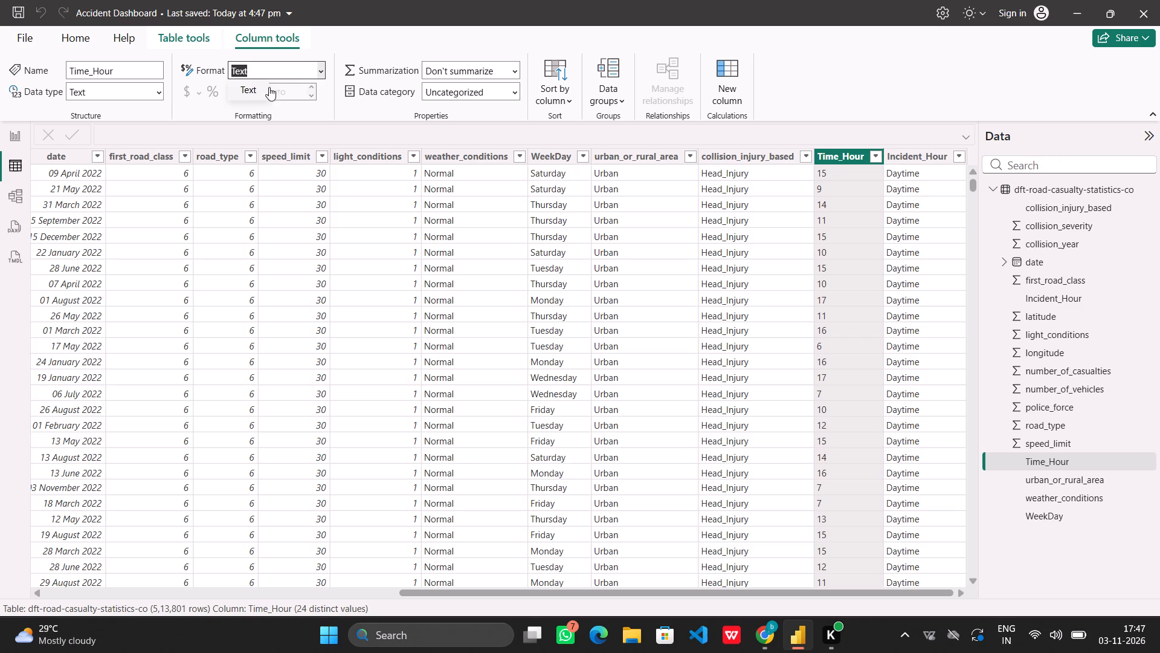
left_click(267, 70)
left_click(323, 102)
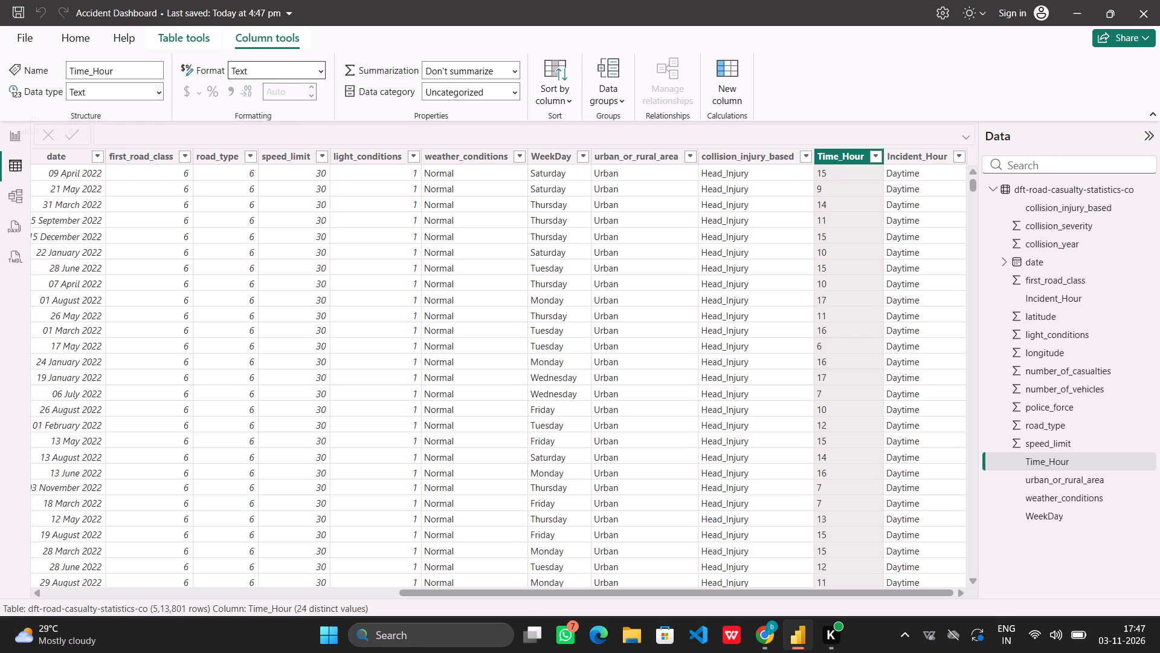
left_click(155, 89)
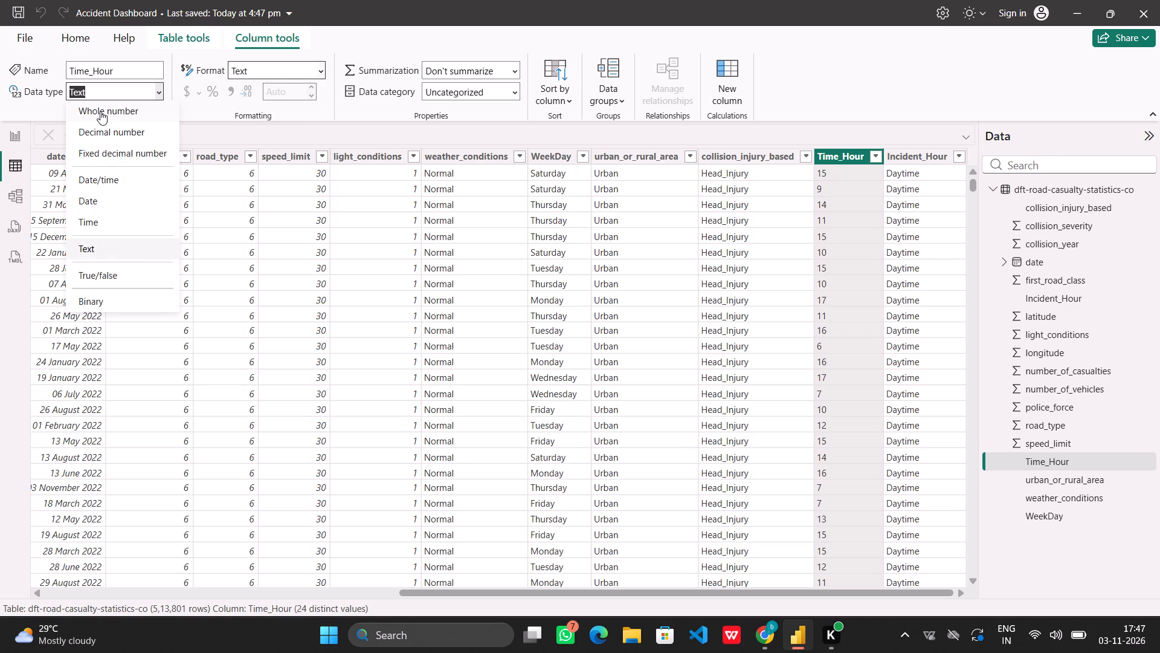
left_click(100, 111)
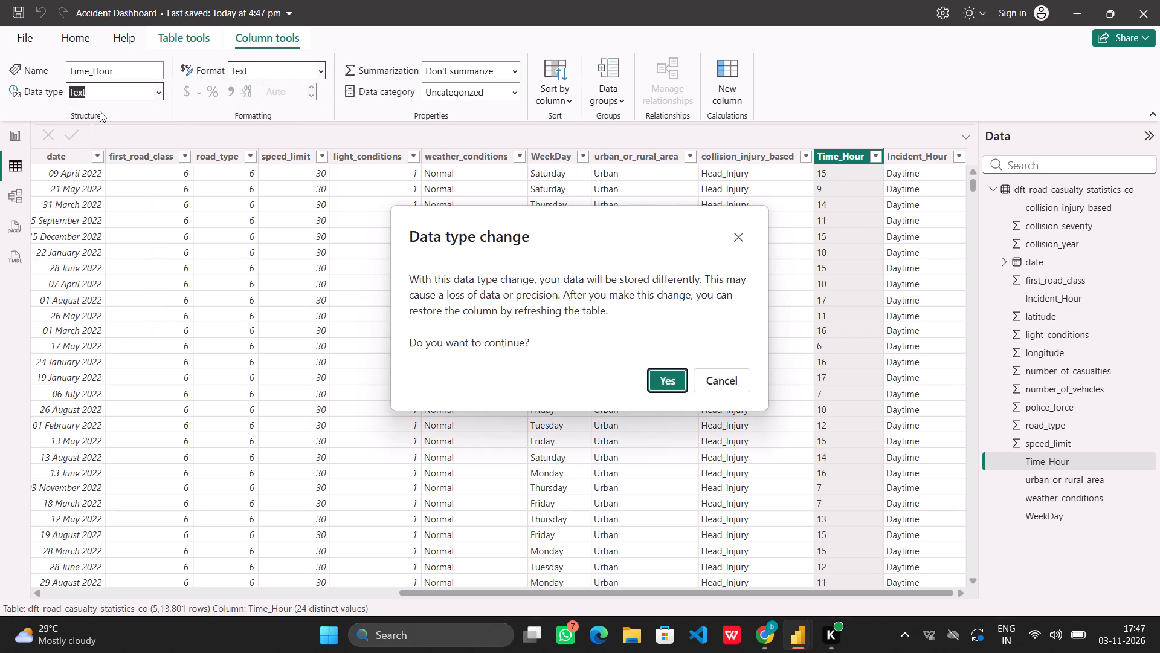
left_click(664, 377)
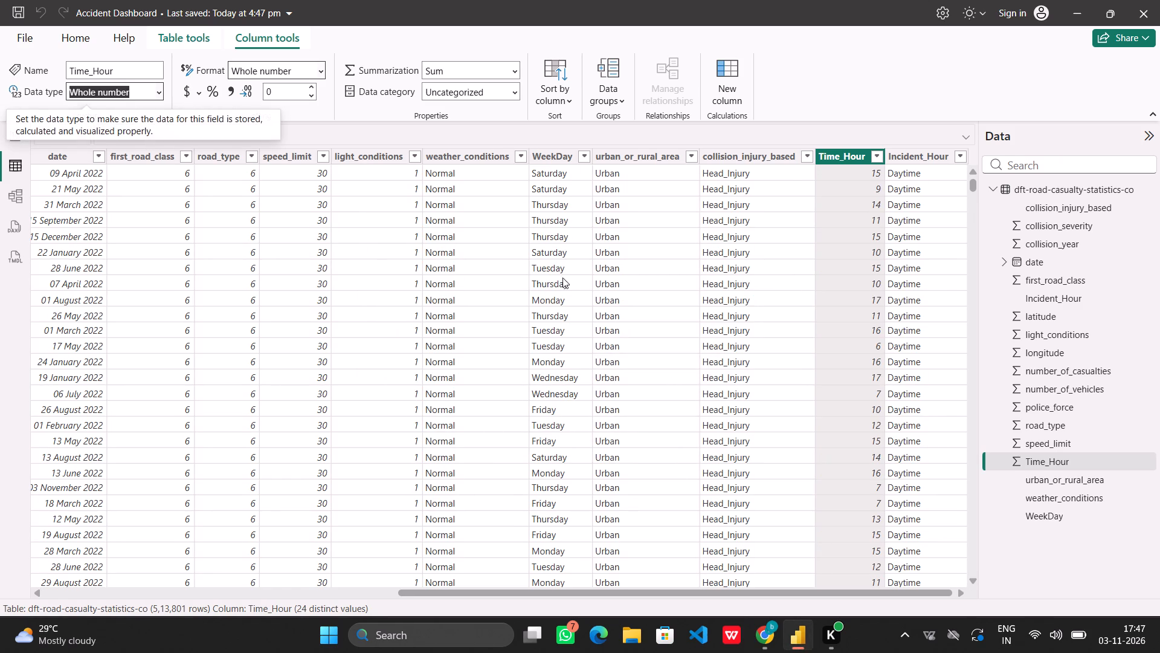
Return to the report page and shrink the casualties by Time_Hour line chart to a small tile below the pie chart.
left_click(8, 145)
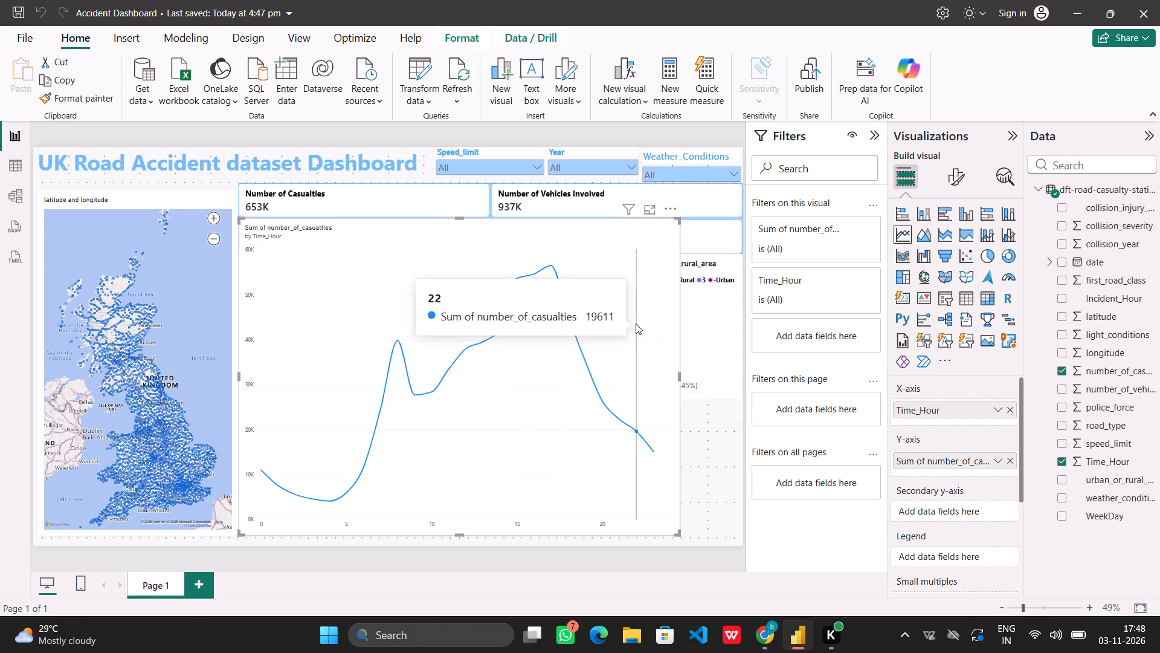
left_click_drag(238, 217, 479, 420)
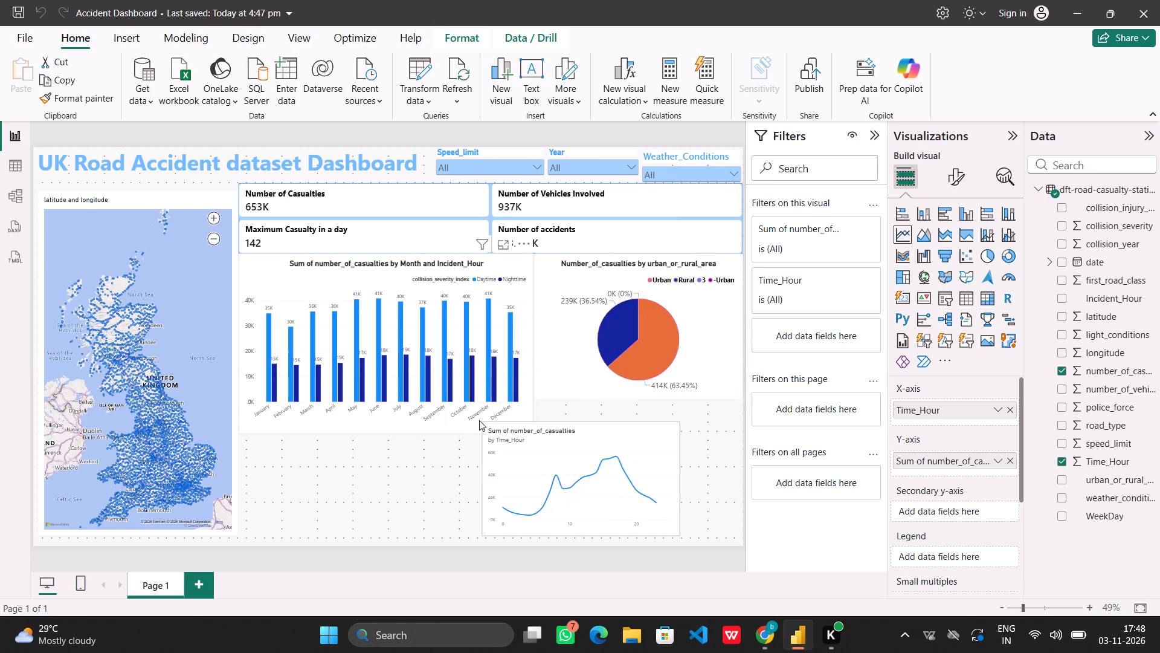
left_click_drag(479, 420, 594, 432)
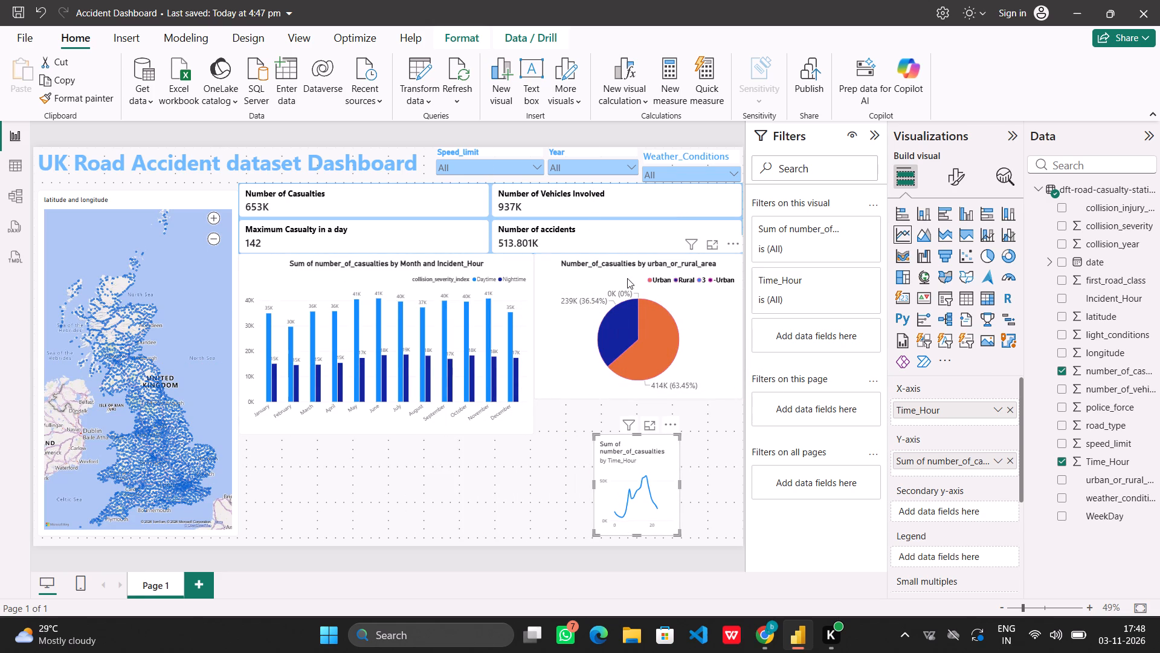
Move the urban_or_rural_area pie chart out of the way, over the lower part of the monthly casualties column chart.
left_click_drag(629, 276, 349, 449)
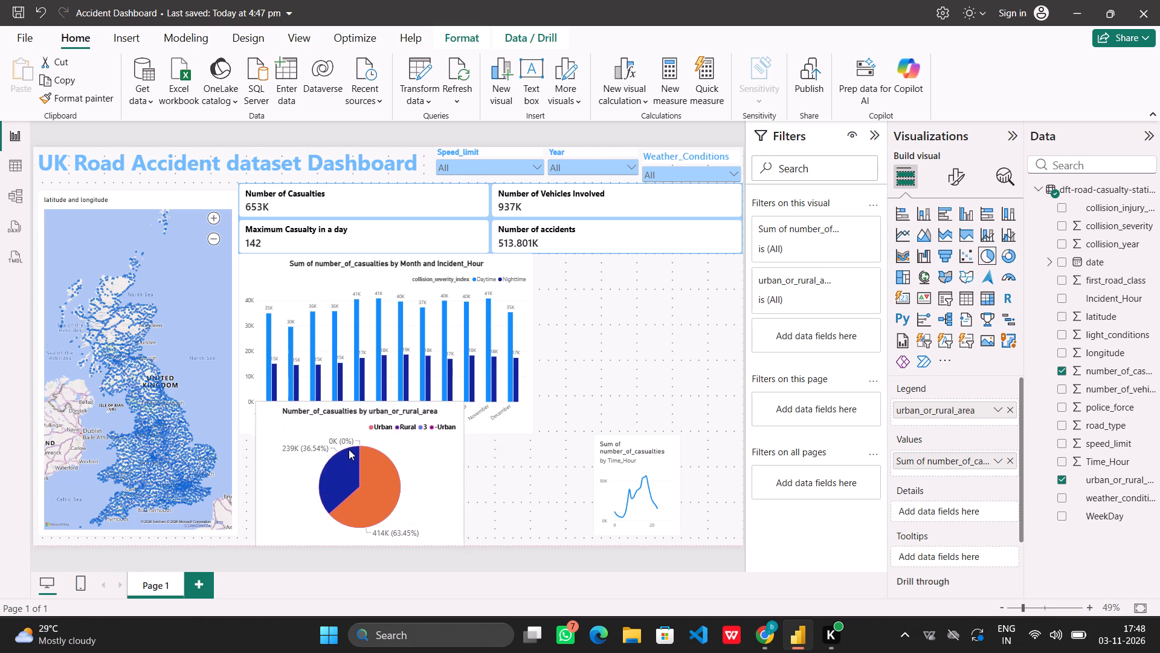
left_click_drag(349, 449, 340, 454)
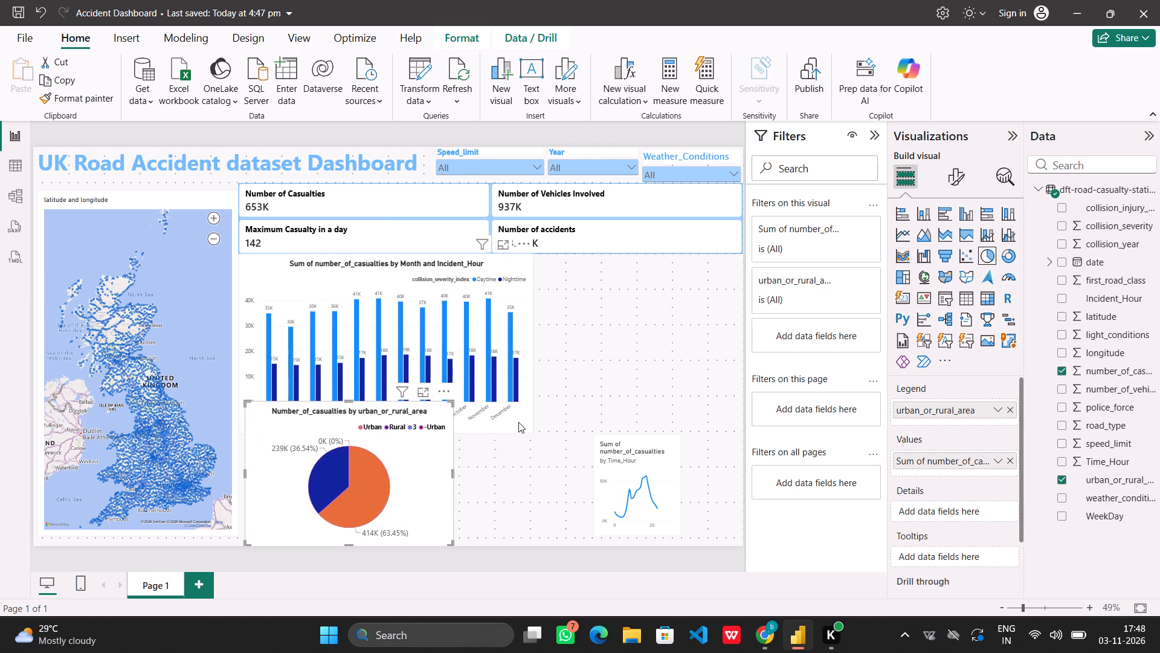
left_click(521, 419)
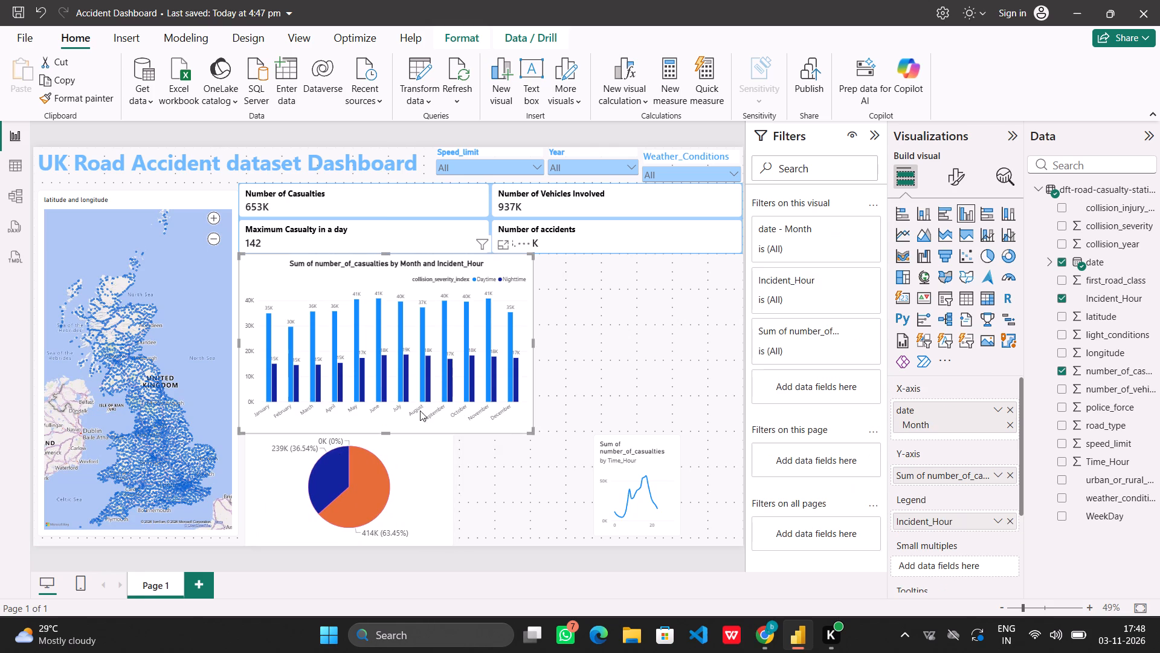
Enlarge the casualties by Time_Hour line chart to span from the column chart to the page edge, and place it directly below the Number of accidents card.
left_click(620, 437)
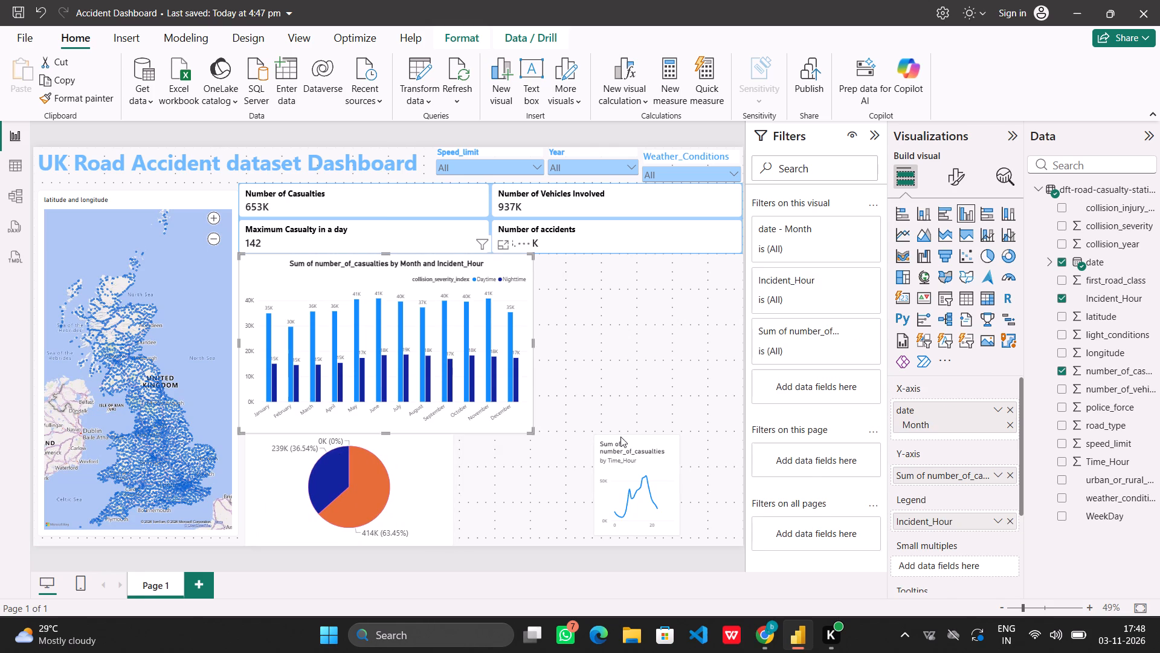
left_click_drag(594, 433, 567, 305)
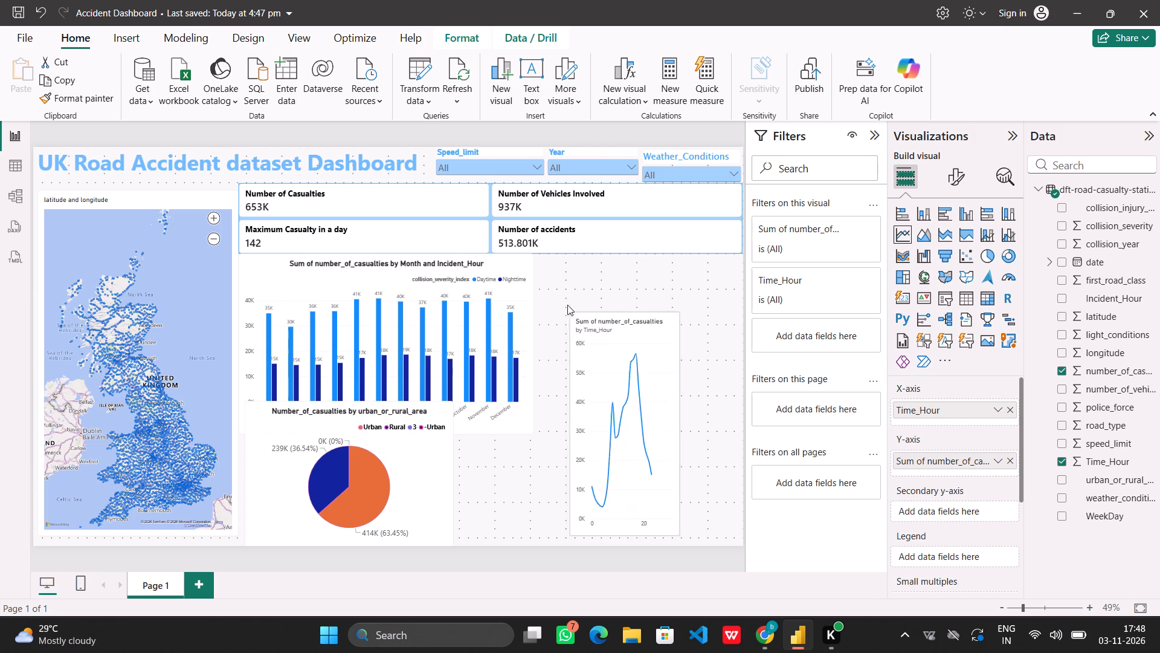
left_click_drag(567, 305, 544, 363)
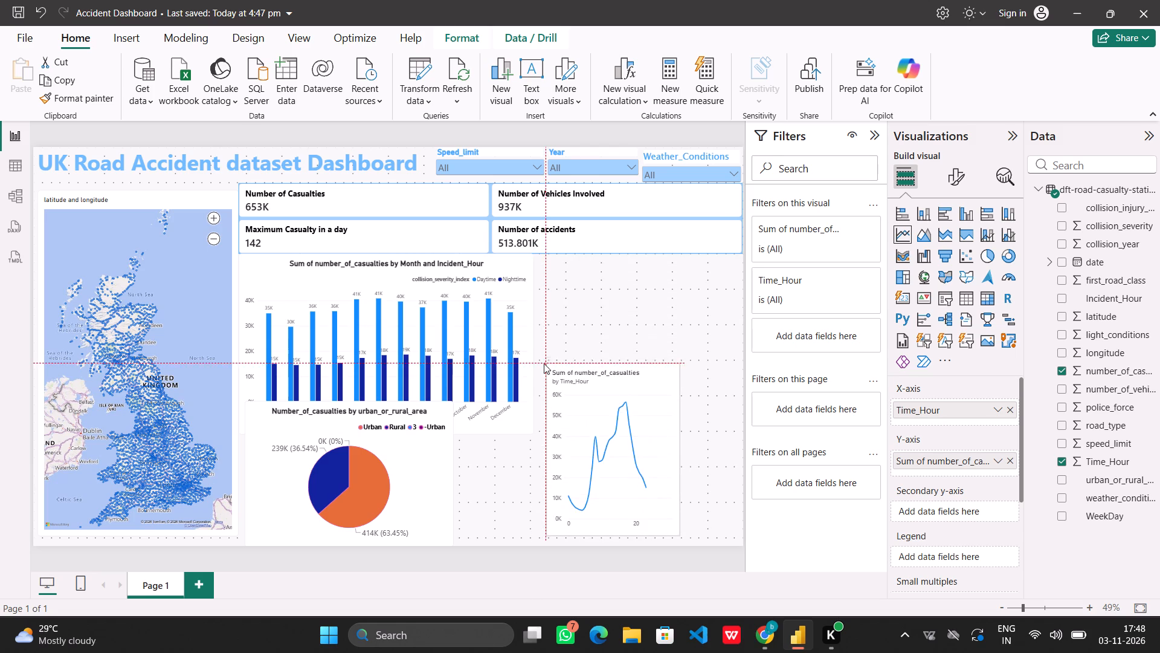
left_click_drag(544, 363, 535, 389)
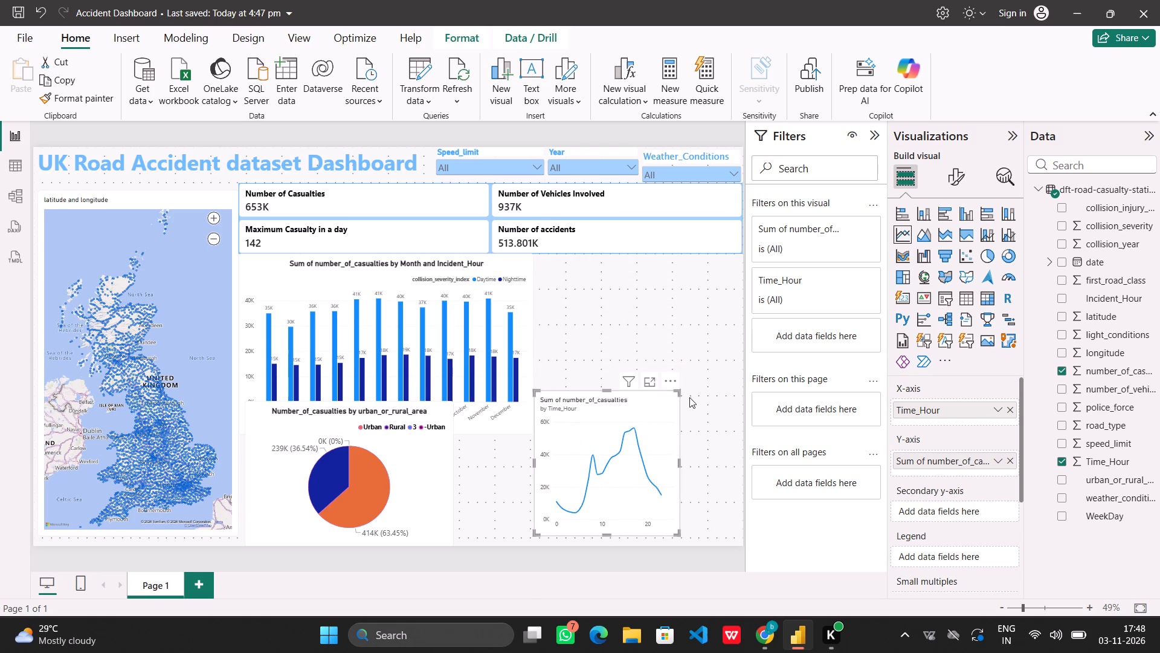
left_click_drag(677, 394, 739, 395)
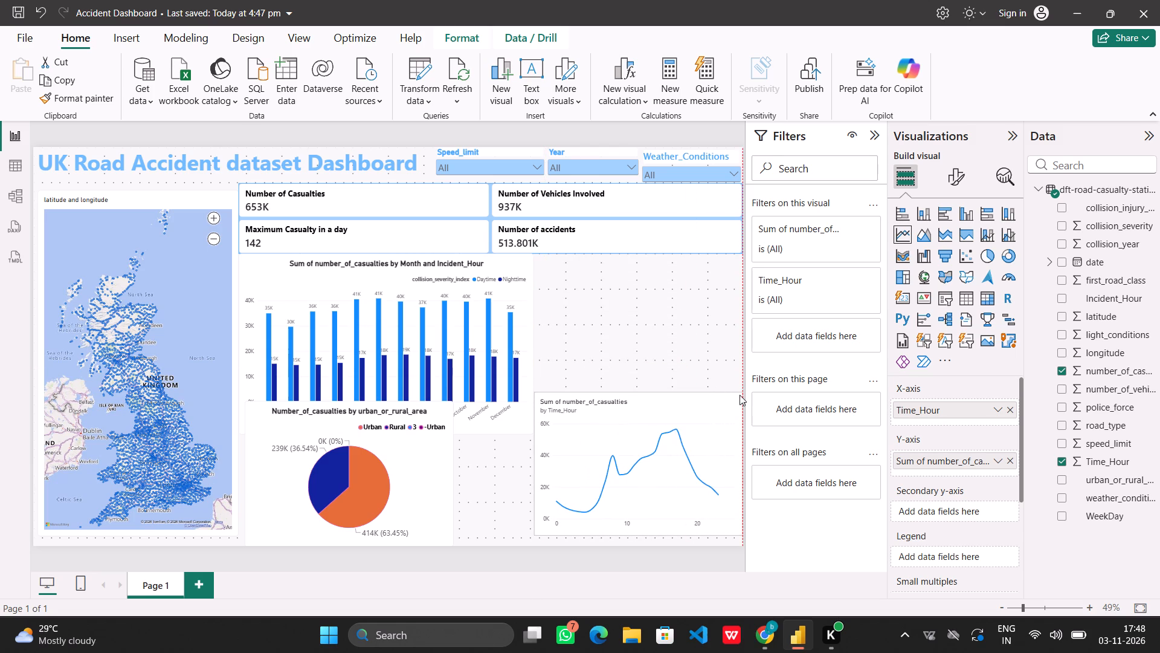
left_click_drag(739, 395, 740, 394)
left_click_drag(660, 401, 652, 287)
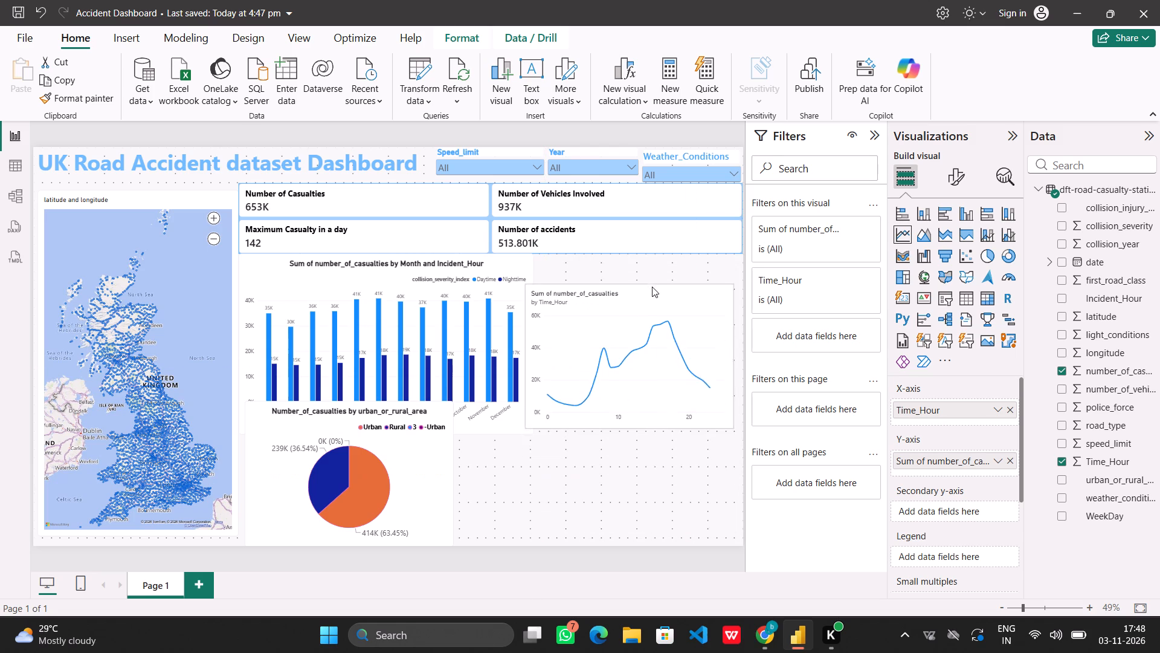
left_click_drag(652, 287, 656, 261)
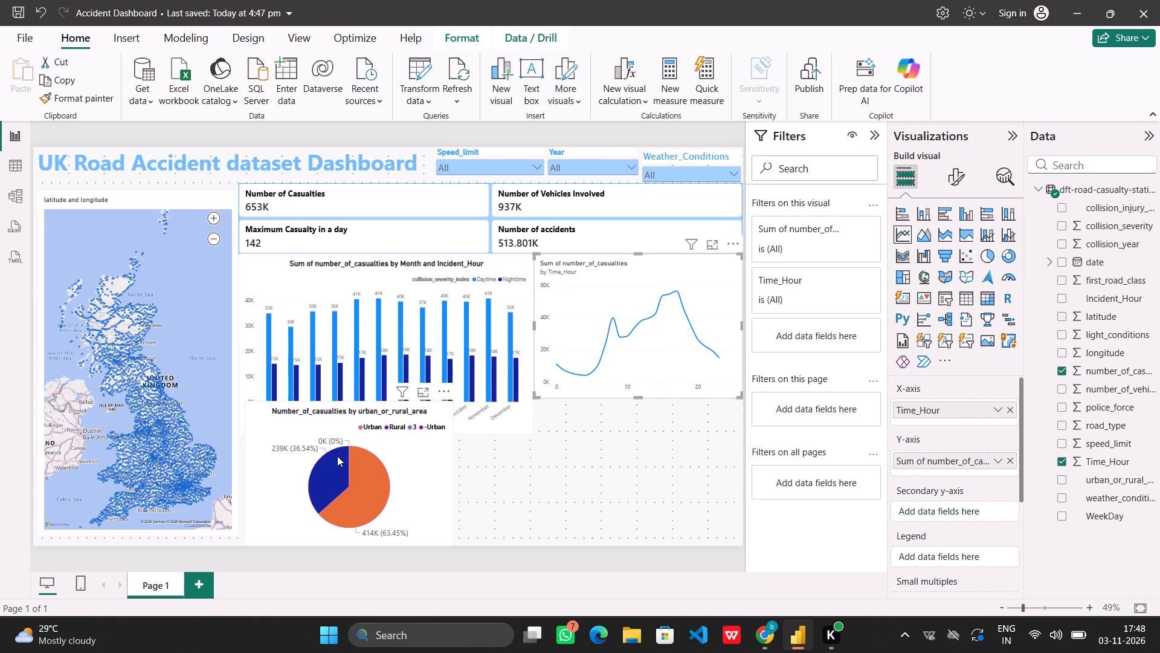
Place the urban_or_rural_area pie chart directly below the line chart and resize it to meet the line chart's lower edge.
left_click_drag(399, 450, 479, 481)
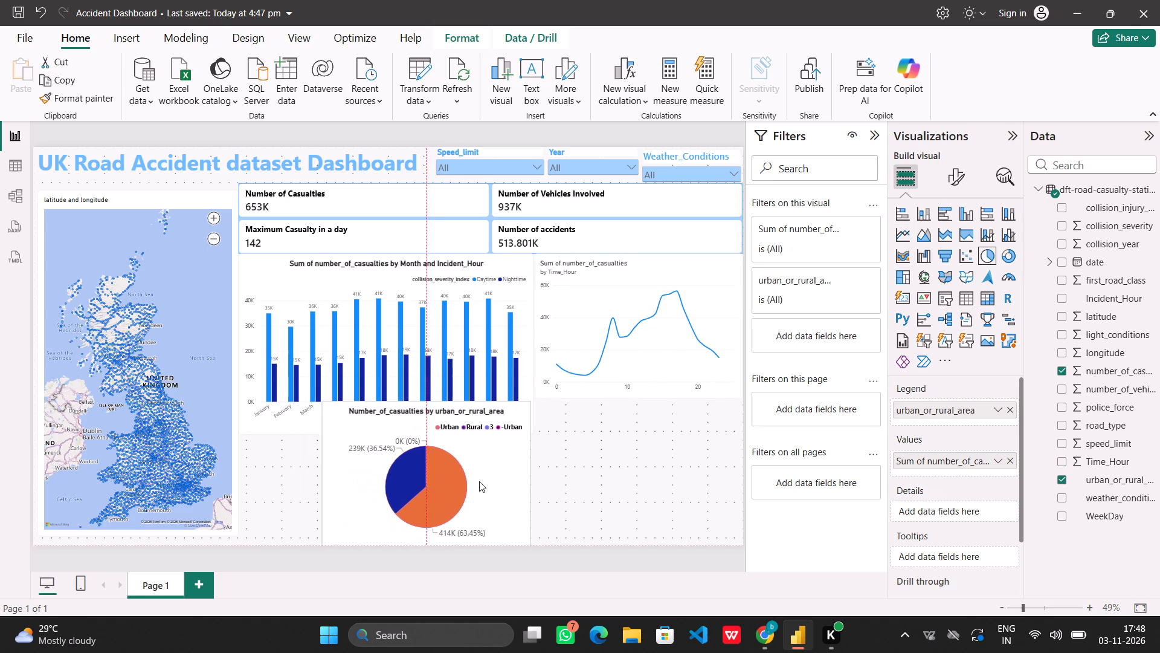
left_click_drag(479, 481, 687, 489)
left_click_drag(639, 402, 639, 411)
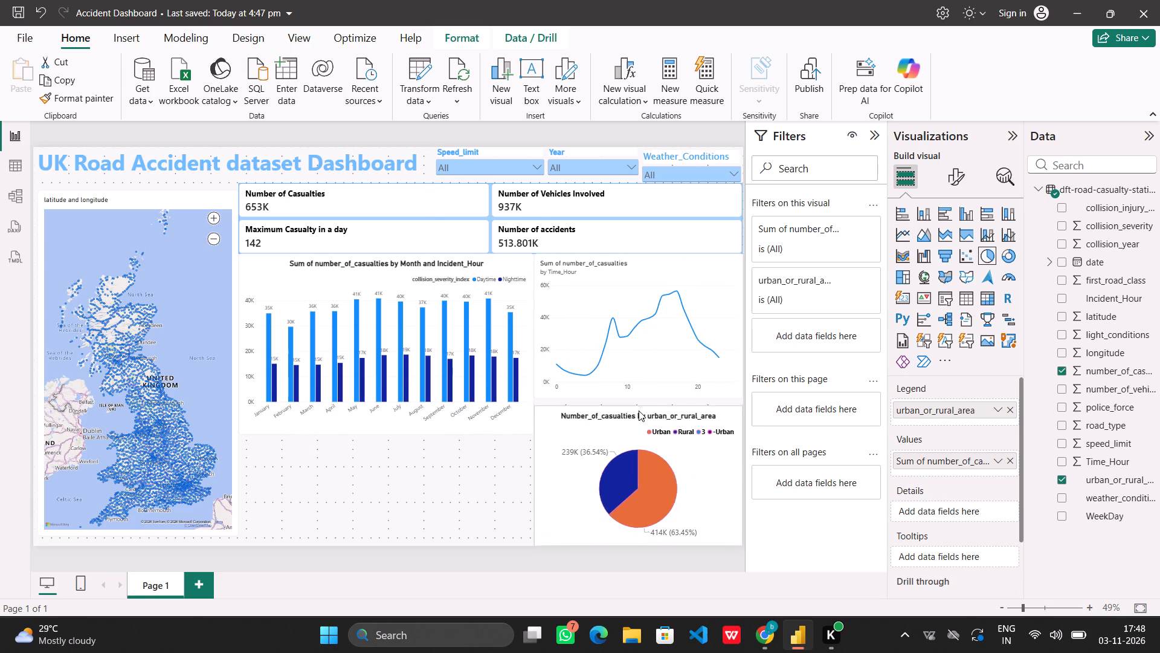
left_click_drag(639, 411, 649, 421)
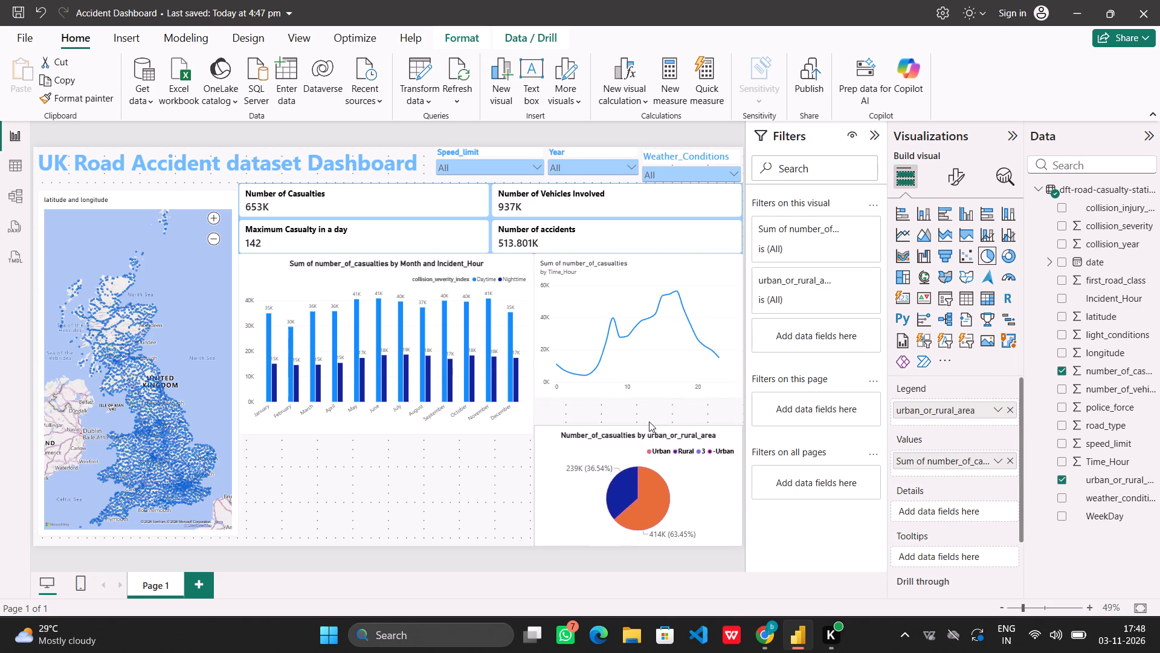
left_click_drag(649, 421, 649, 404)
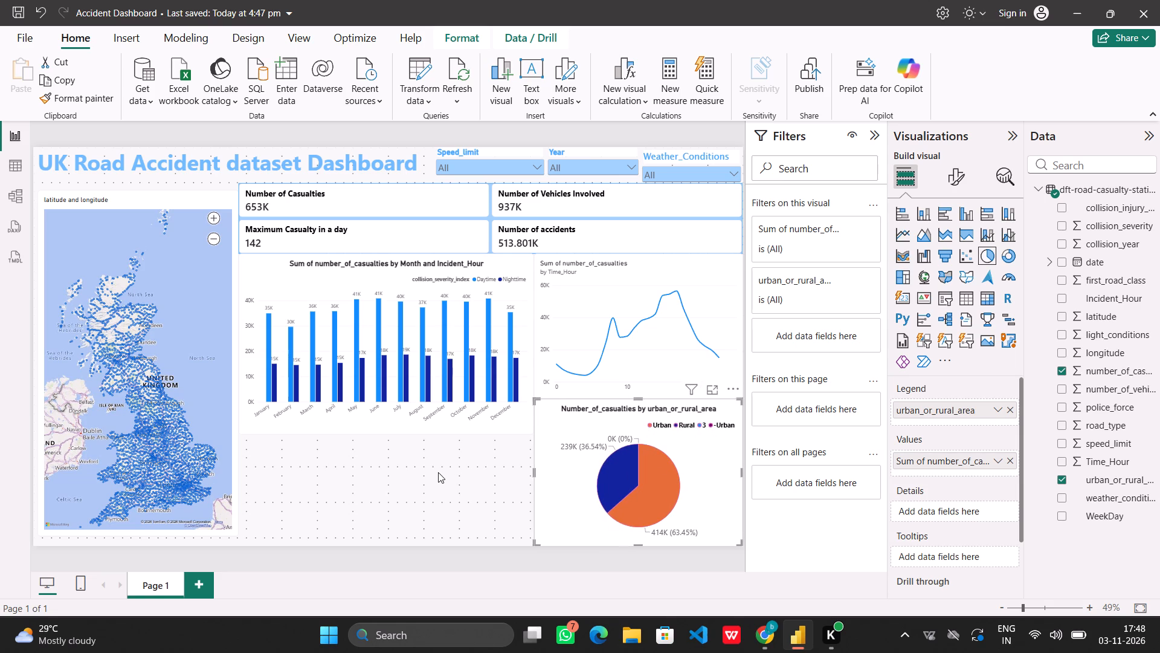
Copy the monthly casualties column chart's formatting onto the casualties by Time_Hour line chart with Format painter.
left_click(438, 472)
left_click(580, 320)
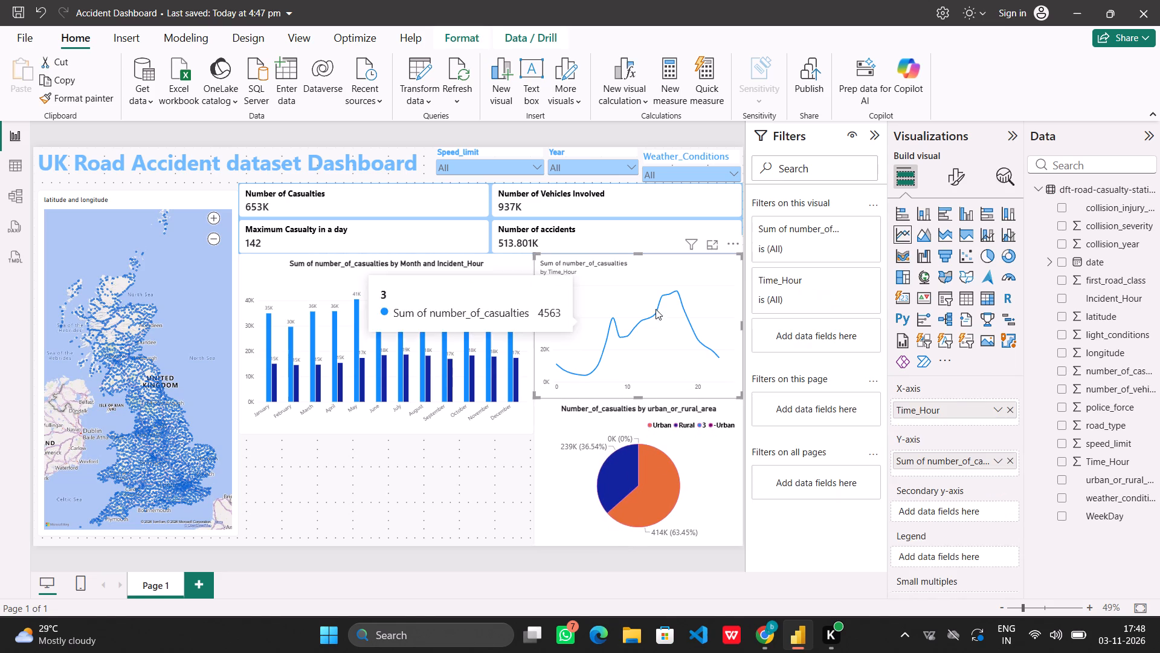
left_click(504, 268)
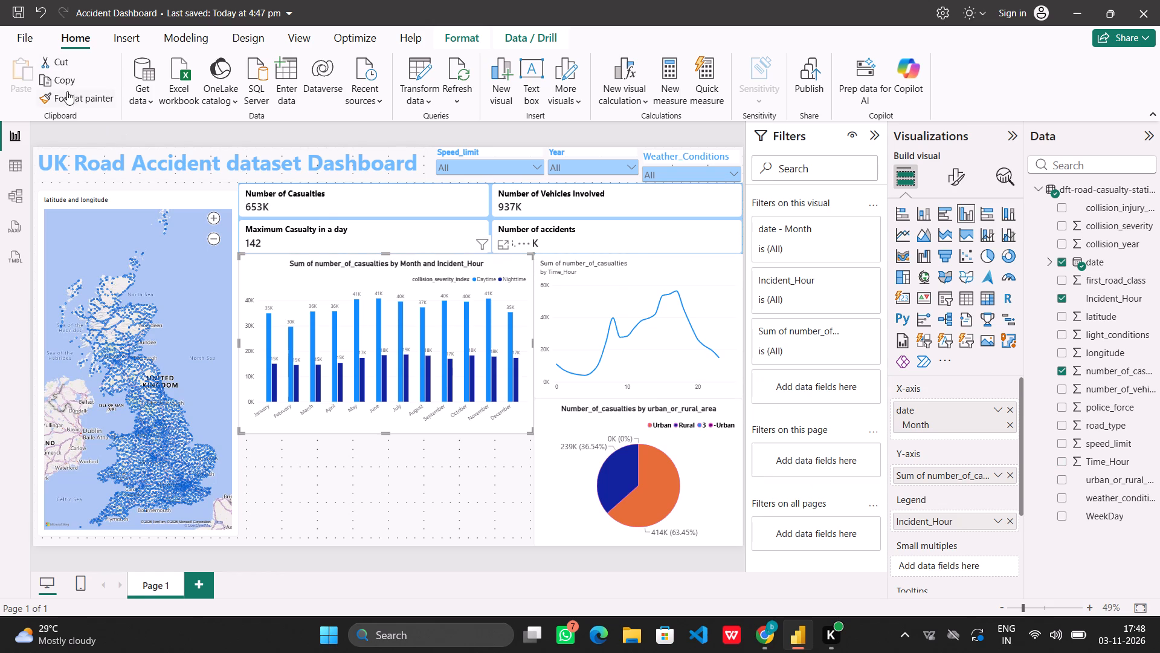
left_click(71, 96)
left_click(707, 275)
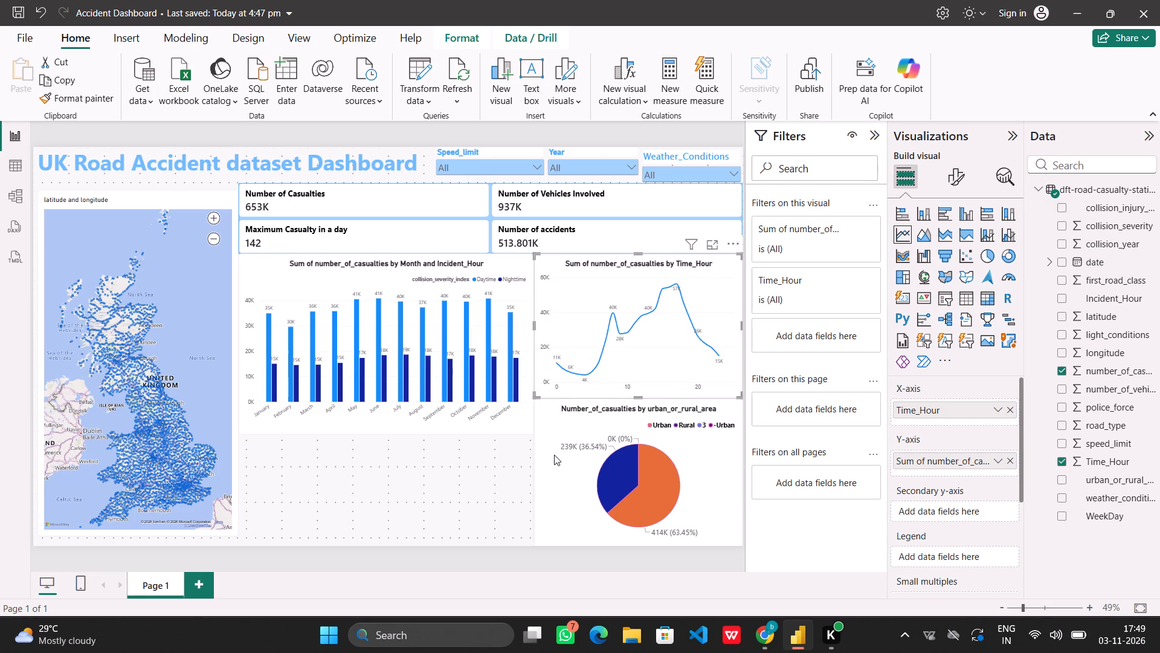
left_click(486, 474)
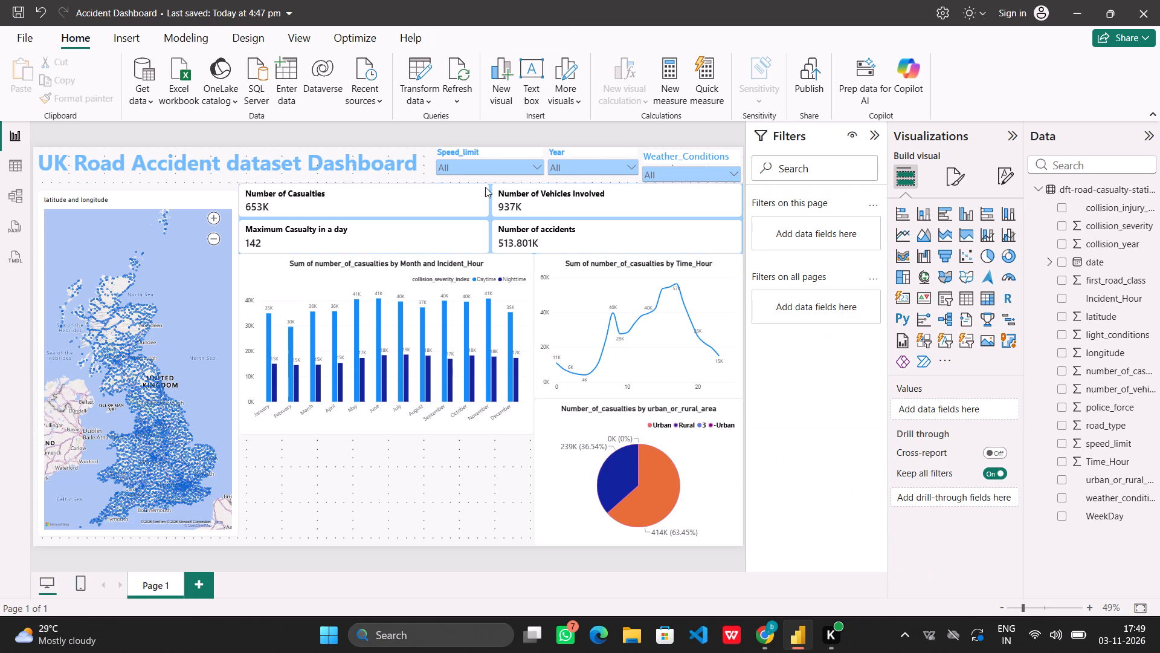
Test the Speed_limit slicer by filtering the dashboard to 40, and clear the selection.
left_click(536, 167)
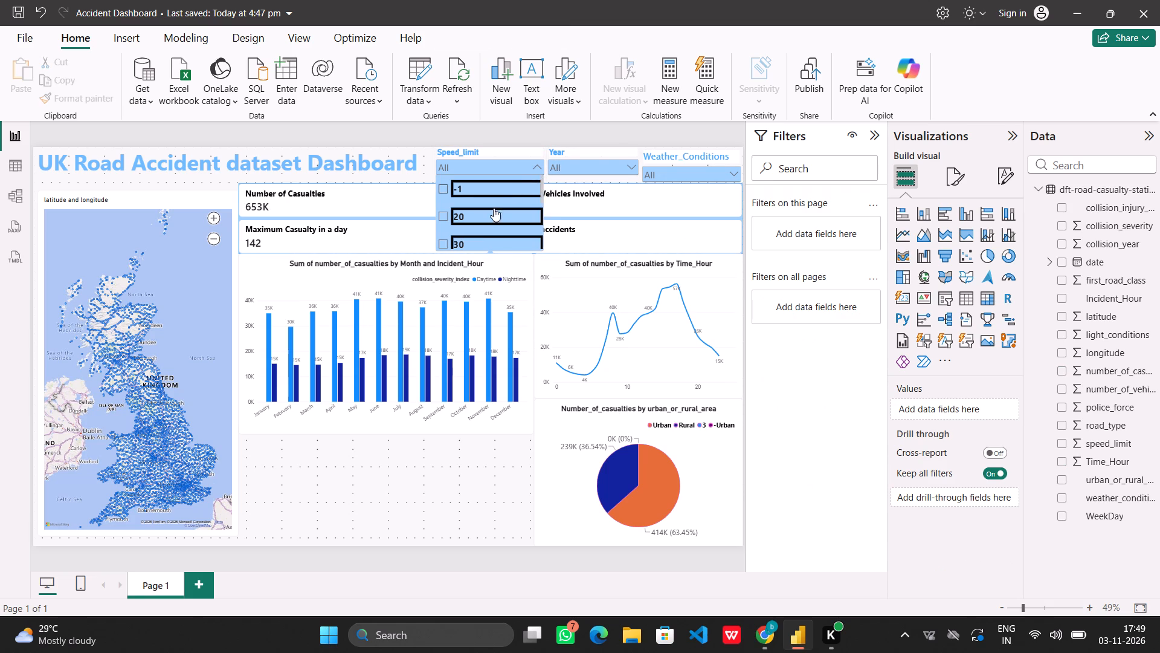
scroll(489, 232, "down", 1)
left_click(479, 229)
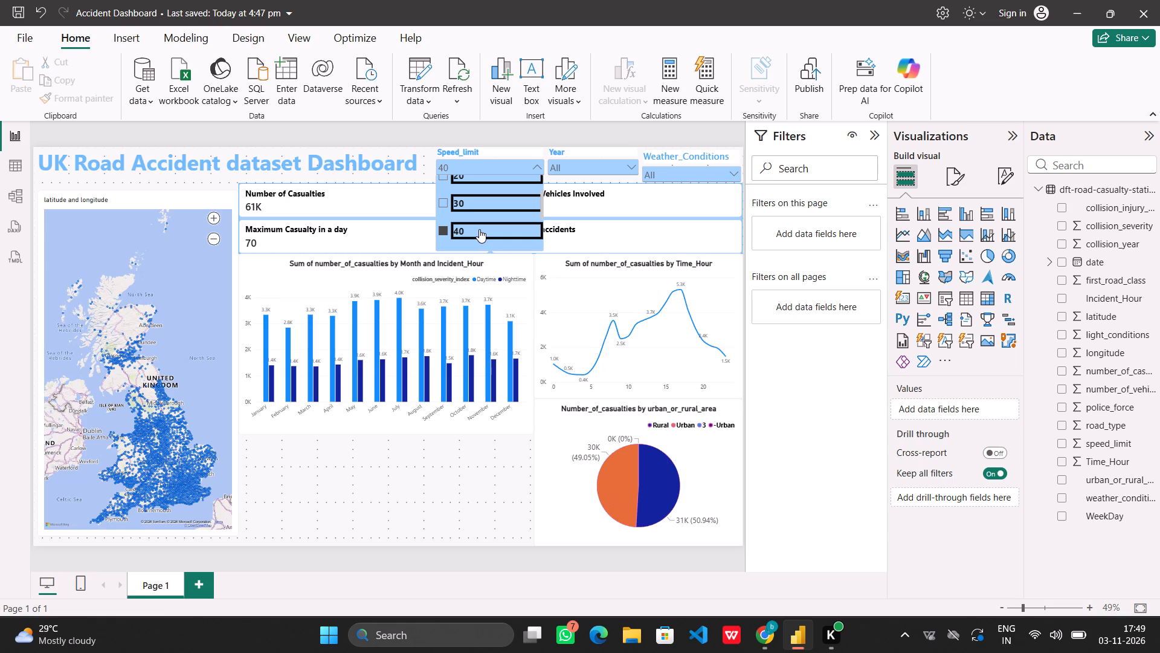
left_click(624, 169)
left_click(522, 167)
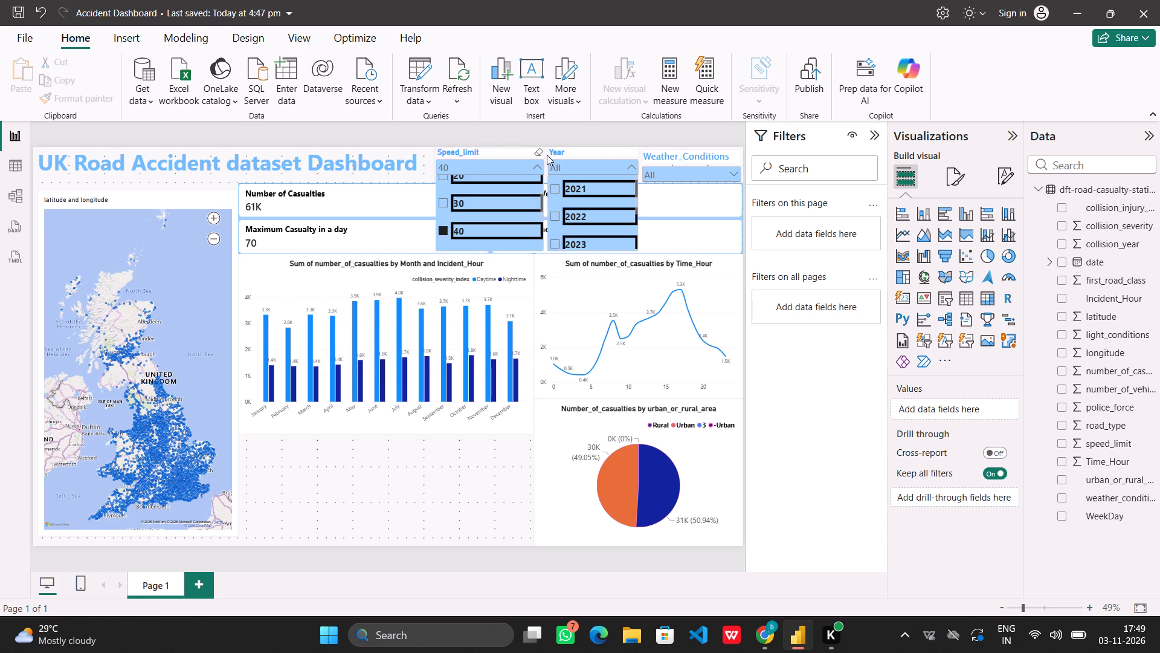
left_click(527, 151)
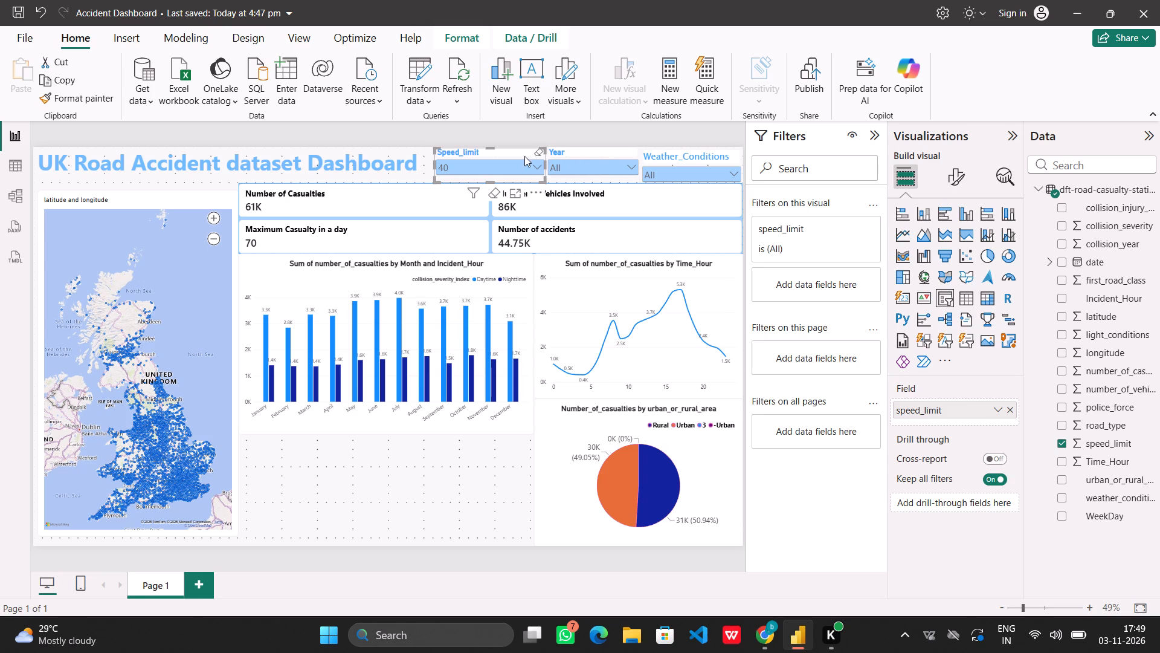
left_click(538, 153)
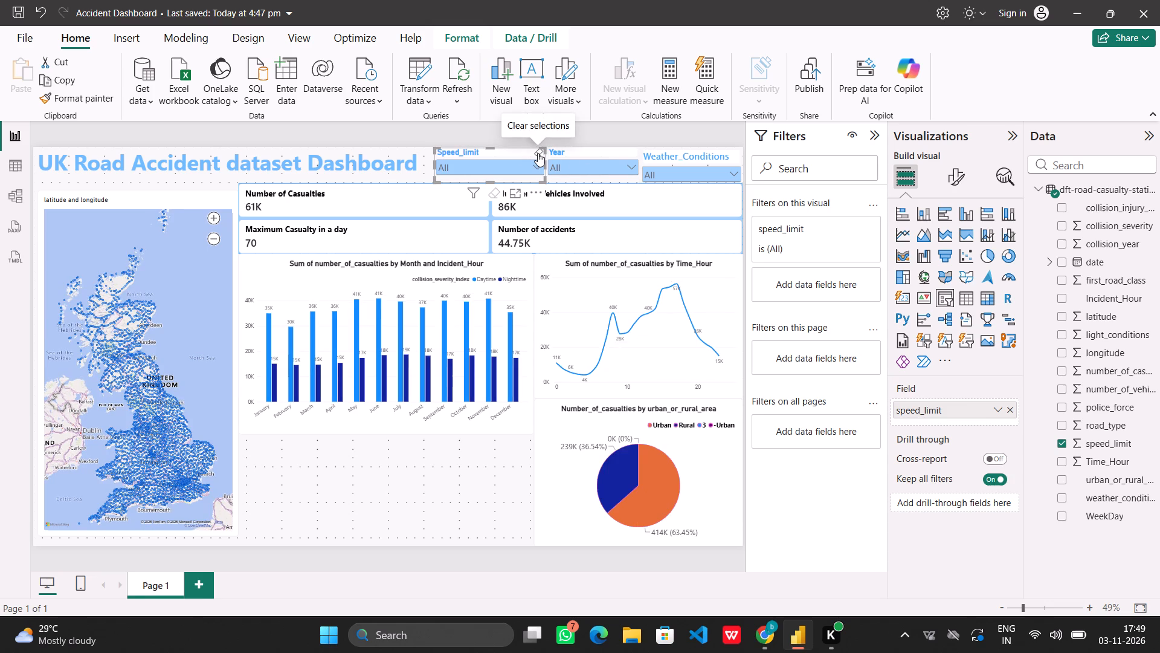
Filter the dashboard to 2024 with the Year slicer.
left_click(633, 162)
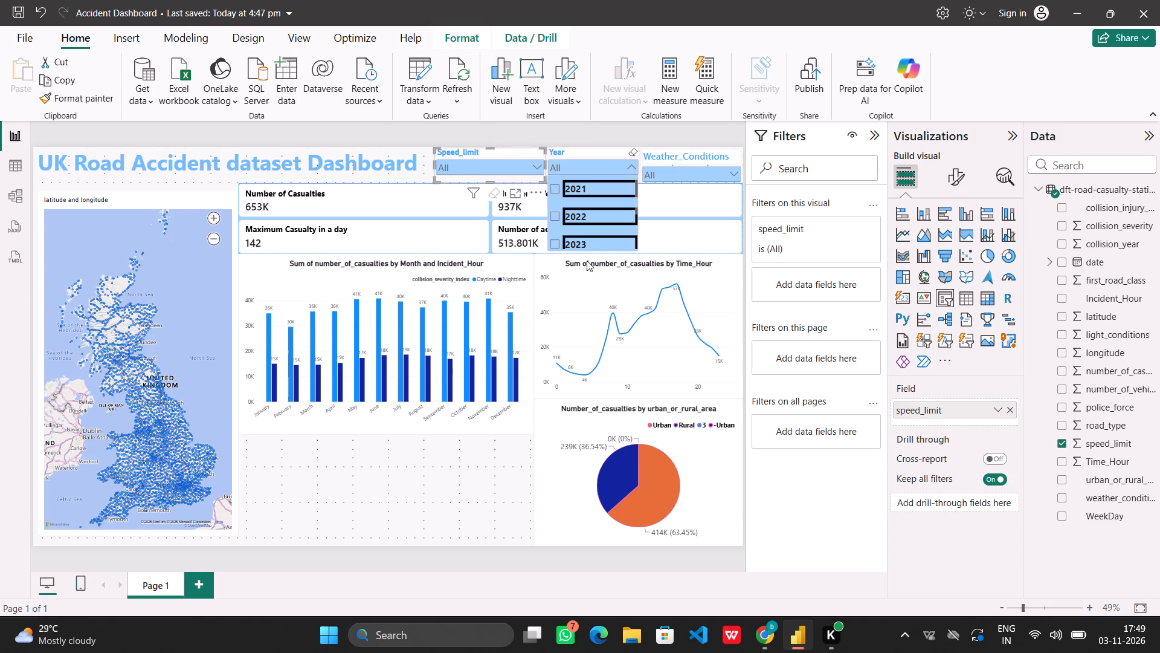
scroll(587, 230, "down", 3)
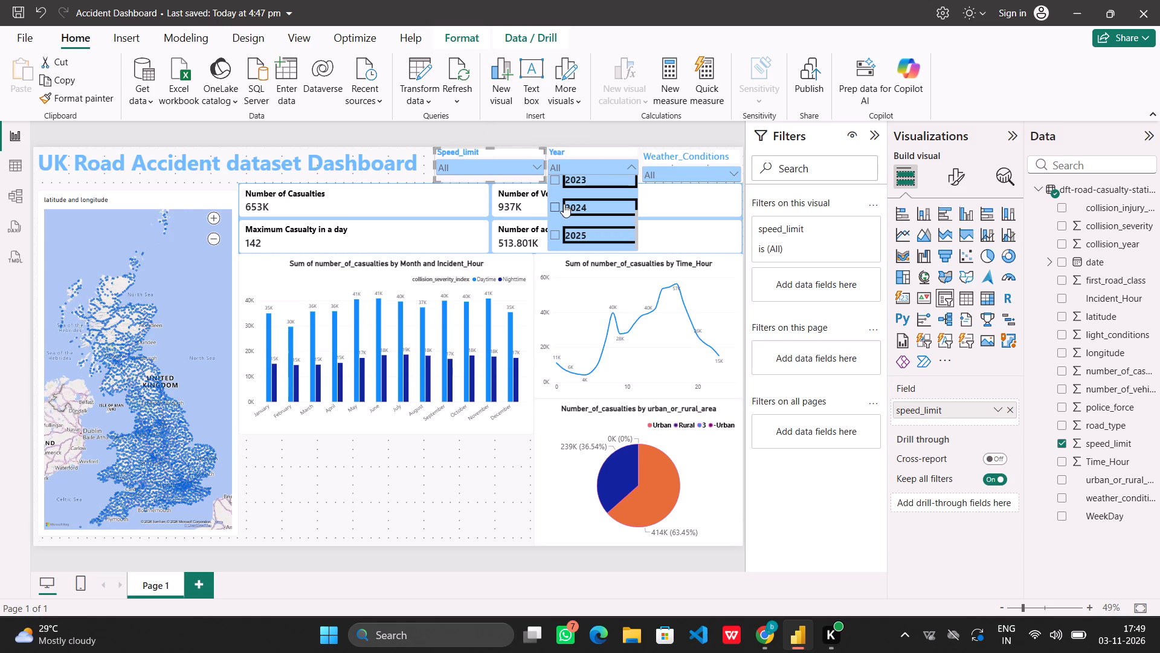
left_click(564, 204)
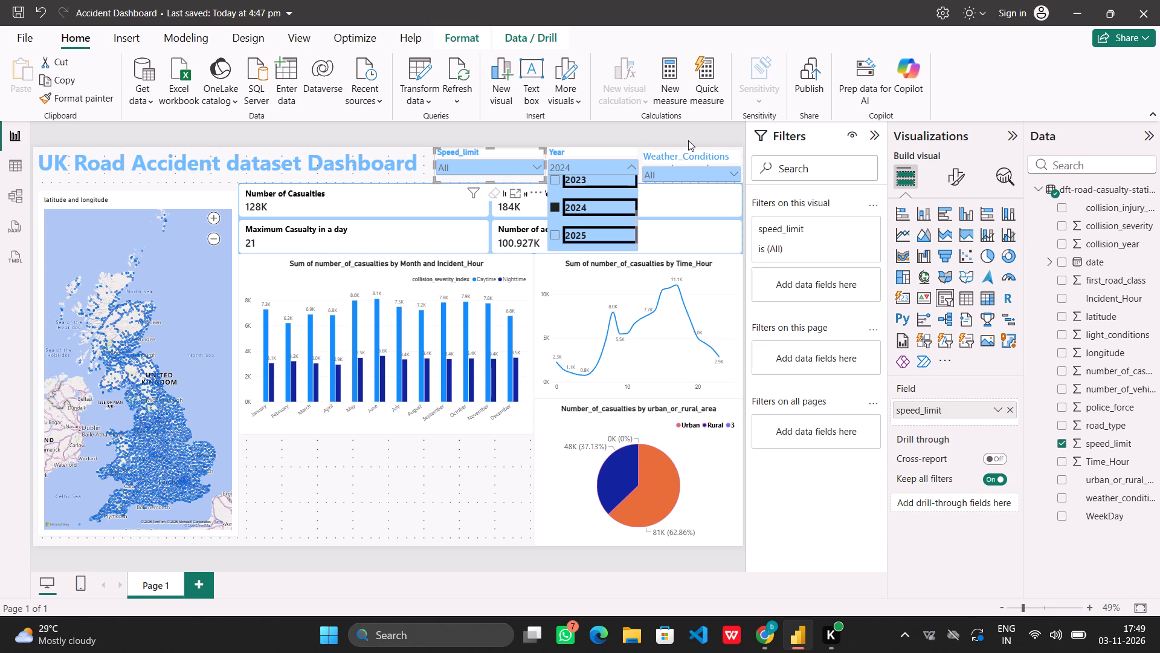
left_click(630, 167)
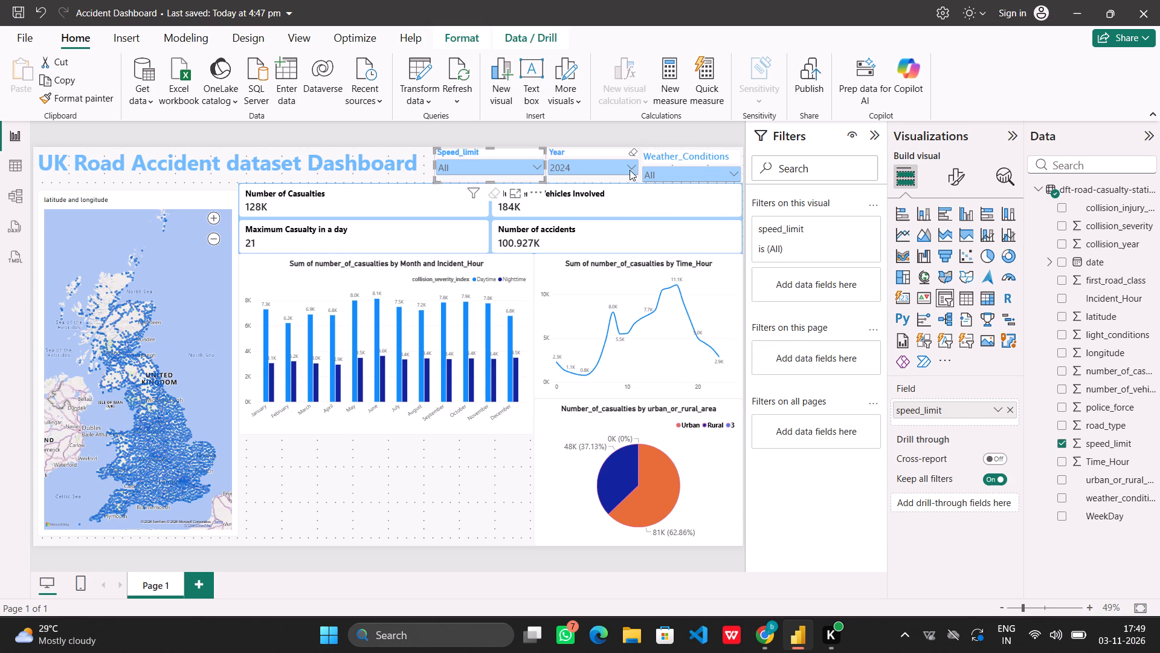
left_click(436, 490)
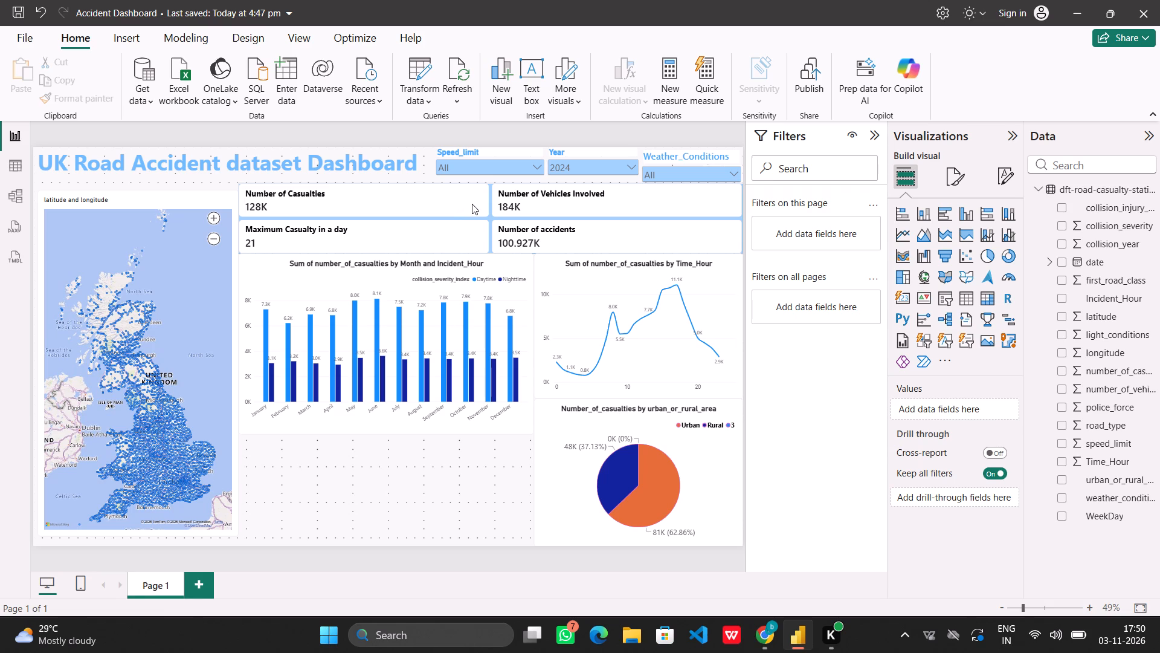
Filter the dashboard to High Wind with the Weather_Conditions slicer.
left_click(739, 175)
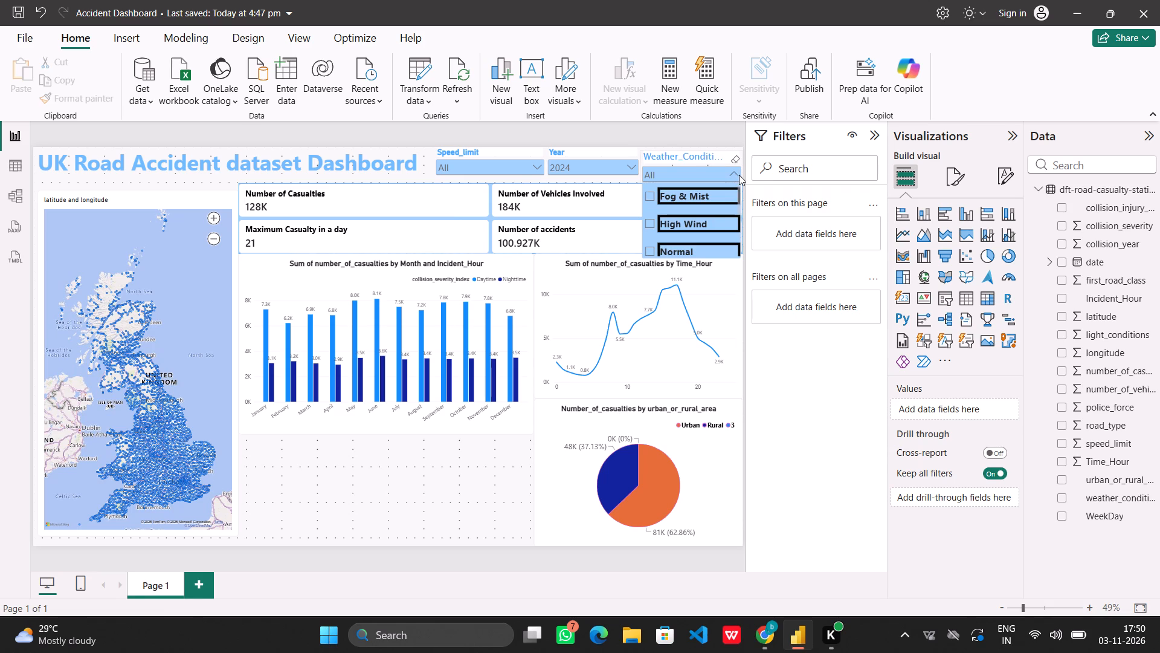
left_click(675, 223)
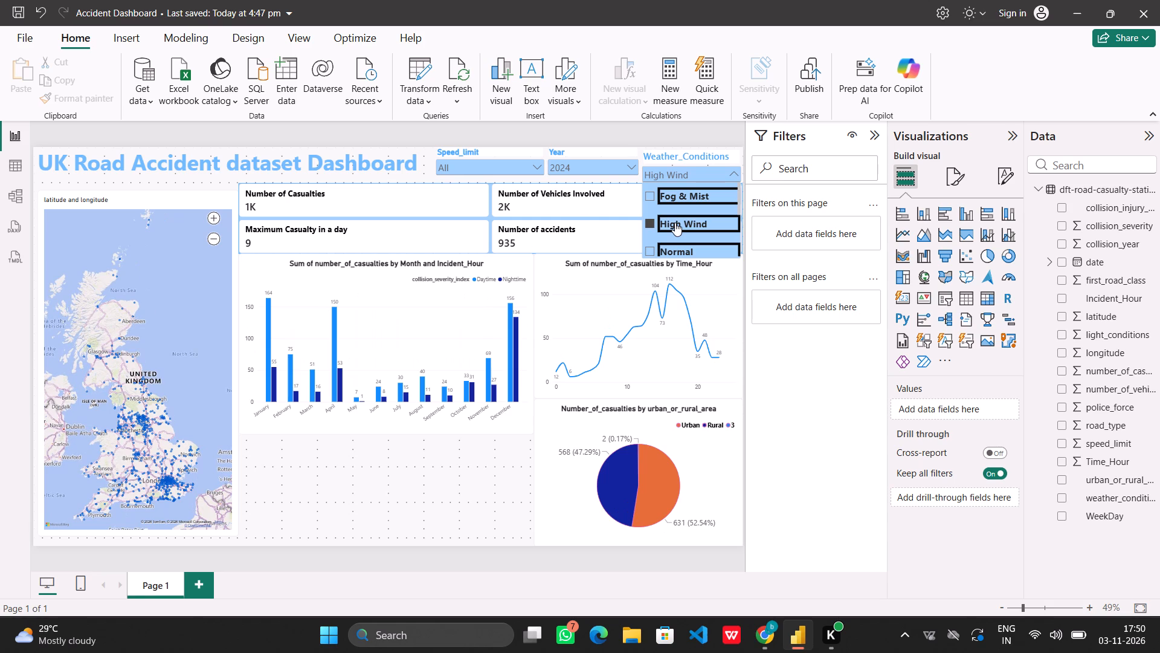
left_click(489, 456)
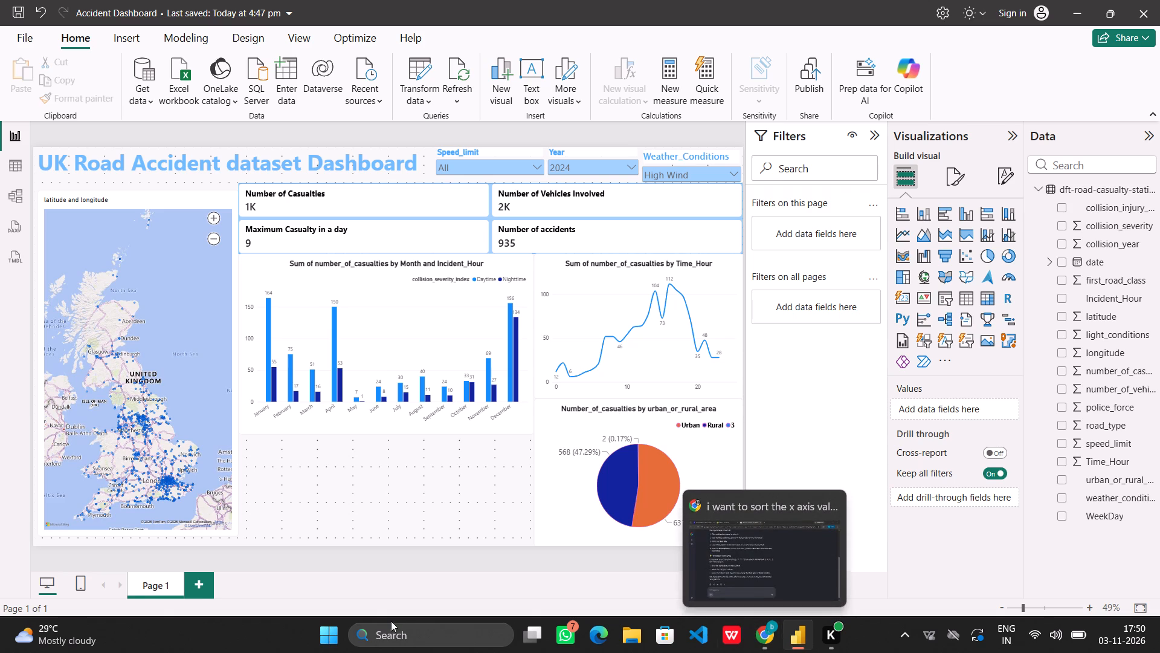
left_click(328, 623)
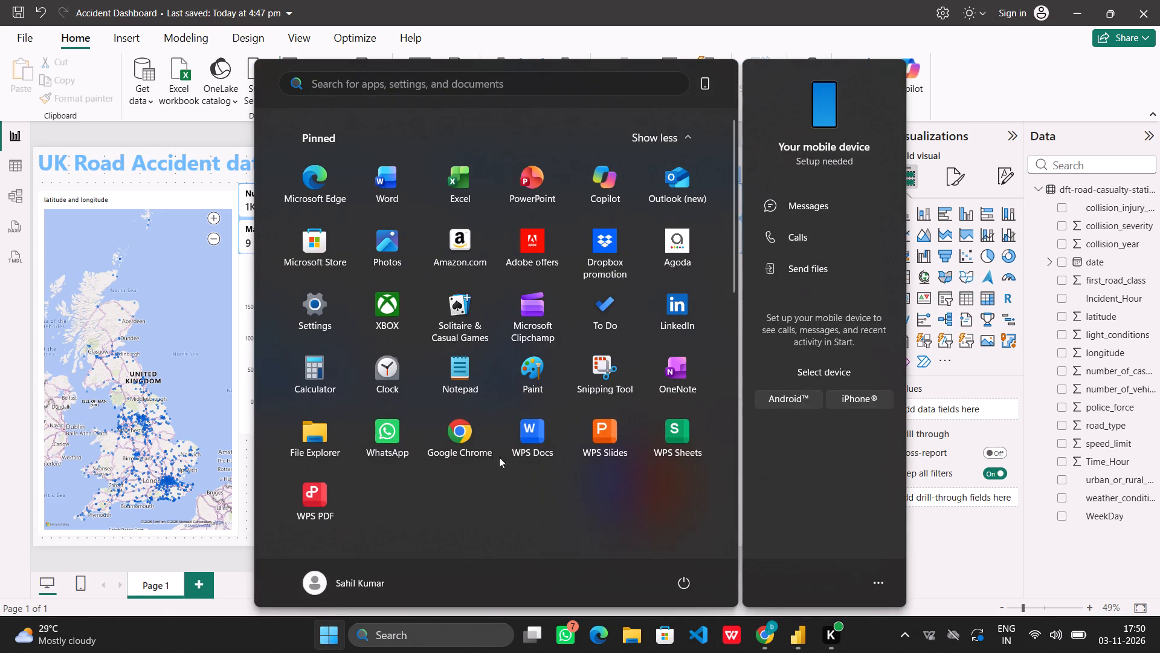
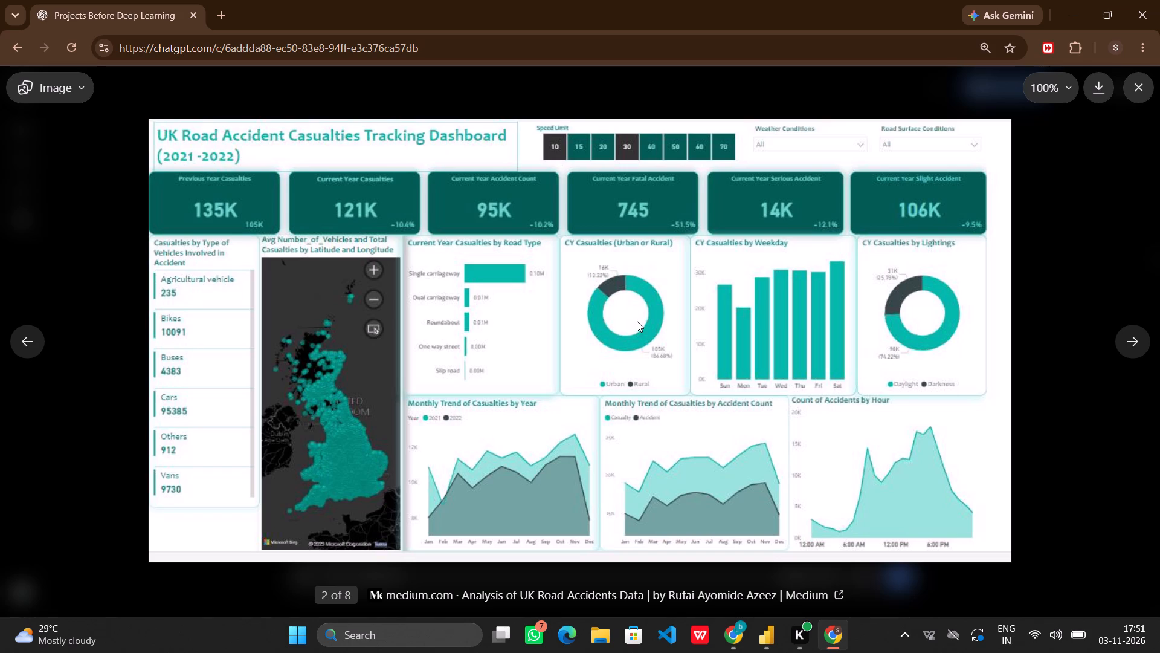
In Power BI Desktop, add a line chart below the monthly column chart, plotting number_of_casualties and number_of_vehicles by WeekDay.
left_click(776, 641)
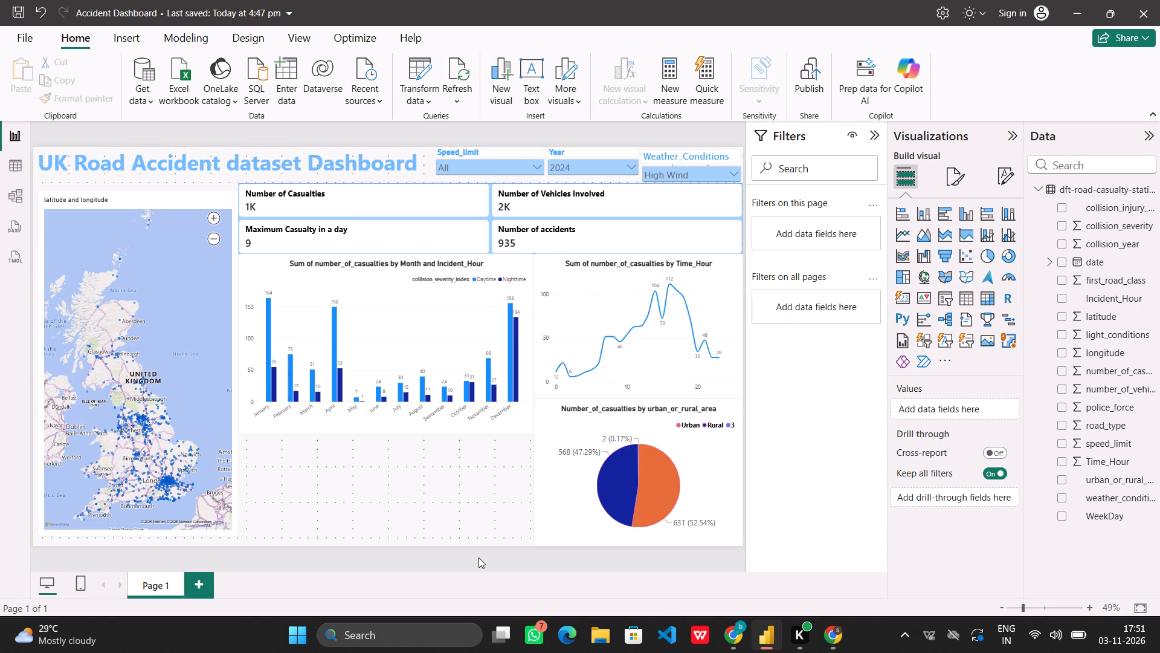
left_click(404, 476)
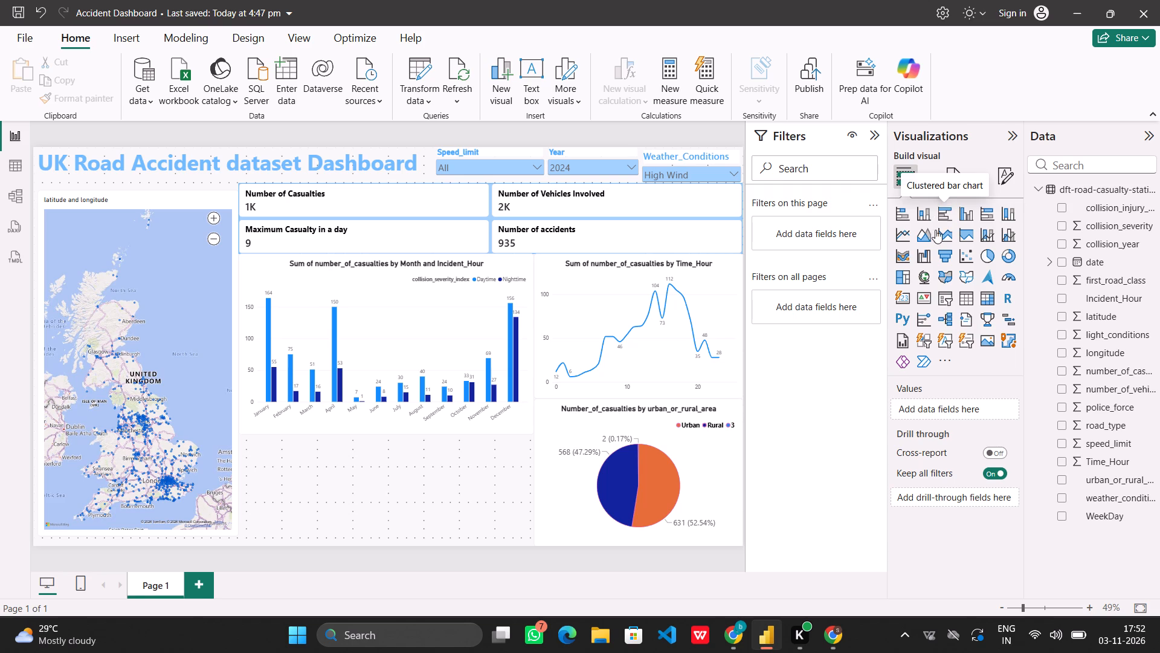
left_click(905, 235)
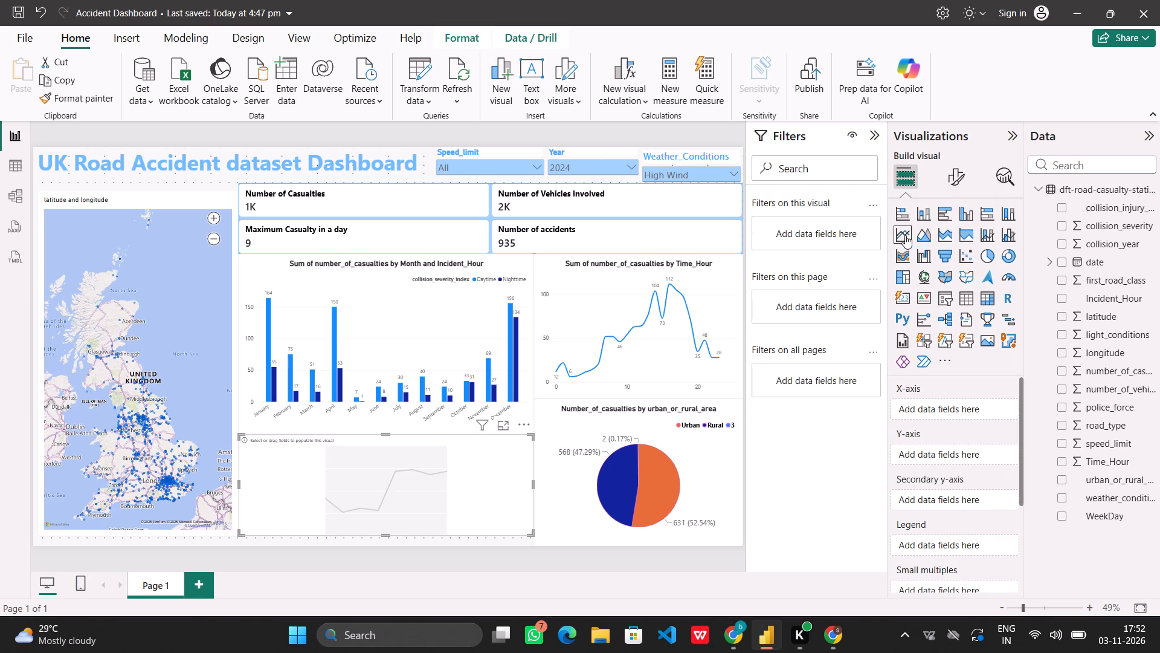
left_click_drag(1122, 513, 958, 410)
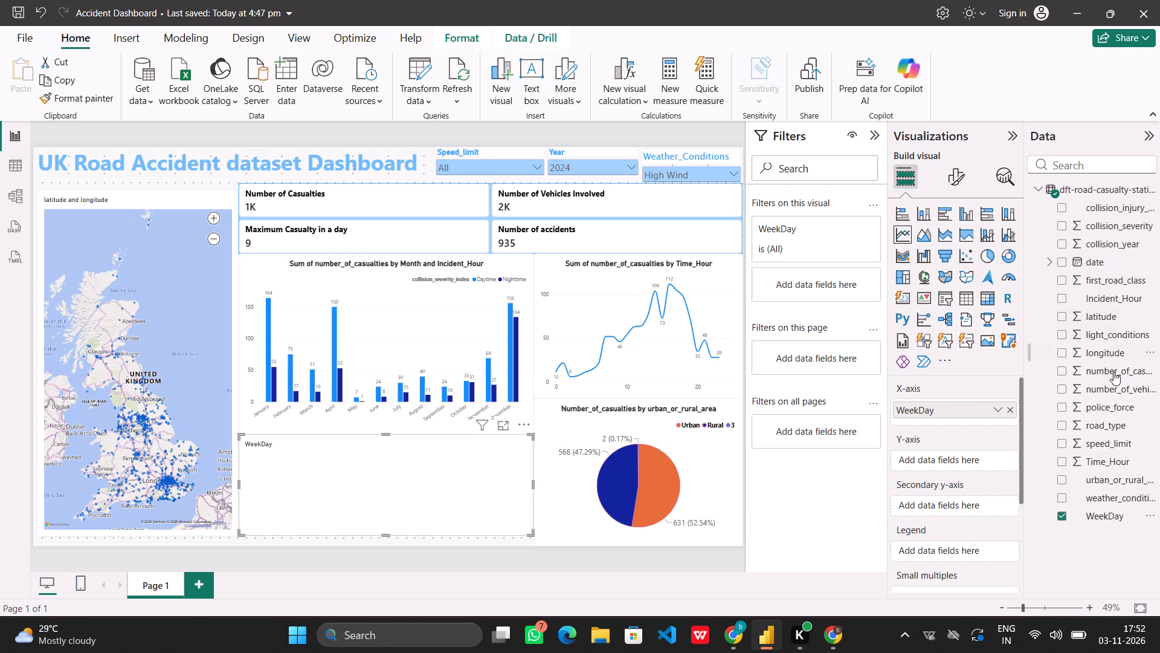
left_click_drag(1120, 371, 991, 472)
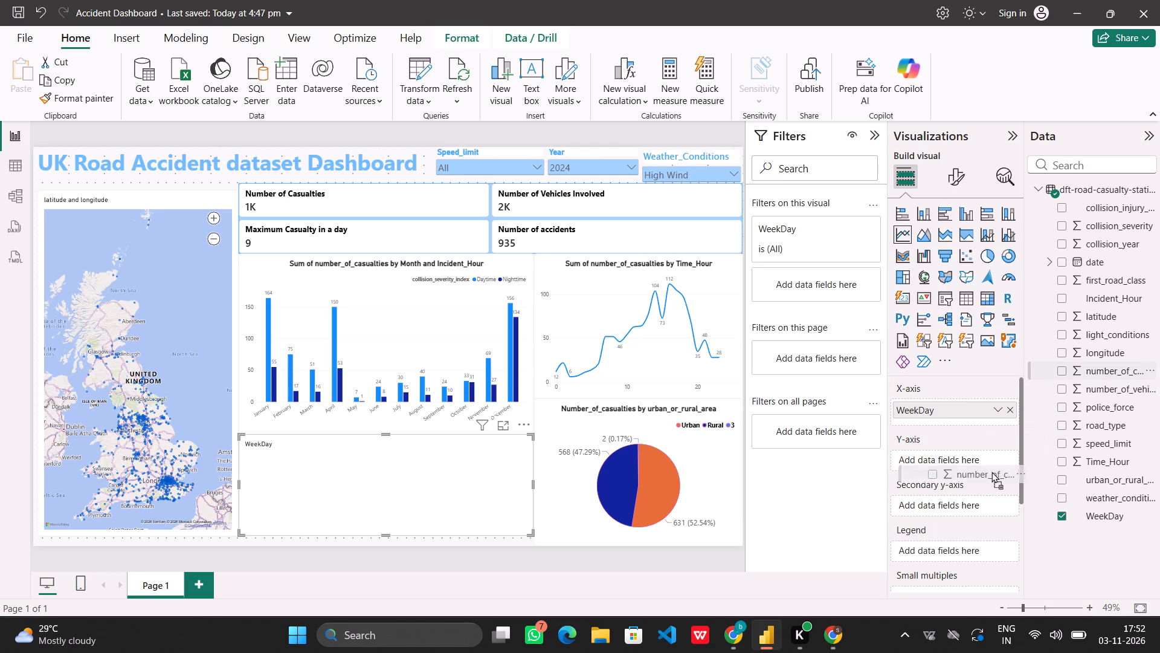
left_click_drag(991, 472, 994, 457)
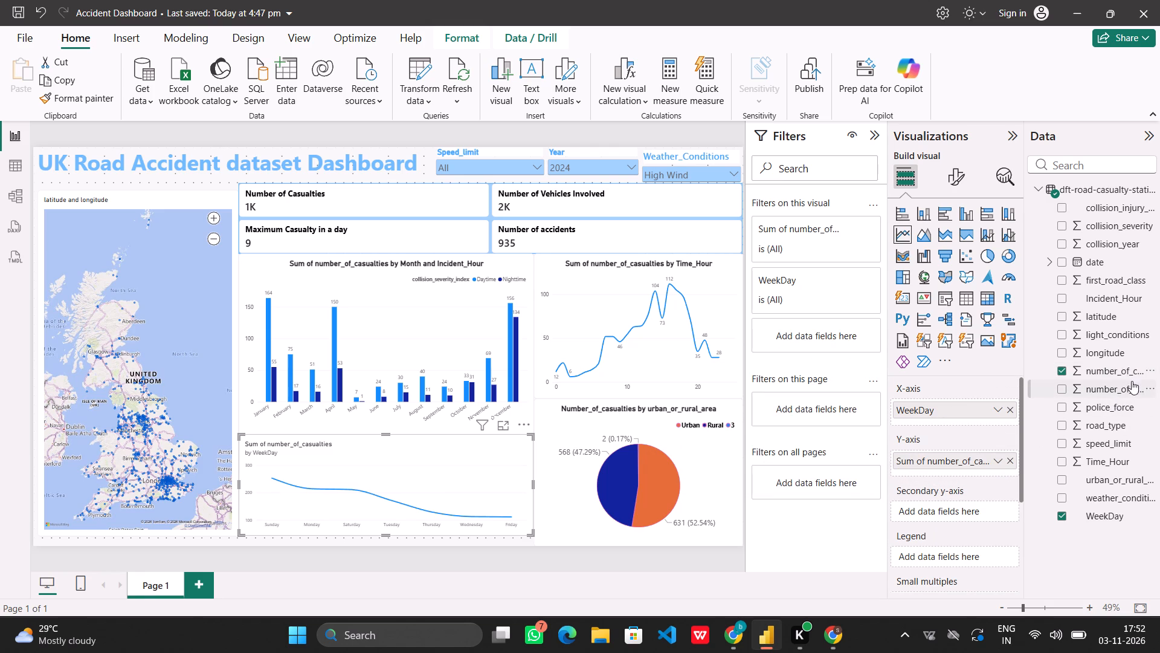
left_click_drag(1135, 386, 995, 410)
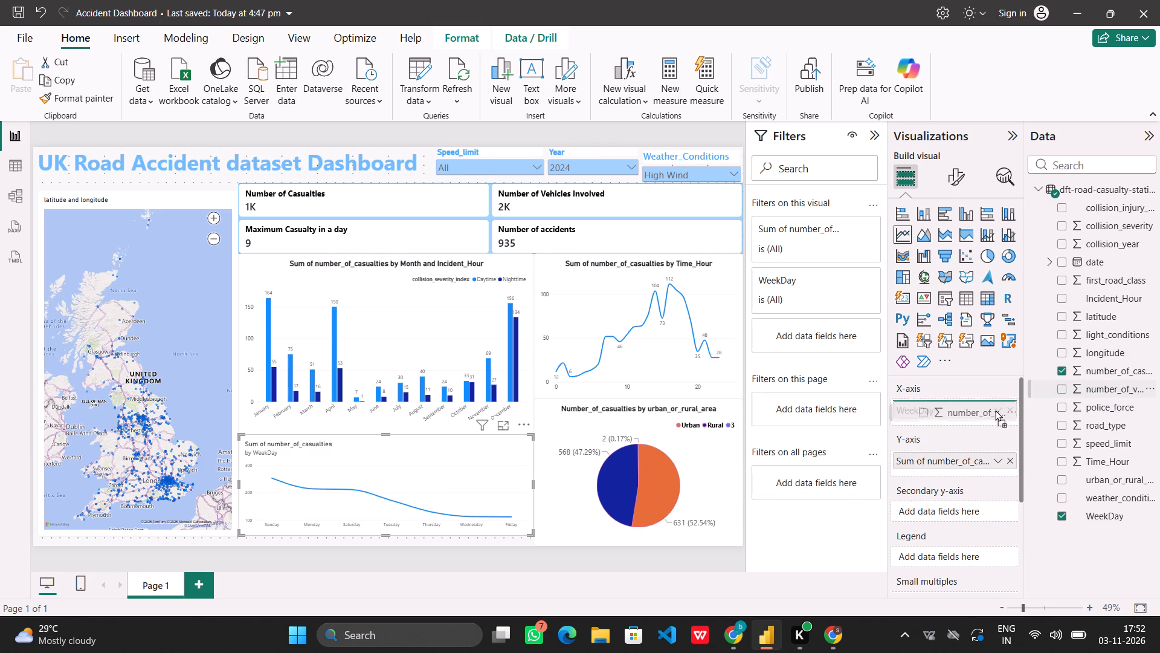
left_click_drag(995, 410, 991, 467)
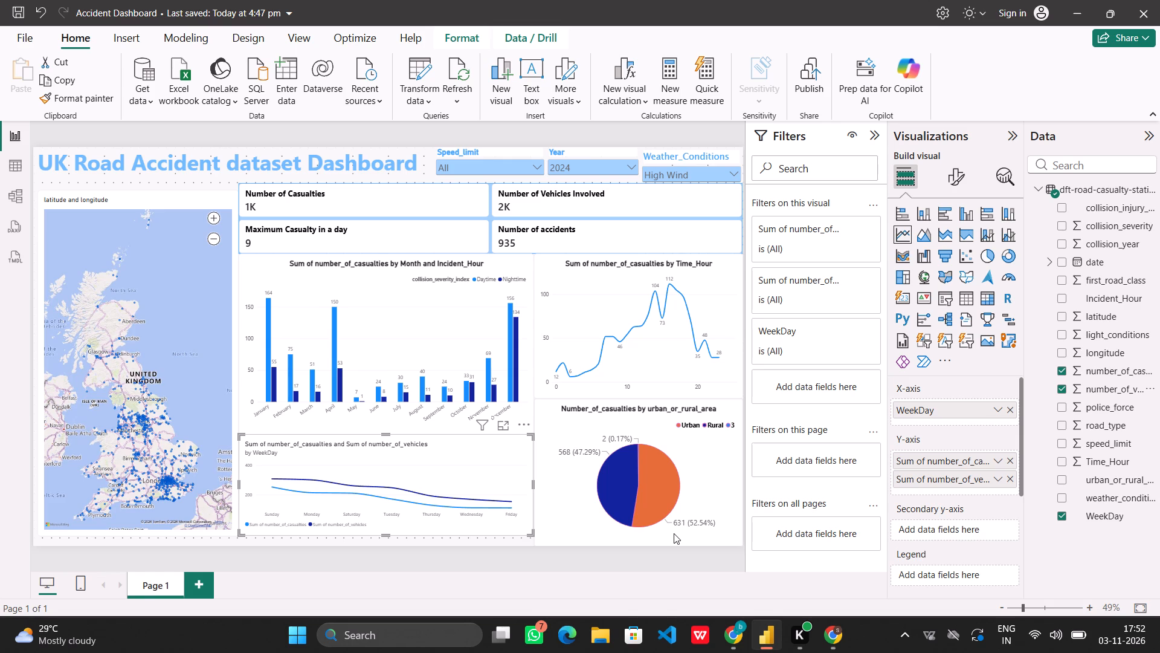
Collapse the Filters pane and extend the WeekDay line chart downward to fill the space at the page's lower edge.
left_click(881, 135)
left_click(874, 135)
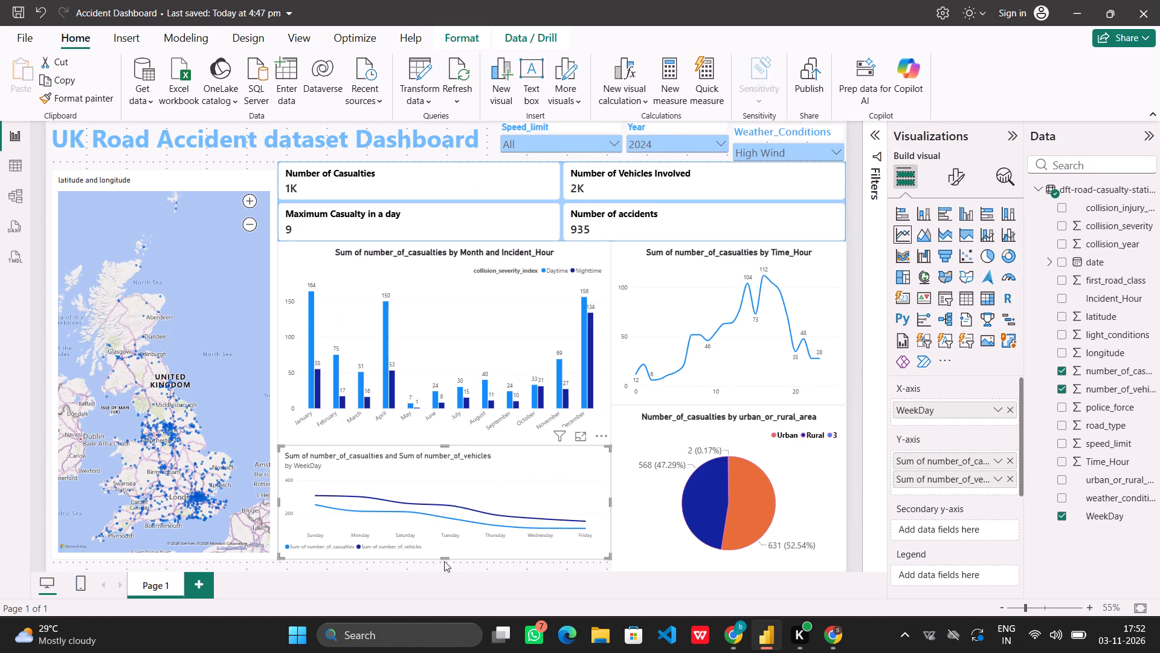
left_click_drag(445, 558, 445, 565)
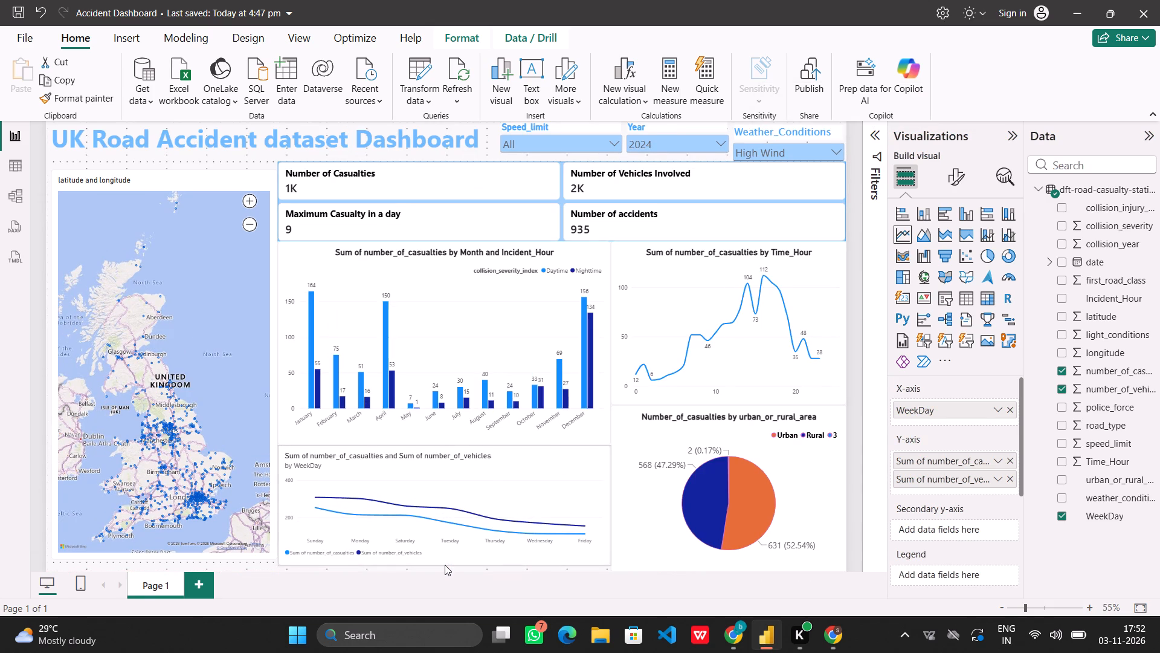
left_click_drag(445, 565, 445, 565)
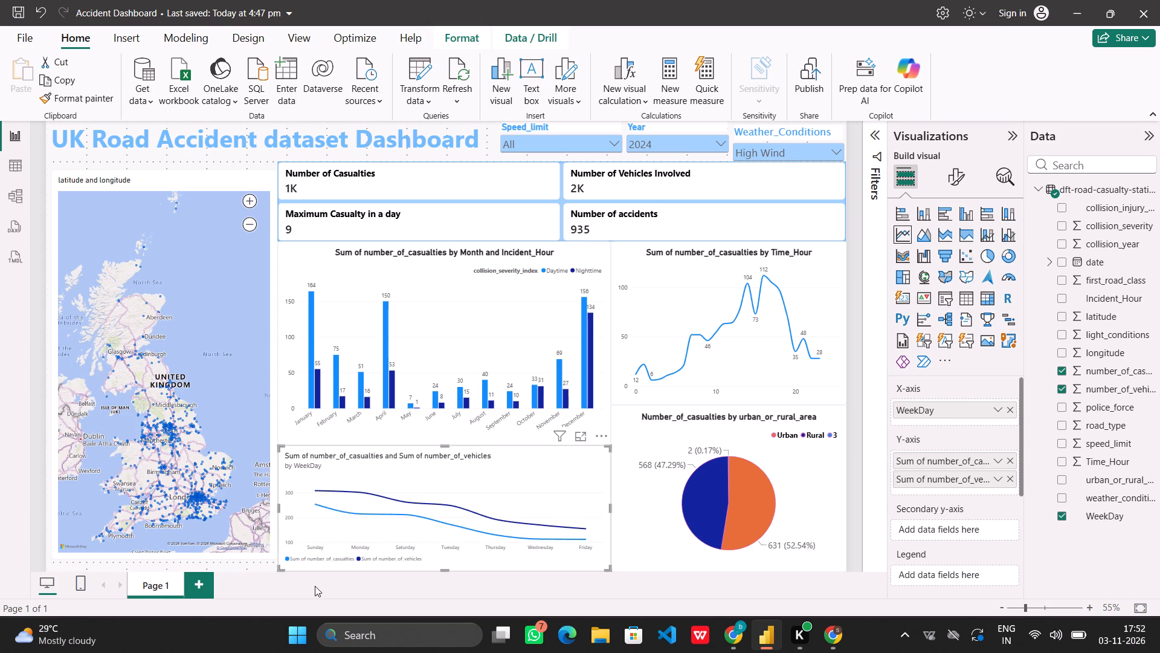
left_click(315, 586)
Copy the formatting of the Time_Hour line chart onto the WeekDay line chart with Format painter.
left_click(533, 478)
left_click(632, 252)
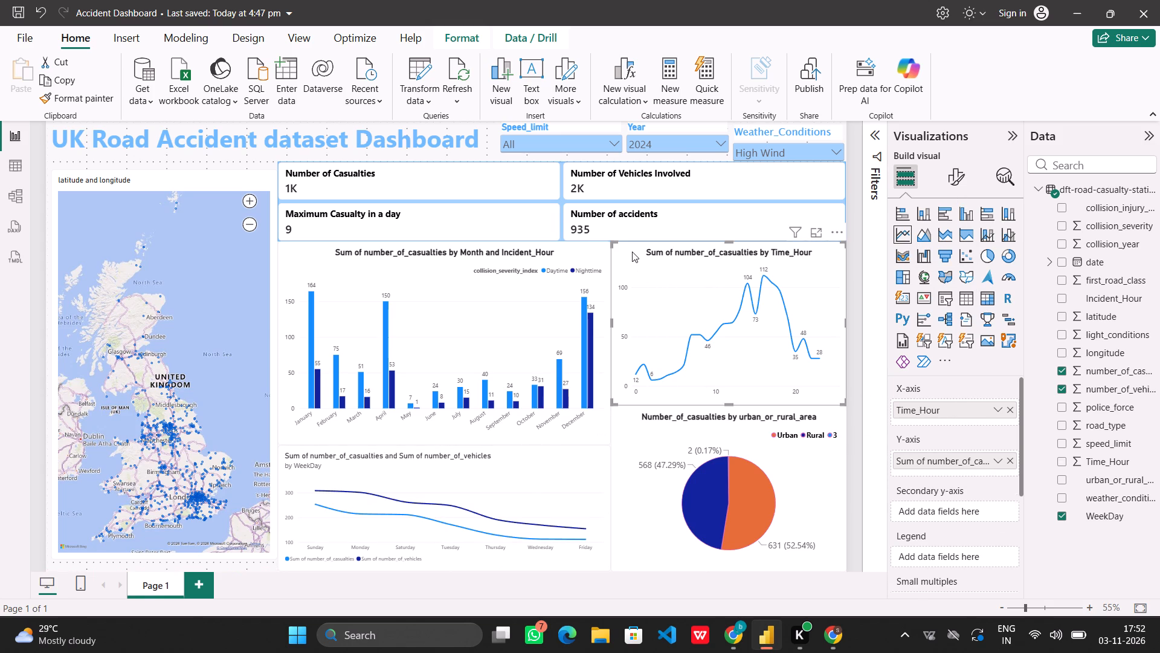
left_click(73, 93)
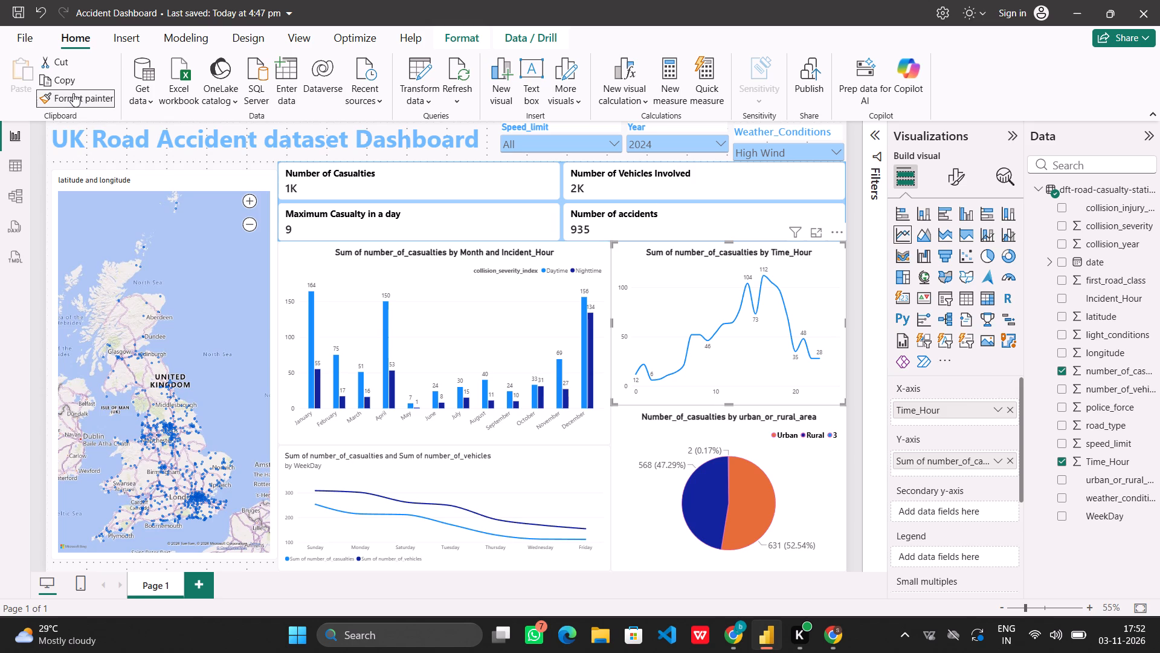
left_click(550, 460)
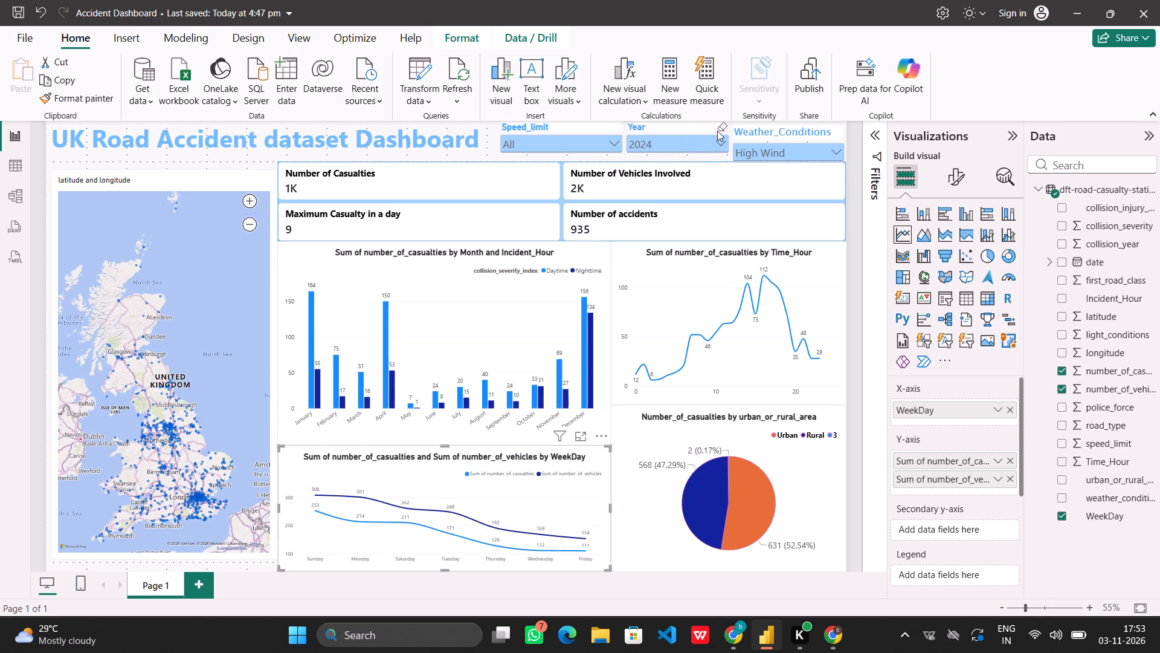
Clear the selection in the Year slicer.
left_click(722, 124)
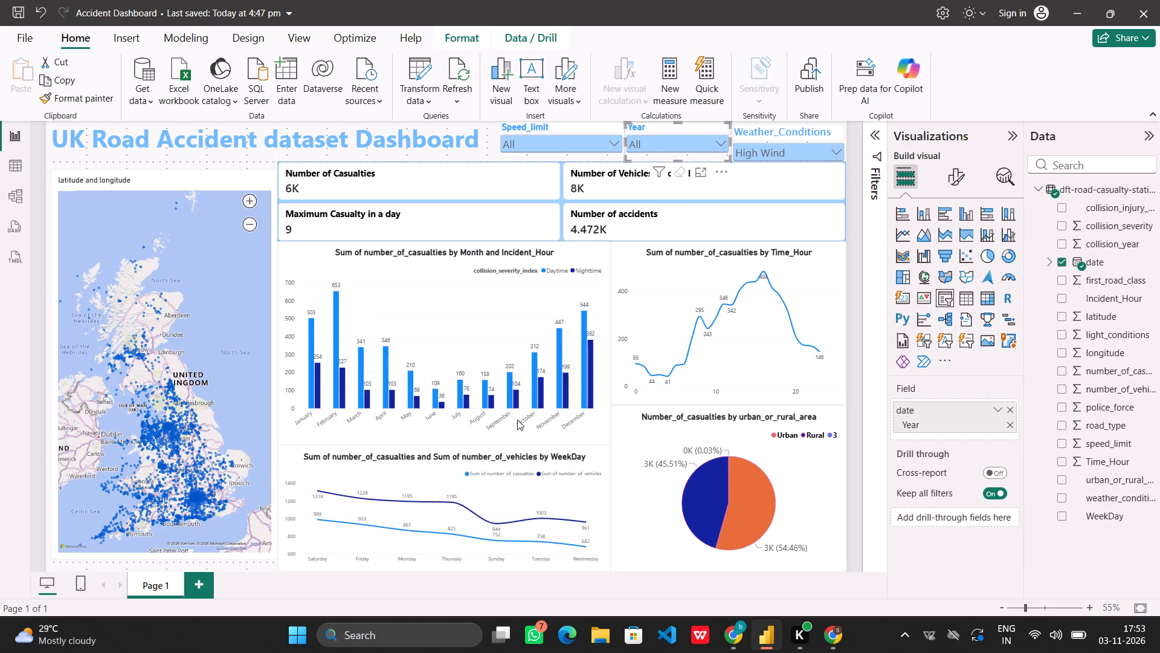
Clear the selection in the Weather_Conditions slicer.
left_click(801, 140)
left_click(840, 131)
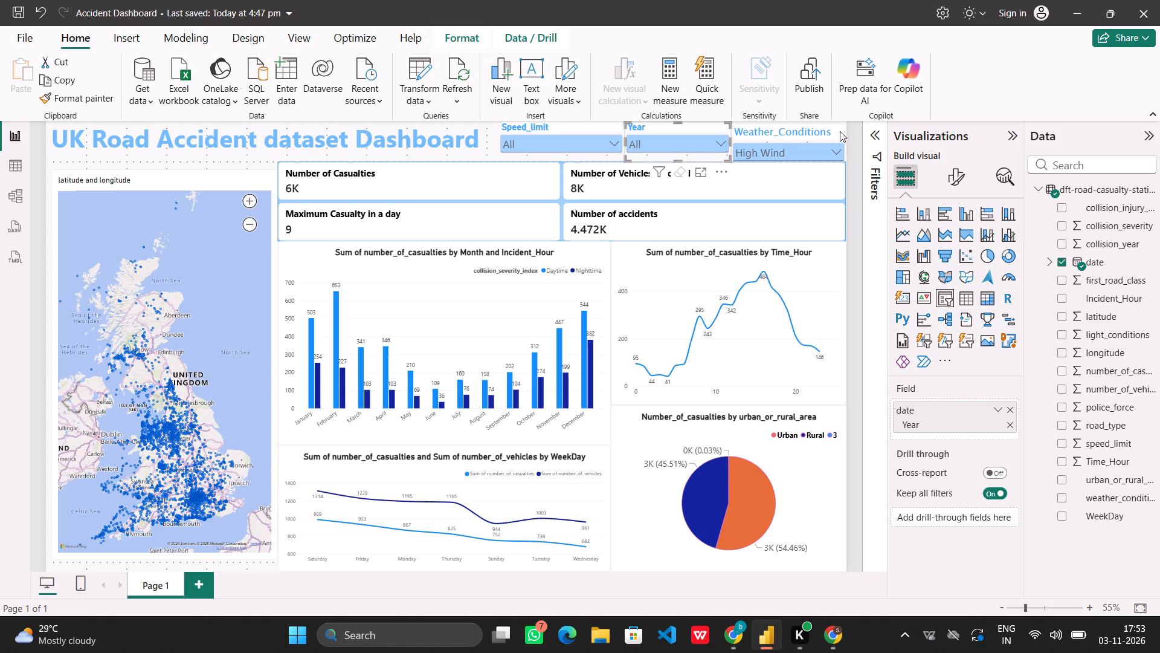
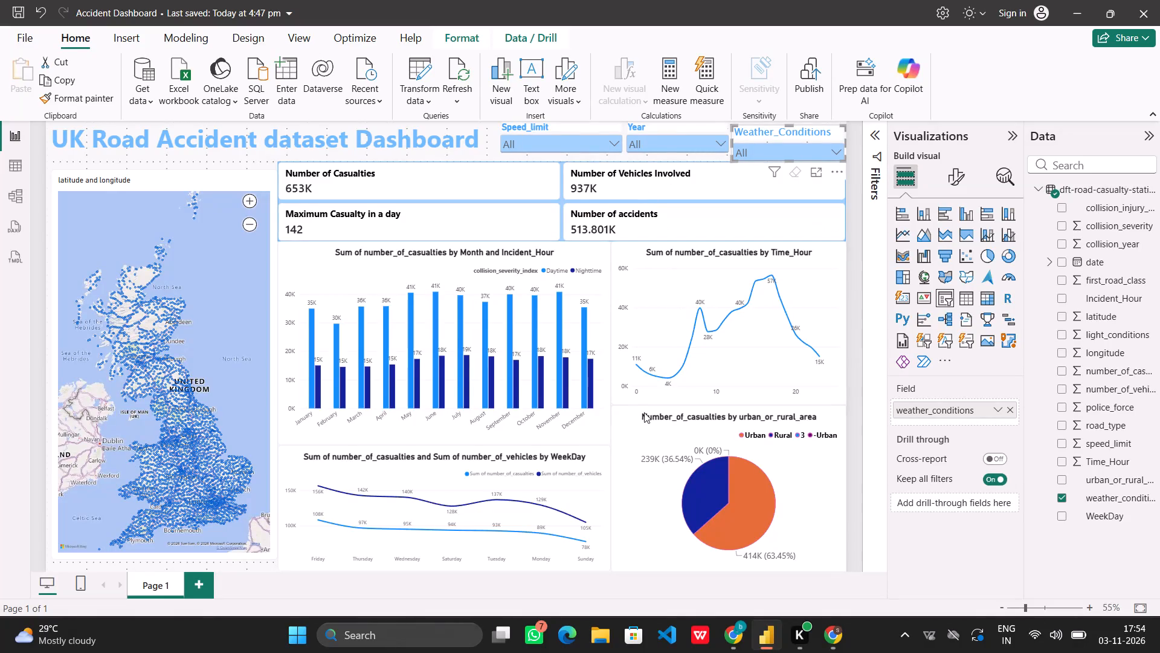
Rename the casualties series on the WeekDay line chart's Y-axis as number_of_casualties.
left_click(566, 486)
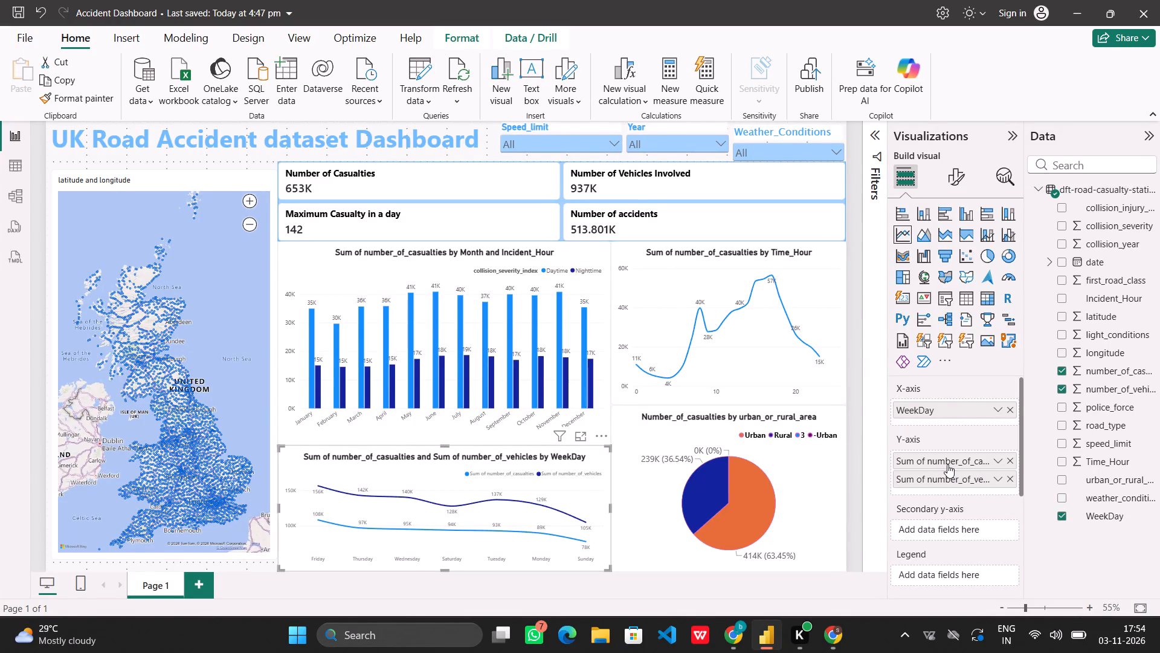
double_click(948, 460)
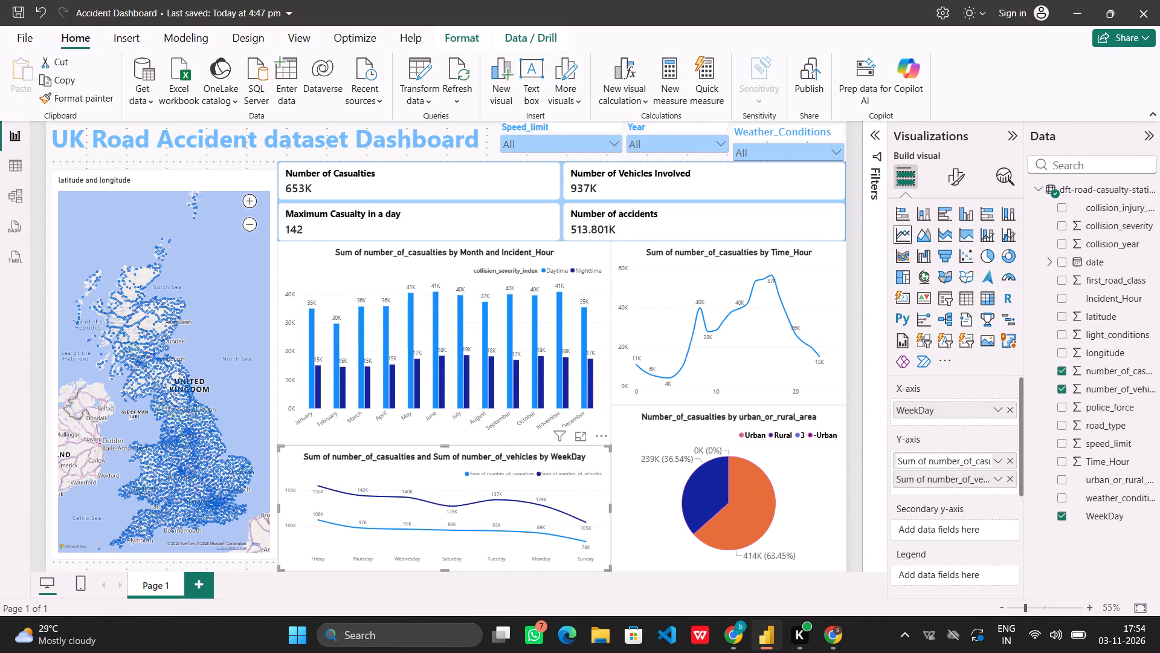
left_click(927, 460)
key("Right")
key("BackSpace")
key("BackSpace")
key("BackSpace")
key("BackSpace")
key("BackSpace")
key("BackSpace")
key("BackSpace")
key("BackSpace")
key("BackSpace")
key("BackSpace")
key("BackSpace")
key("BackSpace")
key("BackSpace")
key("BackSpace")
key("BackSpace")
key("BackSpace")
key("BackSpace")
key("BackSpace")
key("BackSpace")
key("BackSpace")
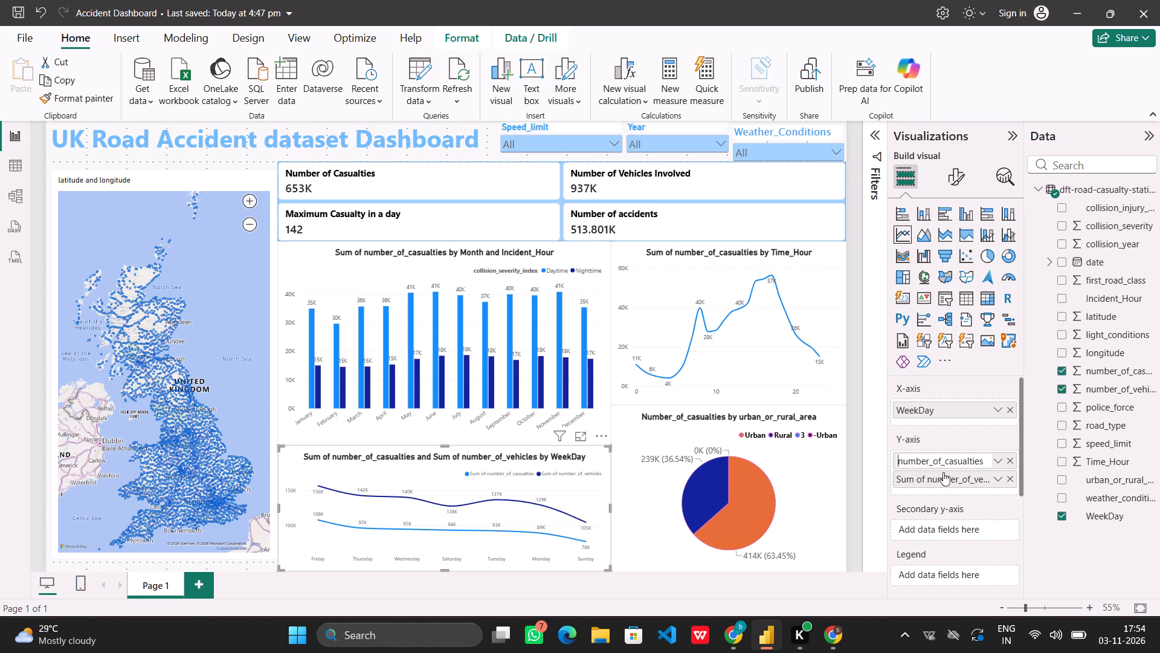
Rename the vehicles series on the WeekDay line chart's Y-axis as Number_of_vehicles.
double_click(928, 478)
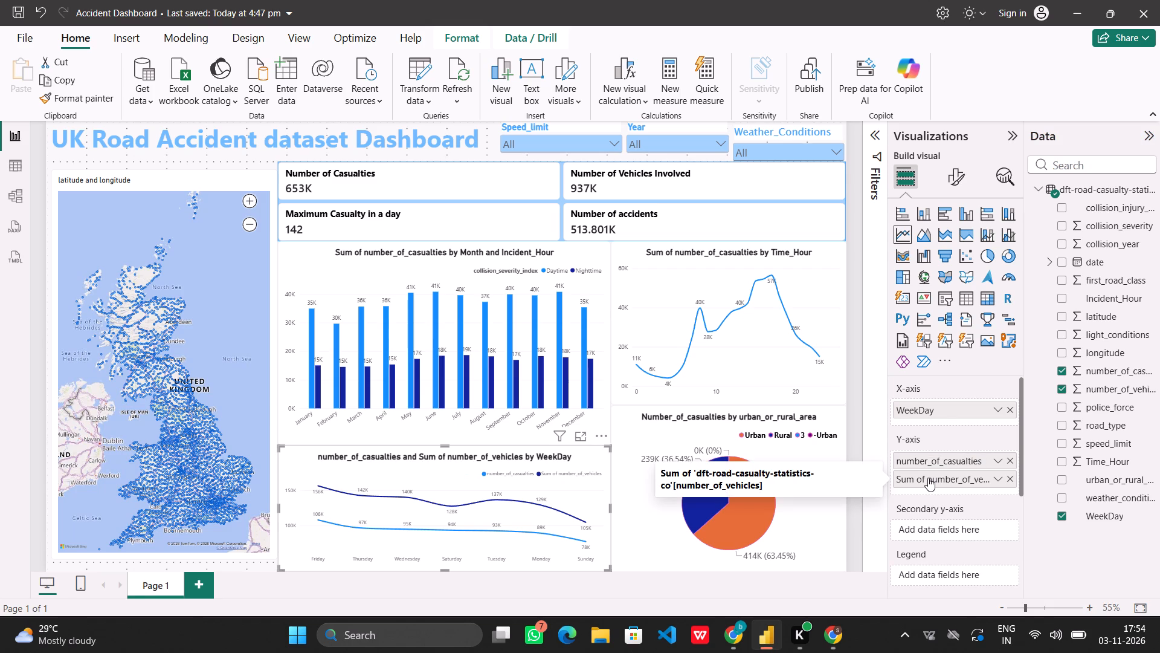
double_click(928, 478)
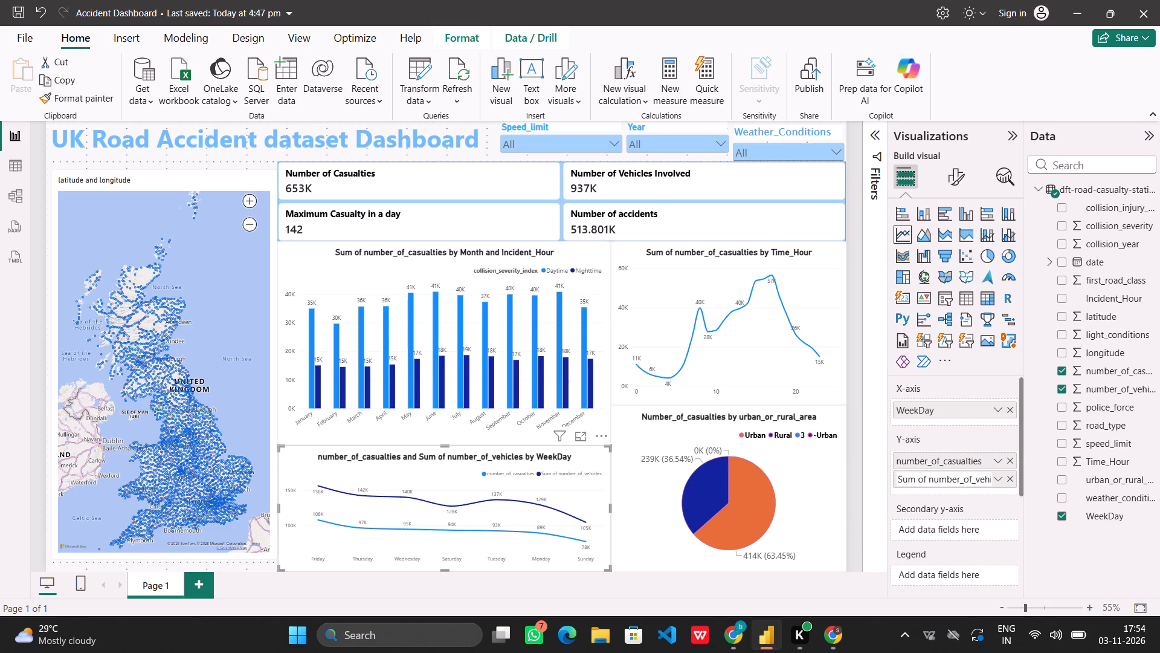
left_click(930, 478)
key("BackSpace")
key("BackSpace")
key("BackSpace")
key("BackSpace")
key("BackSpace")
key("BackSpace")
key("BackSpace")
key("BackSpace")
key("BackSpace")
key("BackSpace")
key("BackSpace")
key("BackSpace")
key("BackSpace")
key("BackSpace")
key("BackSpace")
key("BackSpace")
key("BackSpace")
key("BackSpace")
key("BackSpace")
key("Right")
key("BackSpace")
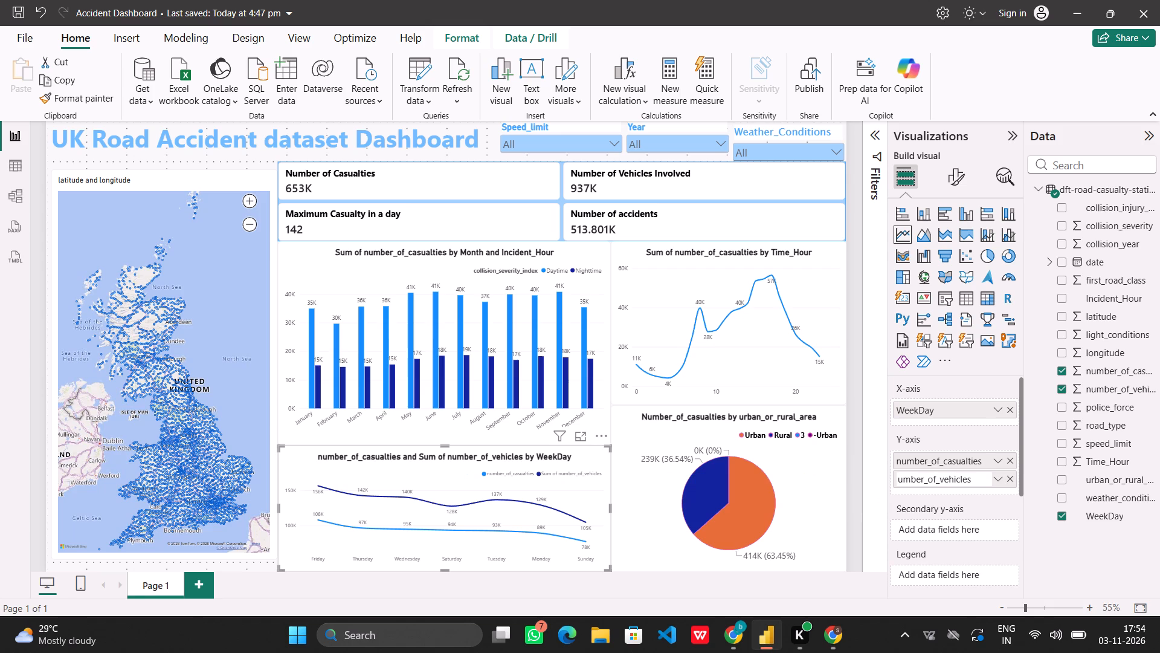
key("Up")
Capitalize the first letter of the casualties series name on the WeekDay line chart, making it Number_of_casualties.
double_click(898, 460)
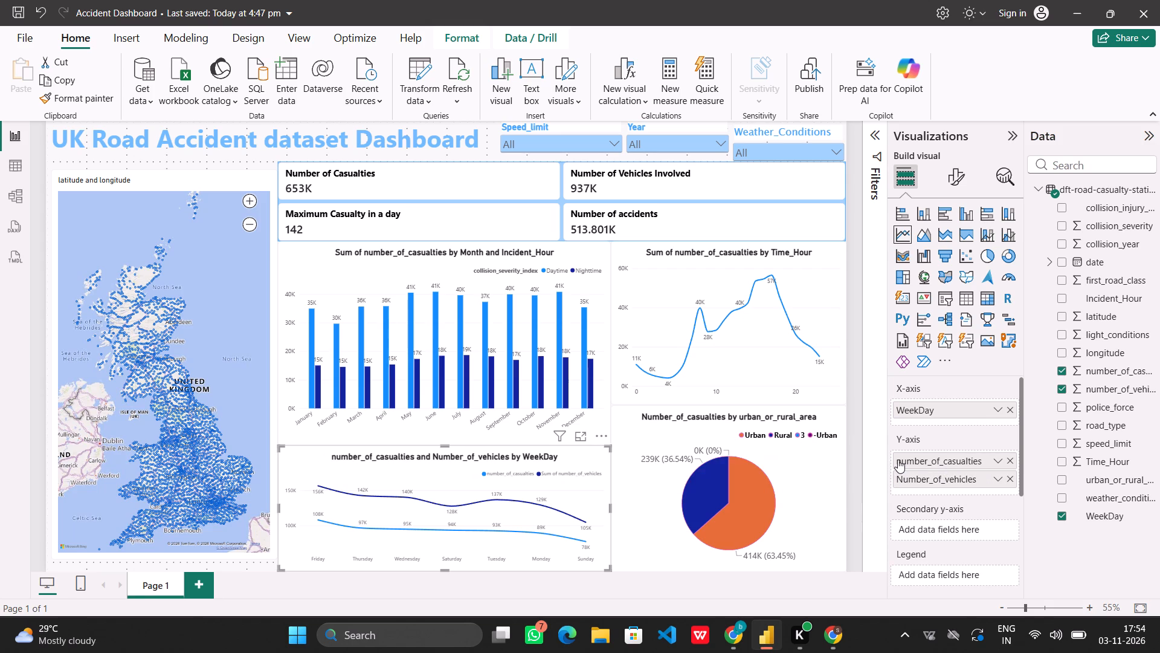
triple_click(901, 460)
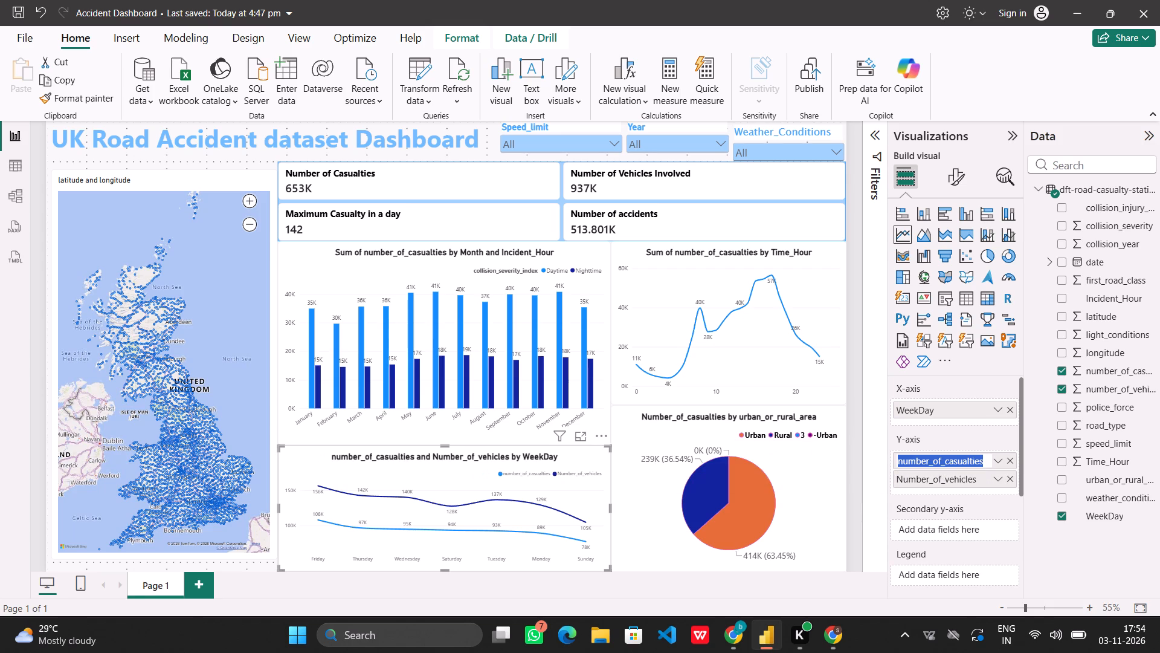
left_click(901, 460)
key("BackSpace")
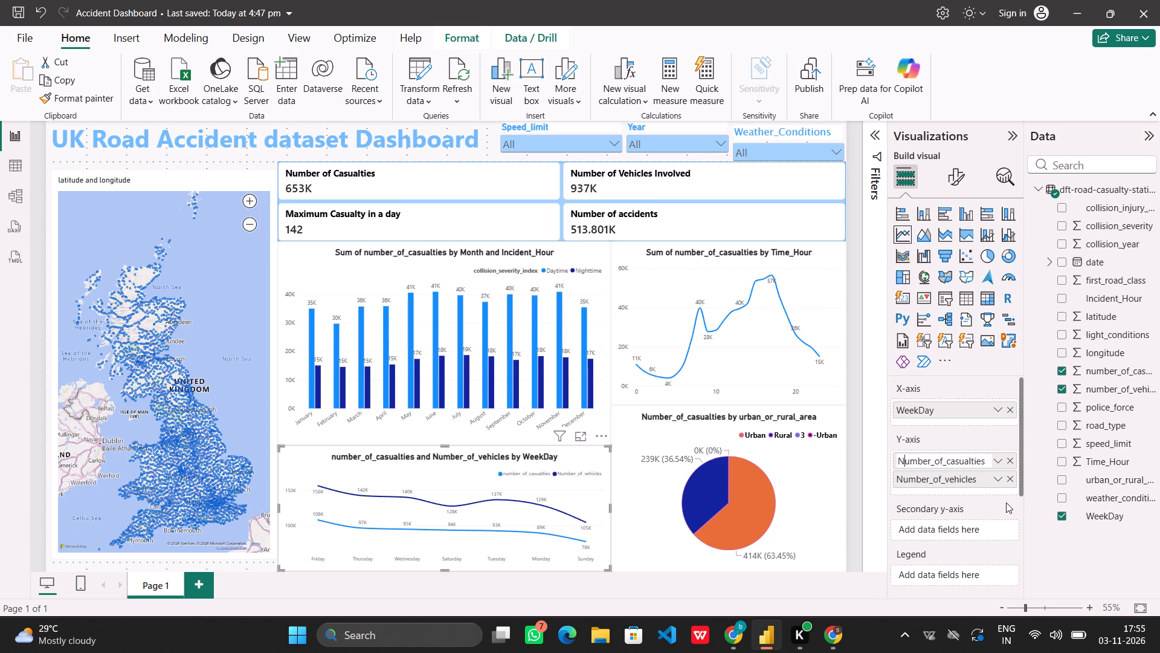
left_click(1007, 502)
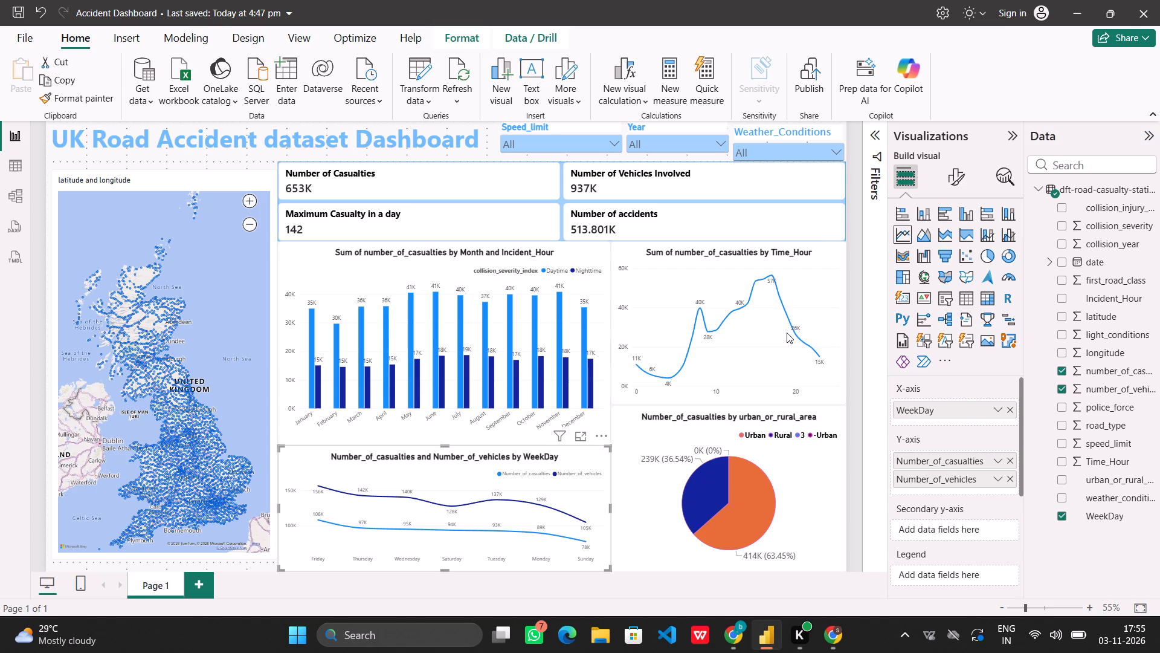
Filter the dashboard to 2025 with the Year slicer.
left_click(724, 146)
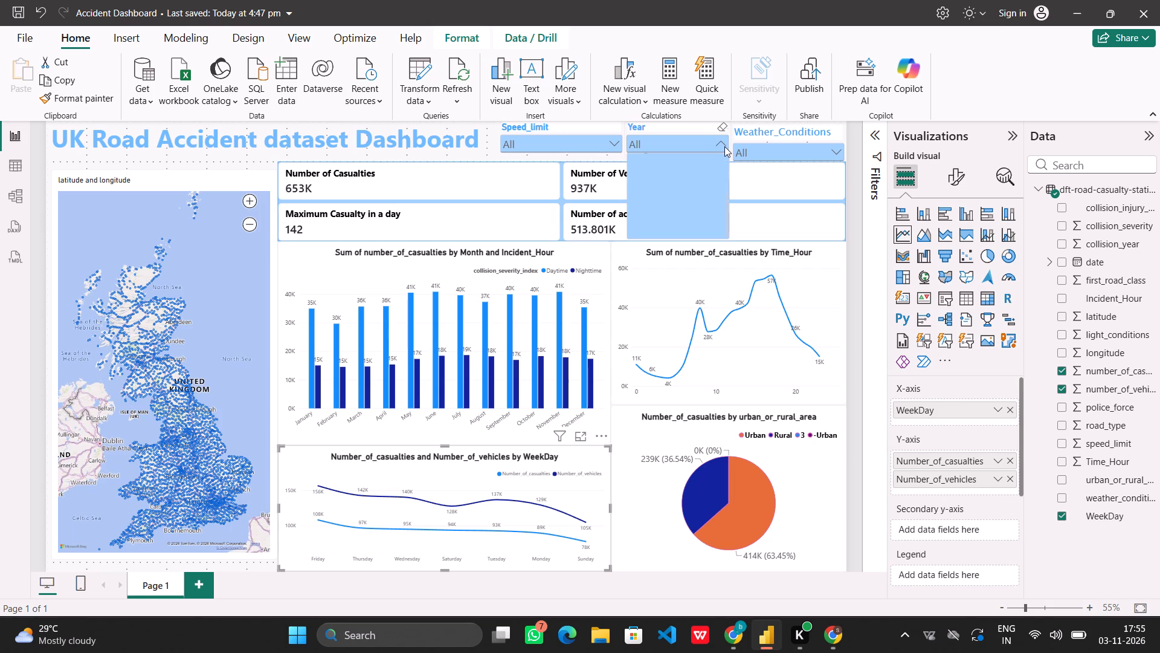
scroll(681, 209, "down", 4)
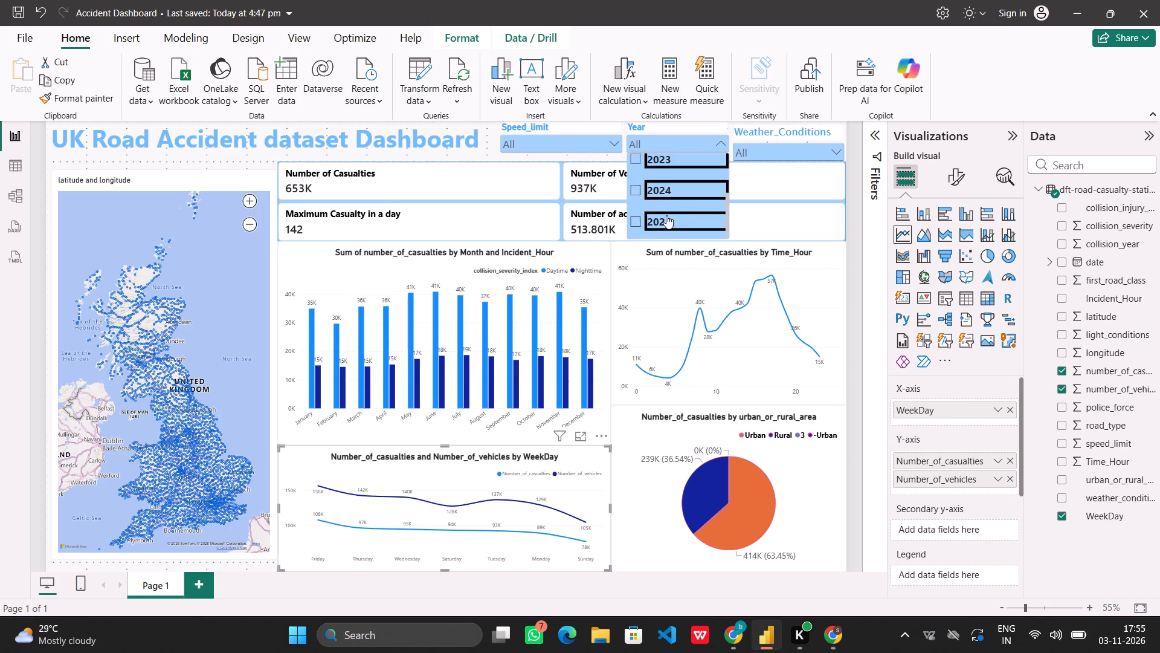
left_click(660, 222)
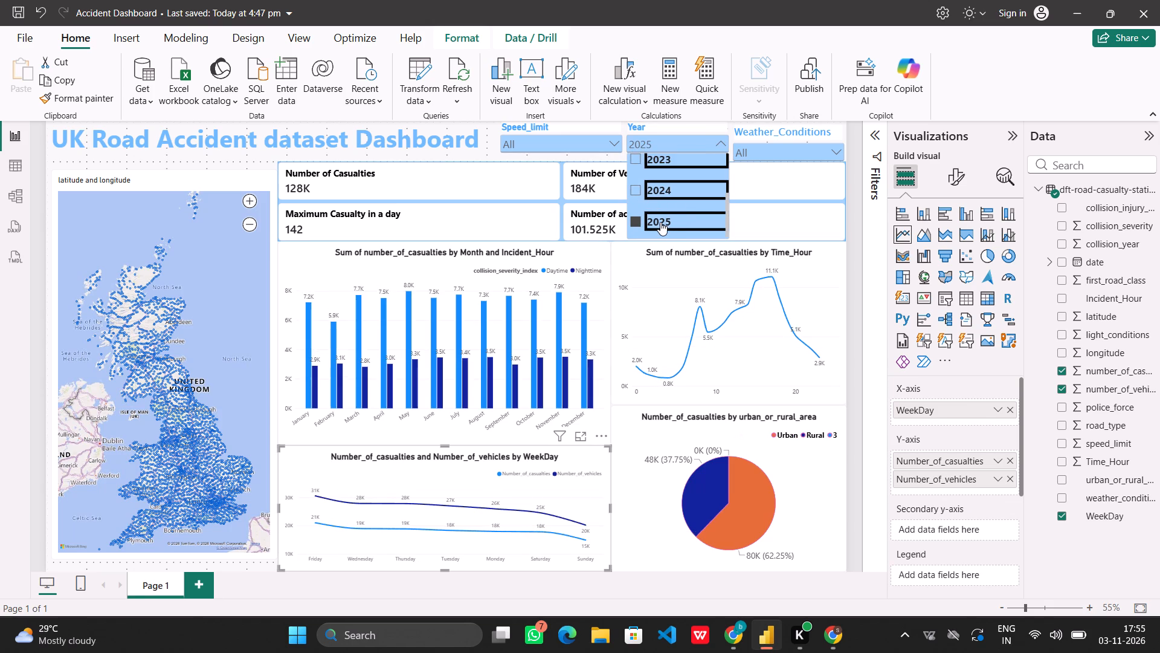
left_click(836, 490)
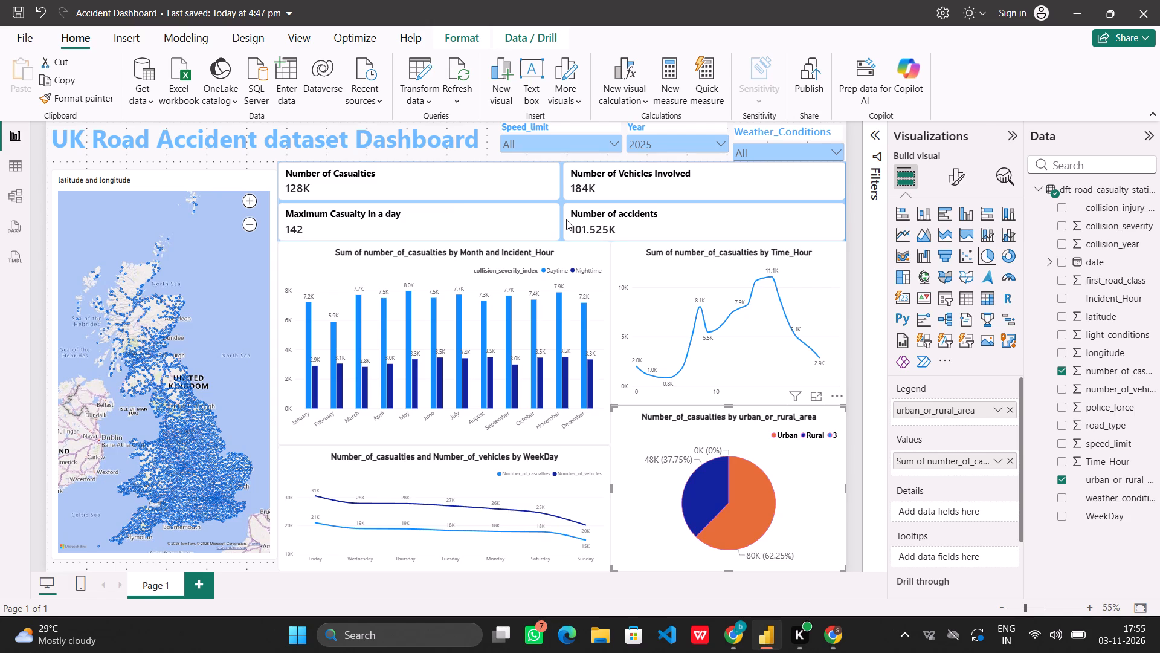
Turn on the background effect for the dashboard title text box.
left_click(152, 130)
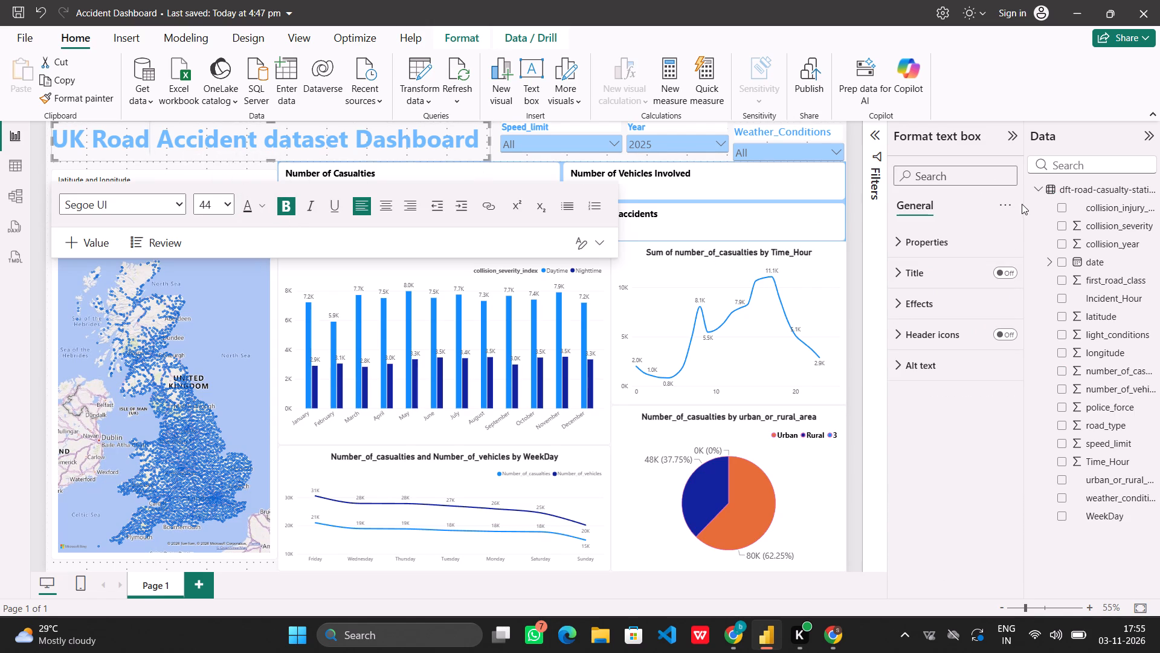
left_click(925, 309)
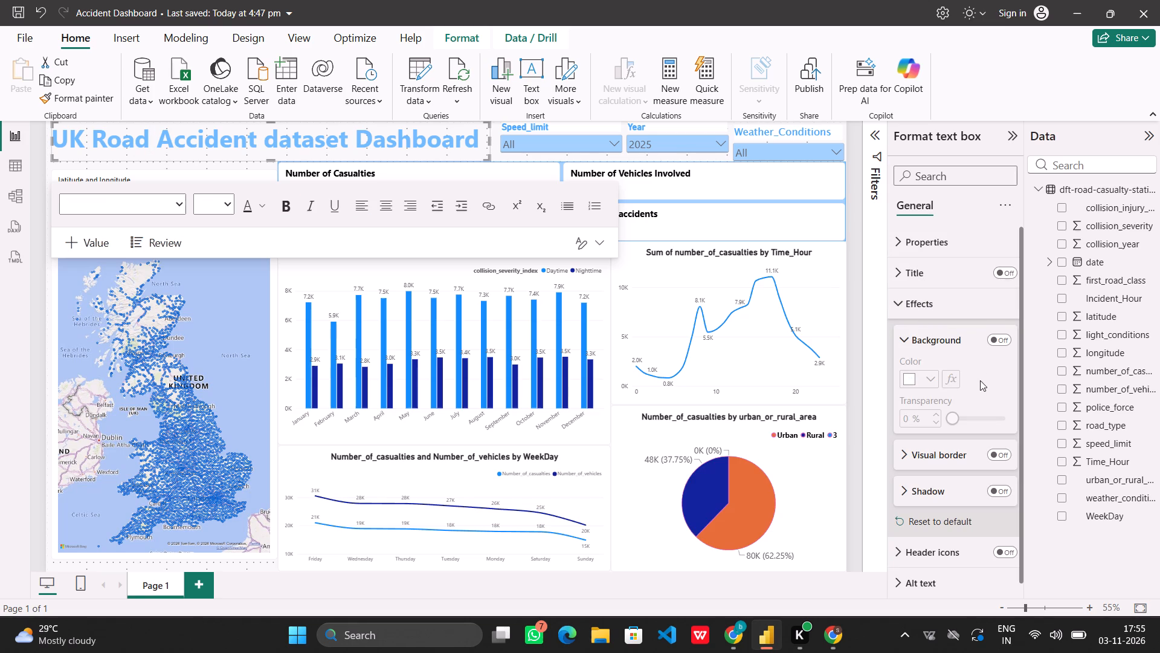
left_click(1001, 336)
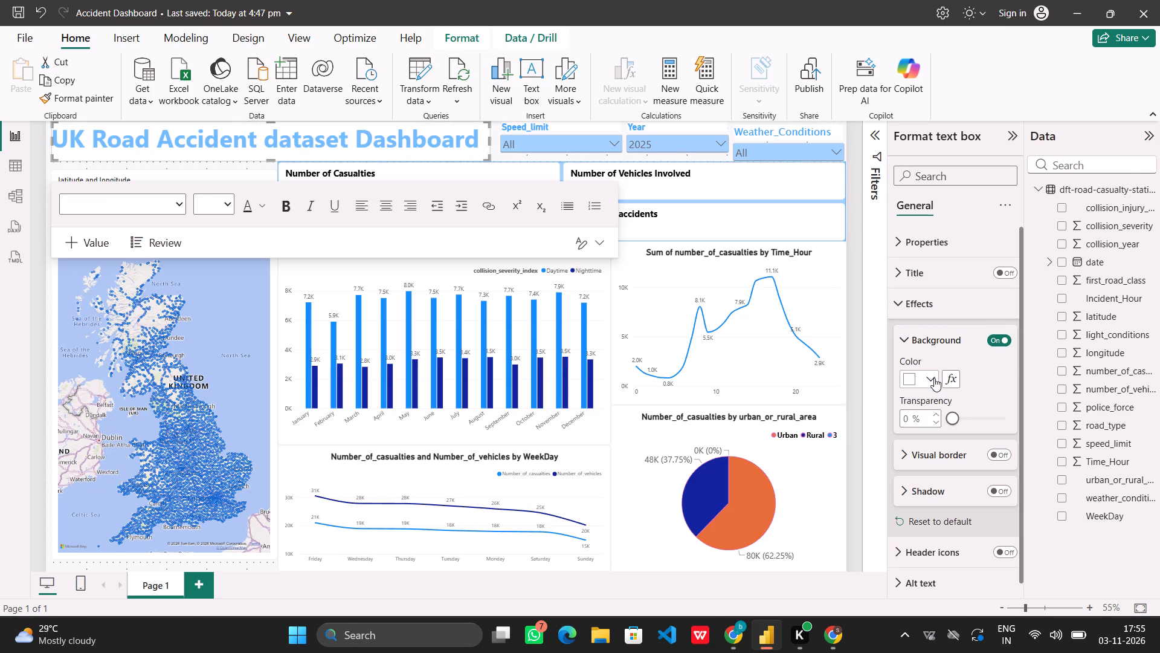
left_click(934, 378)
left_click(930, 374)
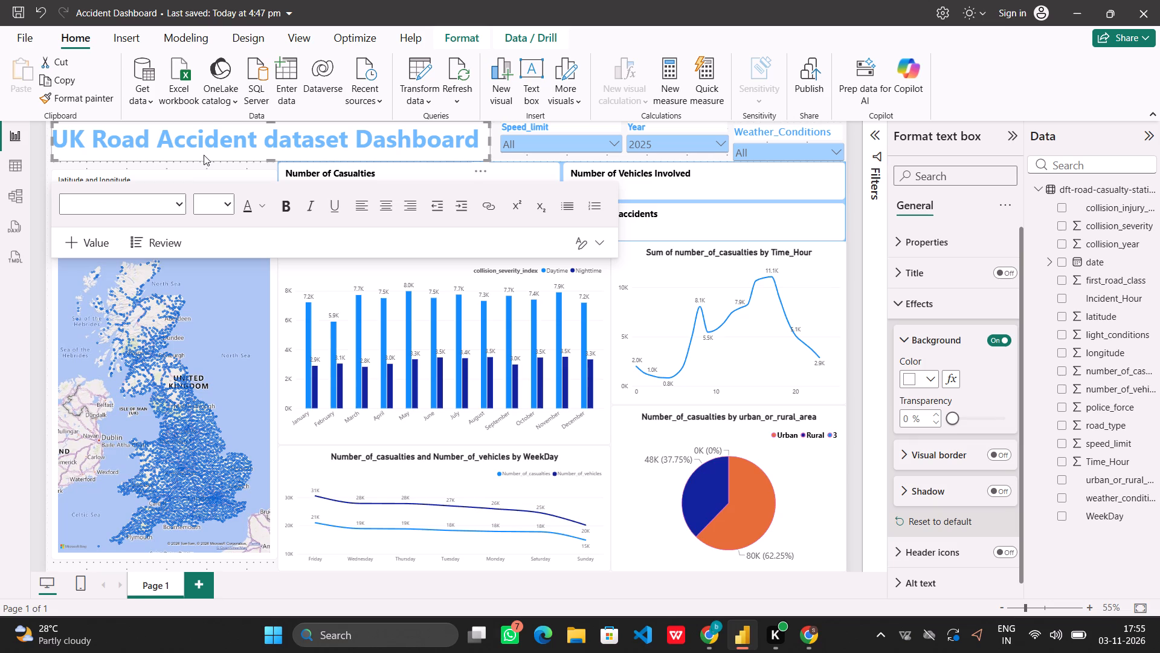
left_click(192, 181)
Enlarge the latitude and longitude map upward to meet the title and slightly downward toward the page's lower edge.
left_click(205, 354)
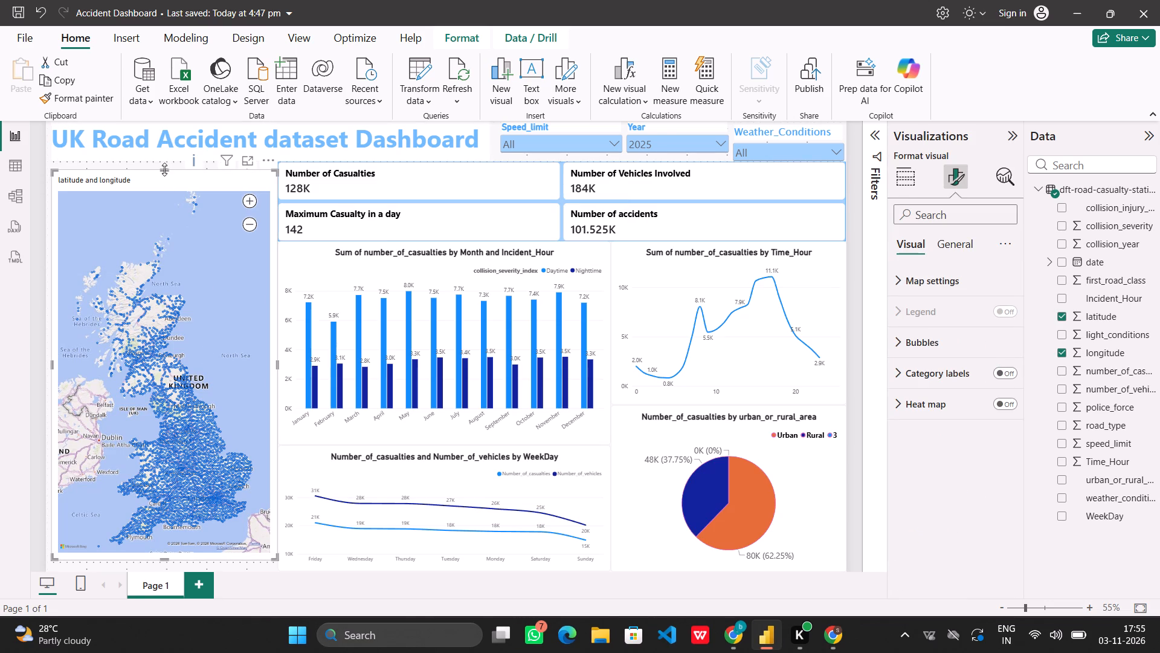
left_click_drag(164, 169, 164, 159)
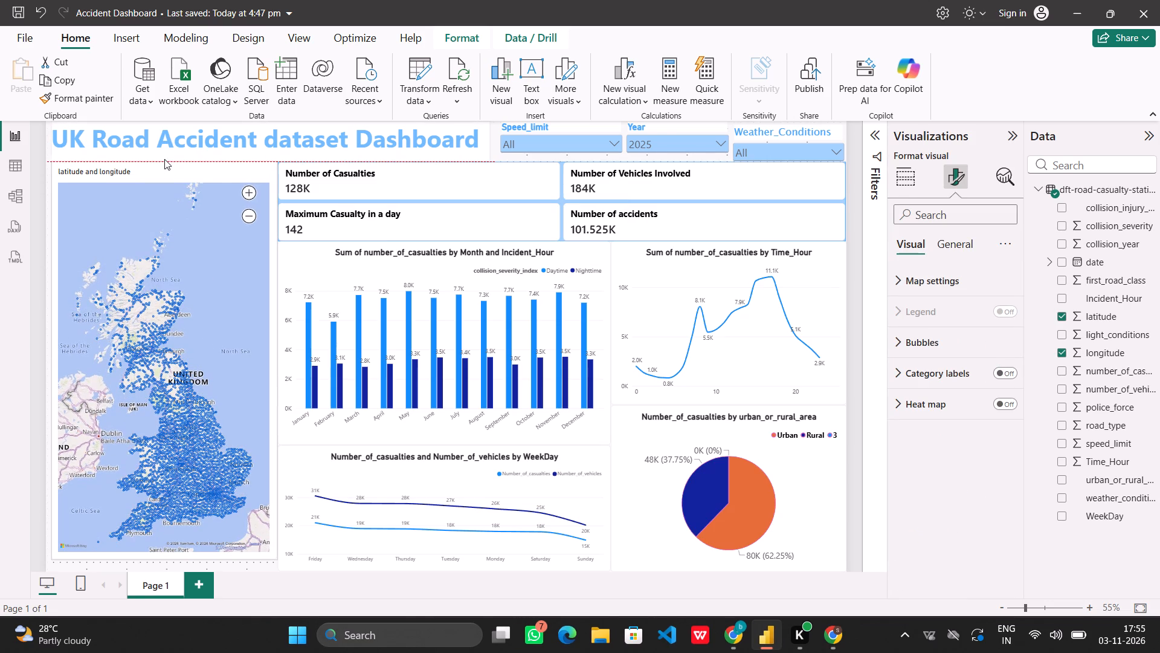
left_click(166, 560)
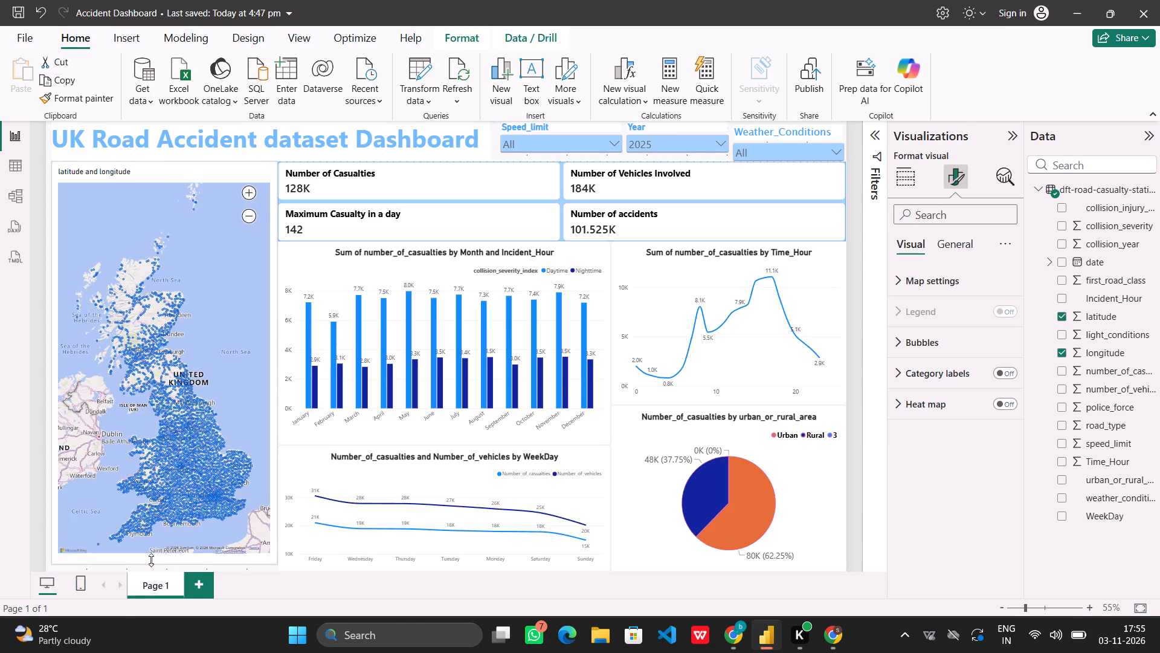
left_click(362, 592)
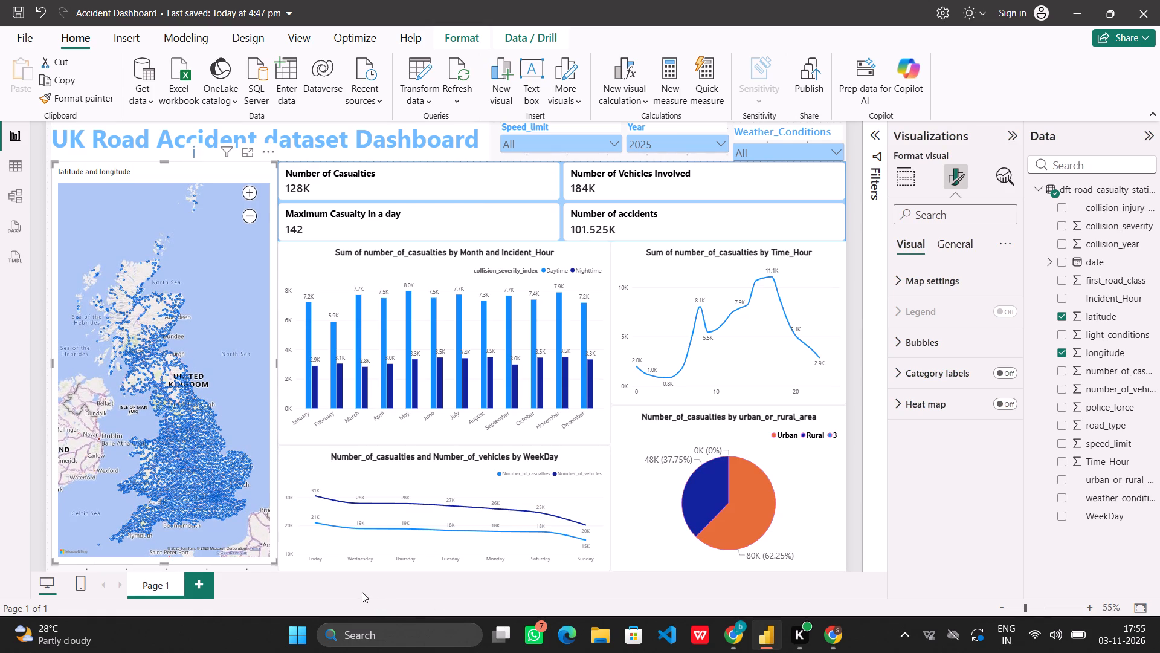
Format the WeekDay line chart's X-axis values with font size 14, bold and black.
left_click(483, 478)
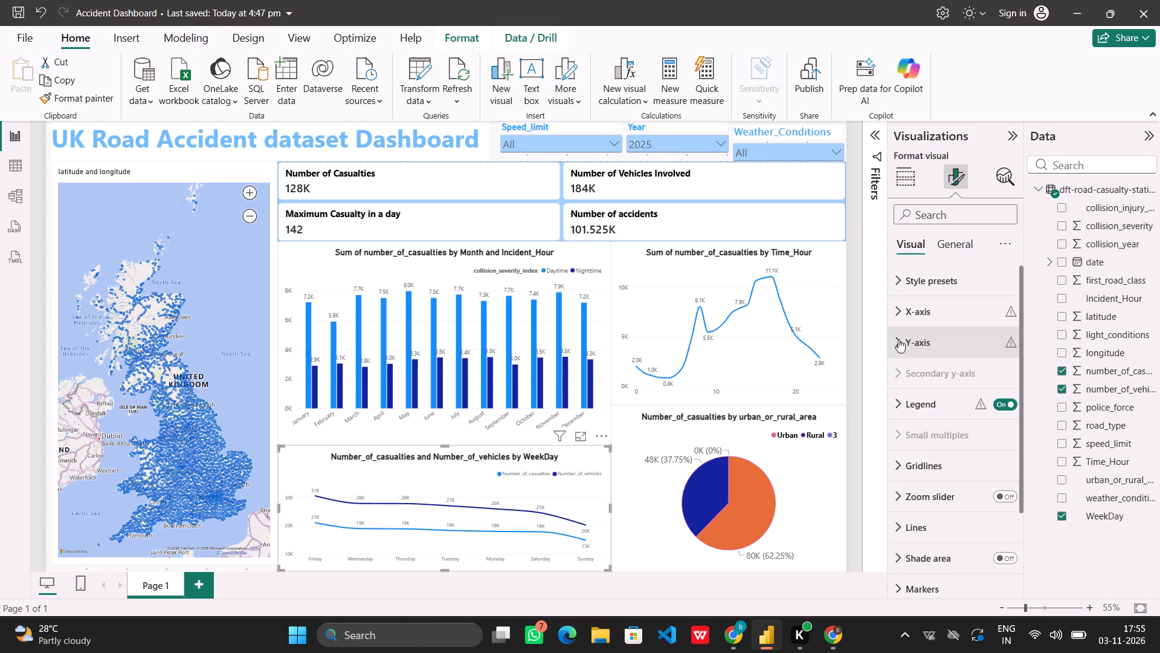
left_click(904, 309)
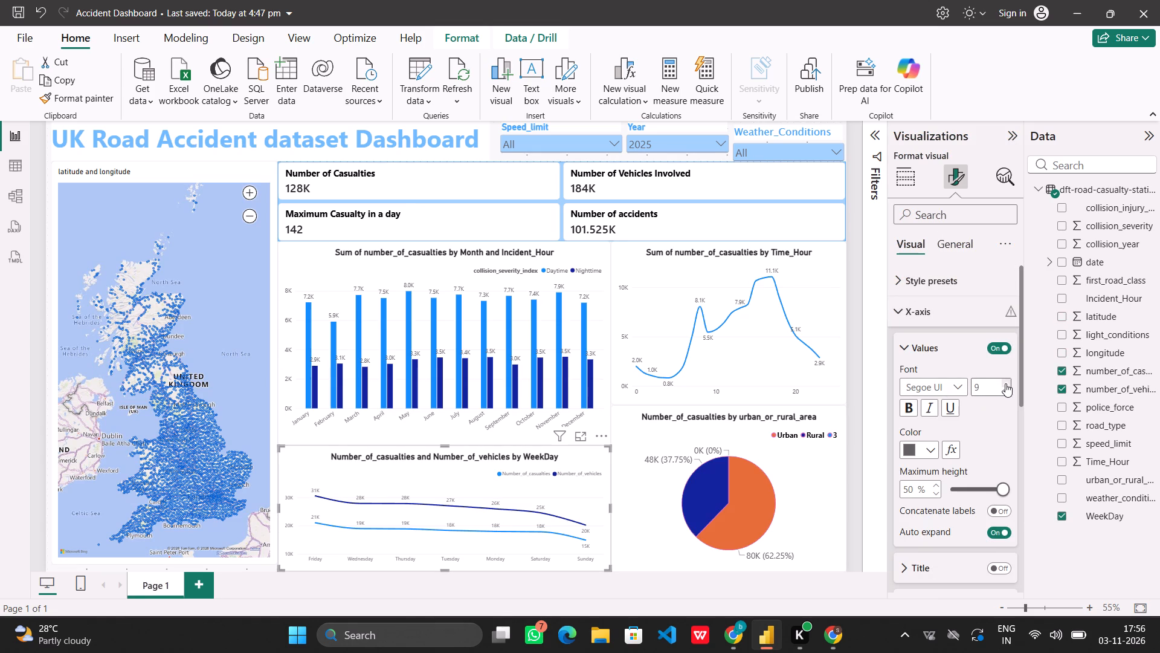
triple_click(1005, 383)
double_click(1005, 383)
left_click(905, 403)
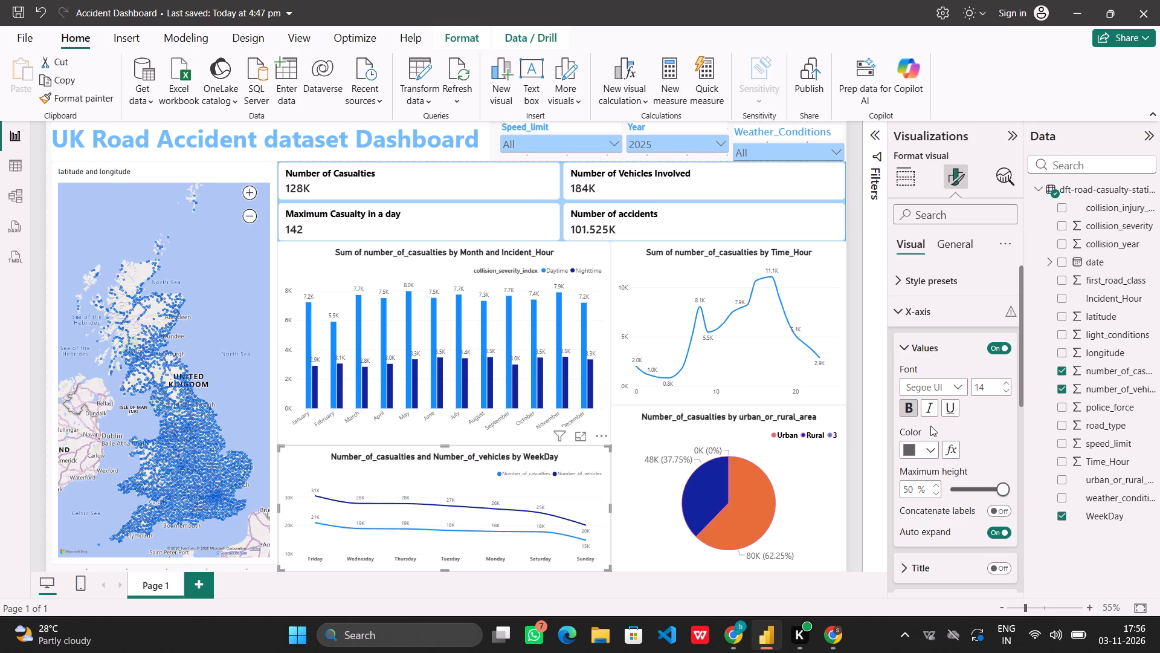
left_click(933, 449)
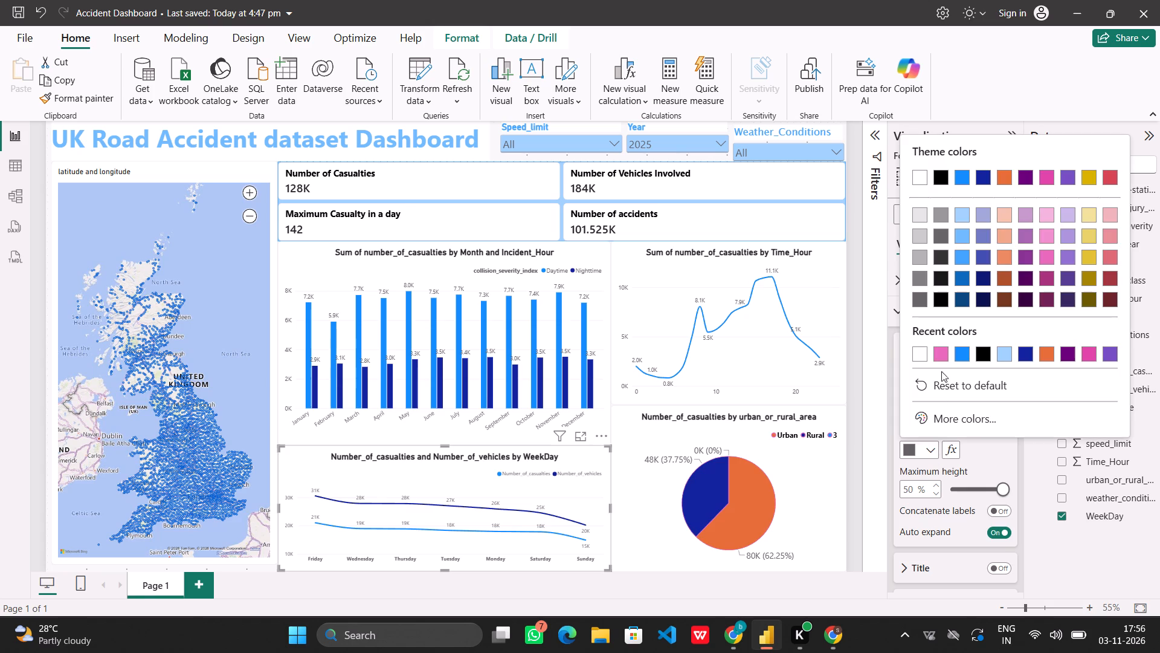
left_click(986, 351)
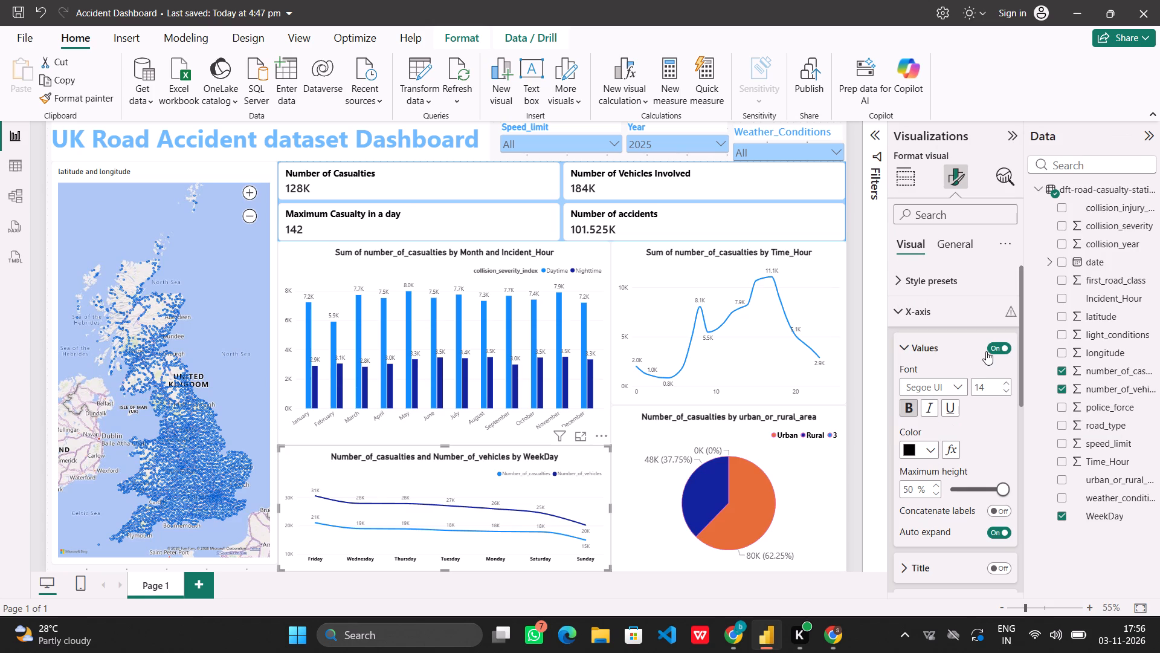
left_click(901, 354)
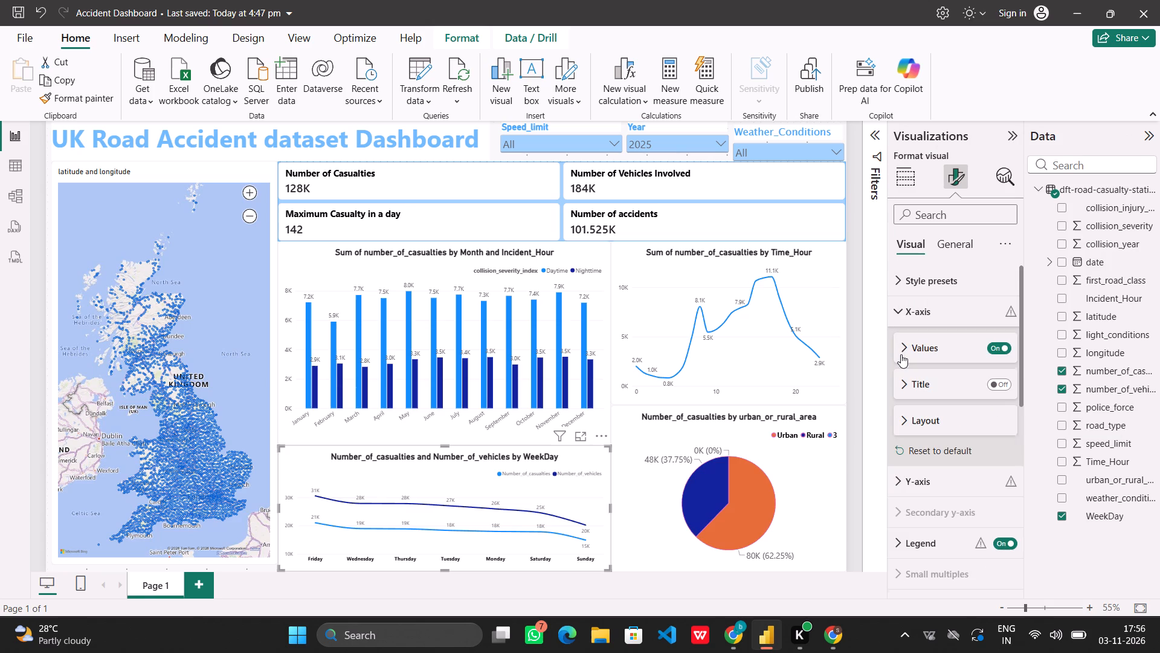
left_click(906, 318)
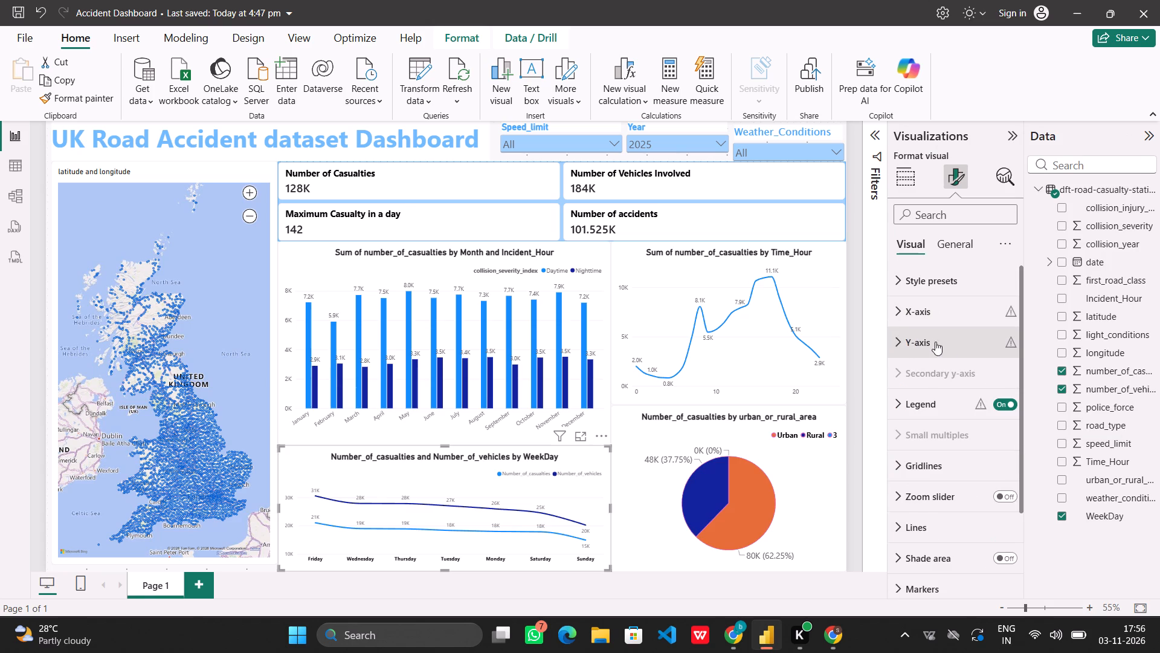
Set the font size of the WeekDay line chart's X-axis values to 12.
left_click(915, 311)
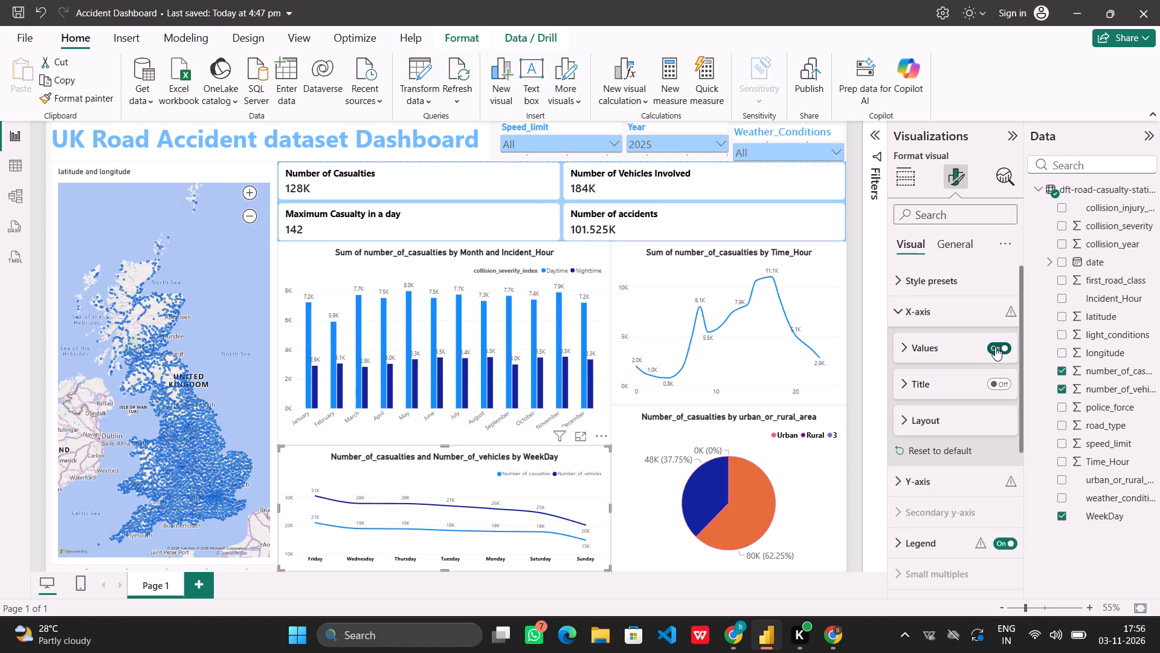
left_click(952, 345)
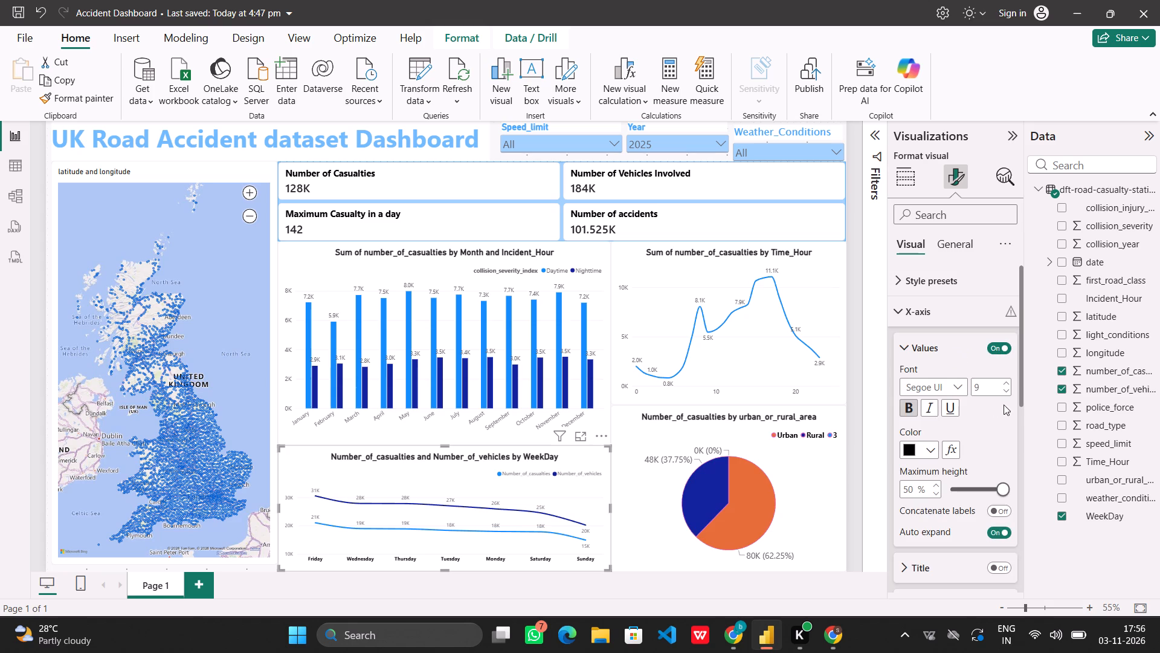
triple_click(1006, 381)
Format the WeekDay line chart's X-axis values in black and bold with font size 12.
left_click(912, 409)
left_click(930, 451)
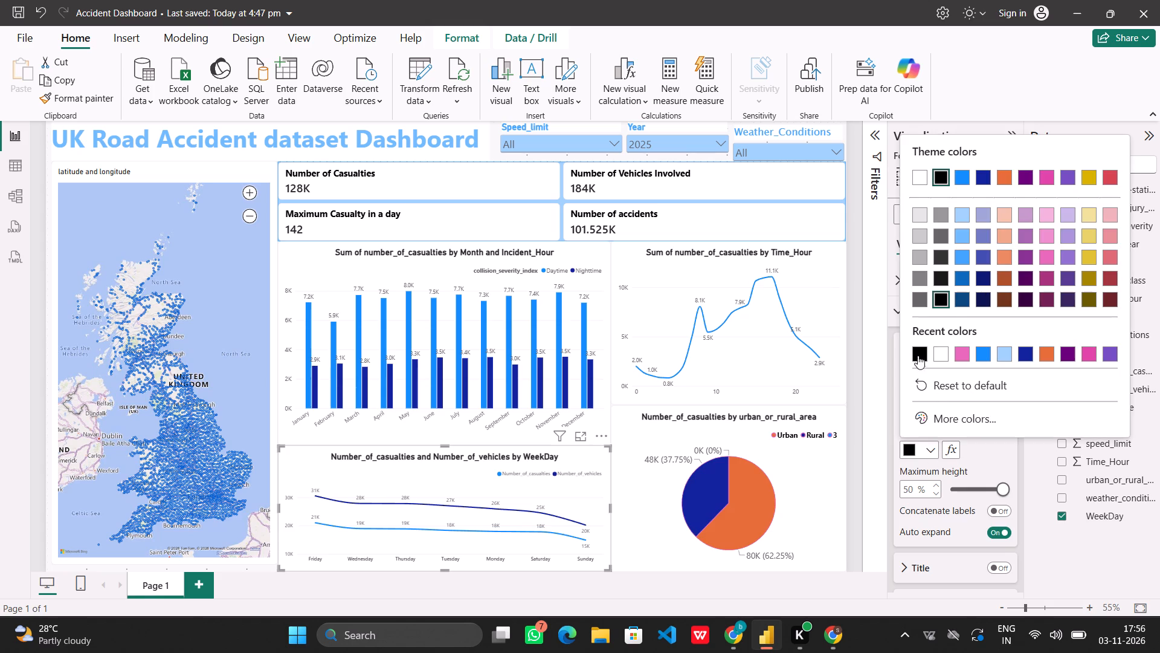
left_click(918, 352)
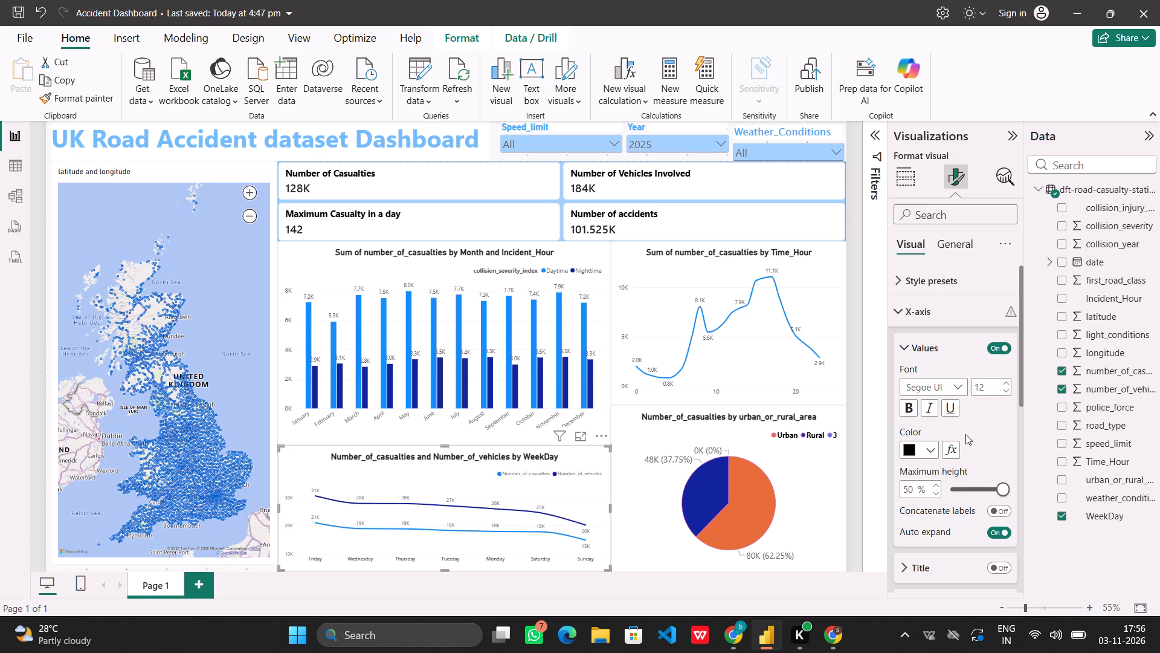
left_click(917, 312)
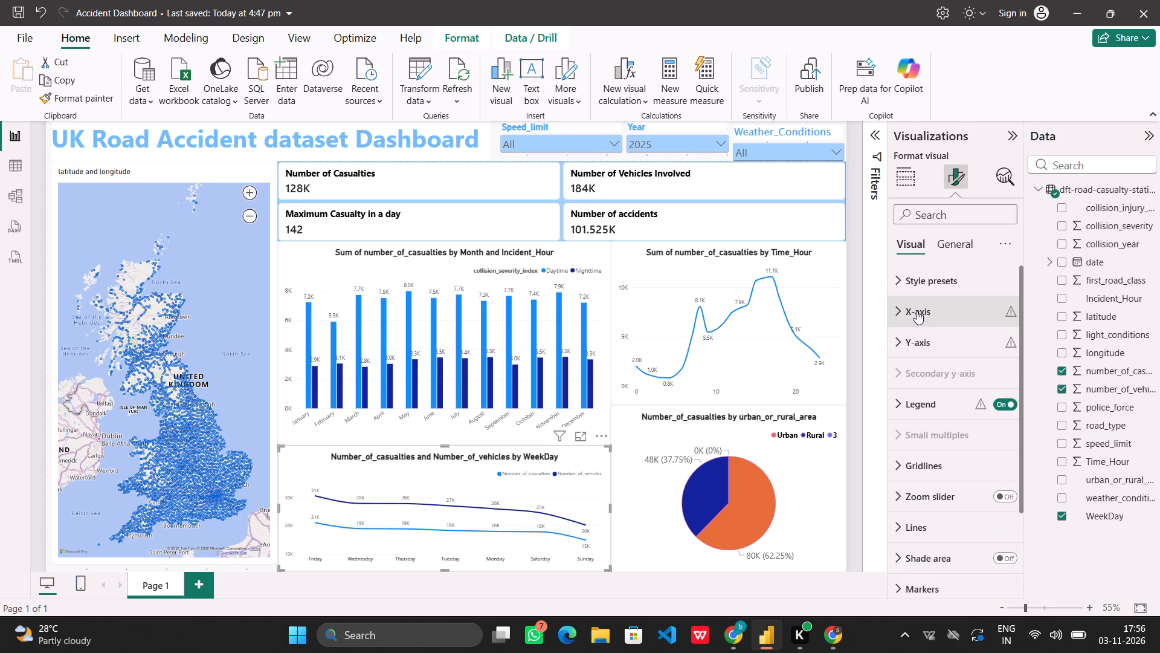
left_click(918, 317)
left_click(913, 407)
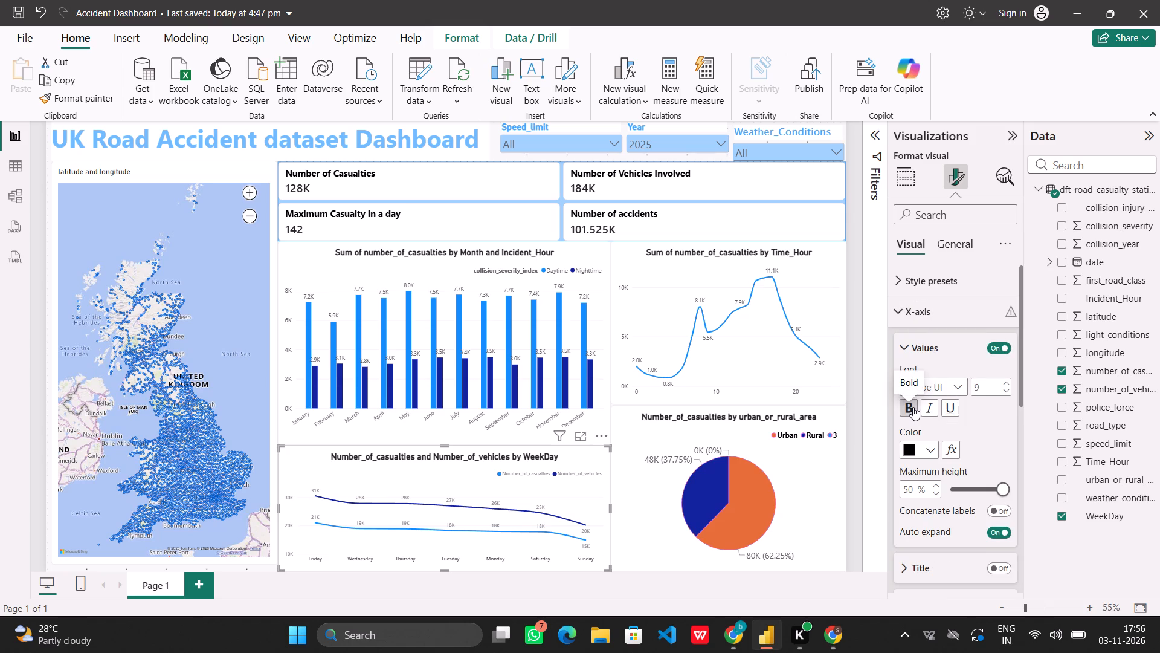
triple_click(1006, 386)
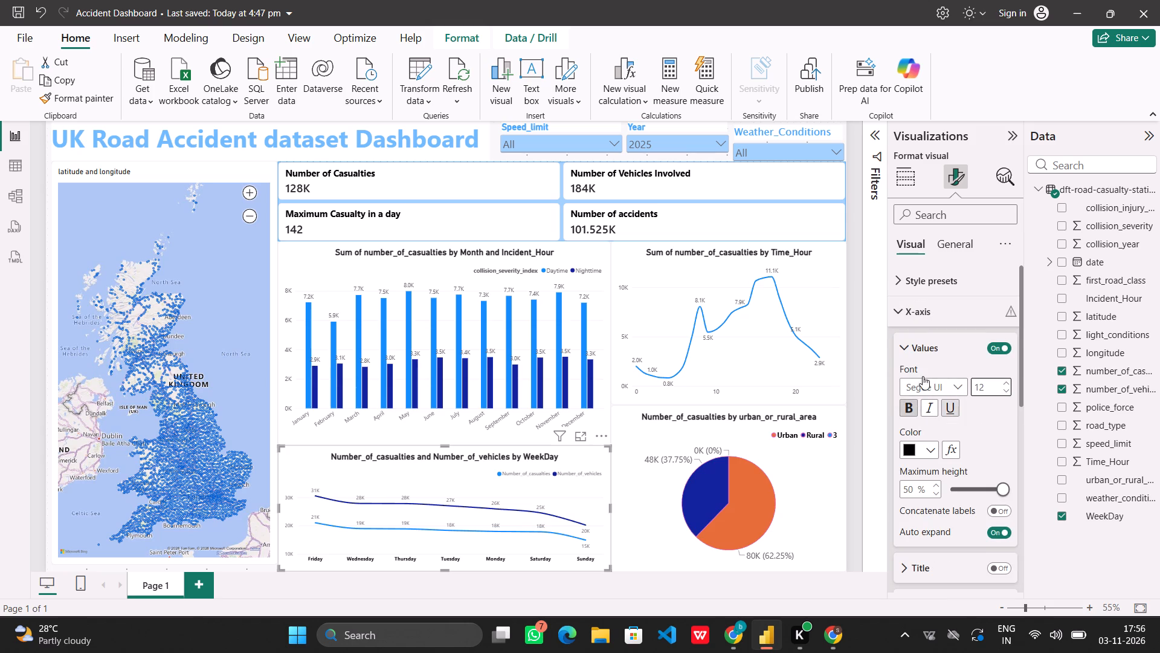
left_click(894, 306)
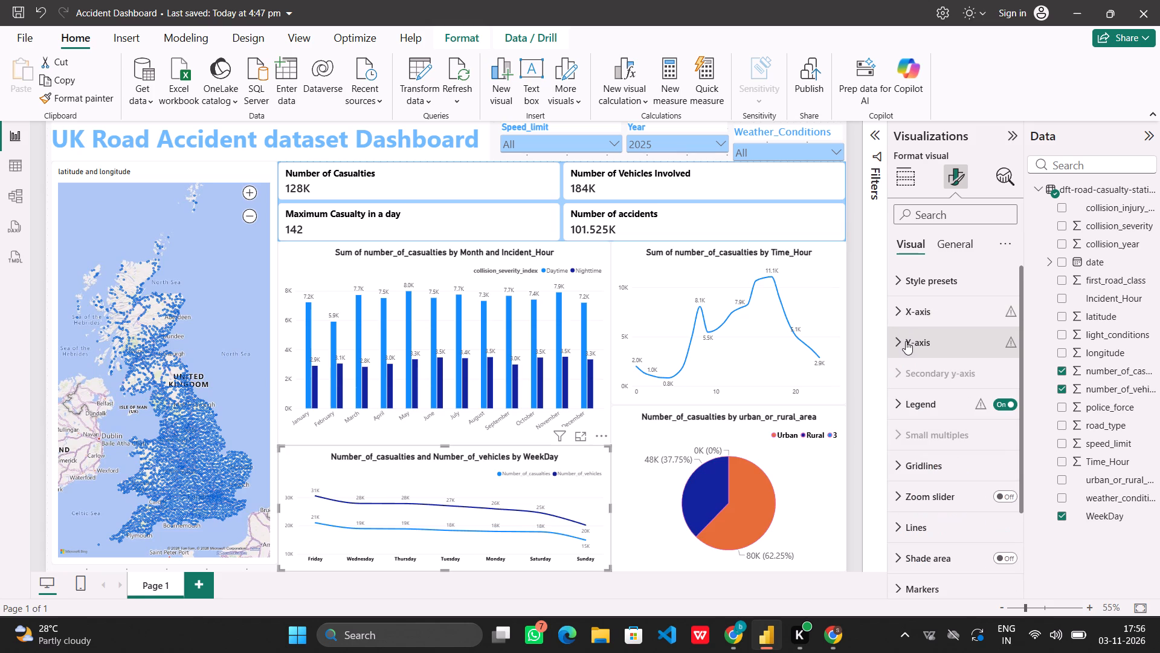
Format the WeekDay line chart's Y-axis values in bold and black with font size 12.
left_click(906, 341)
scroll(963, 433, "down", 1)
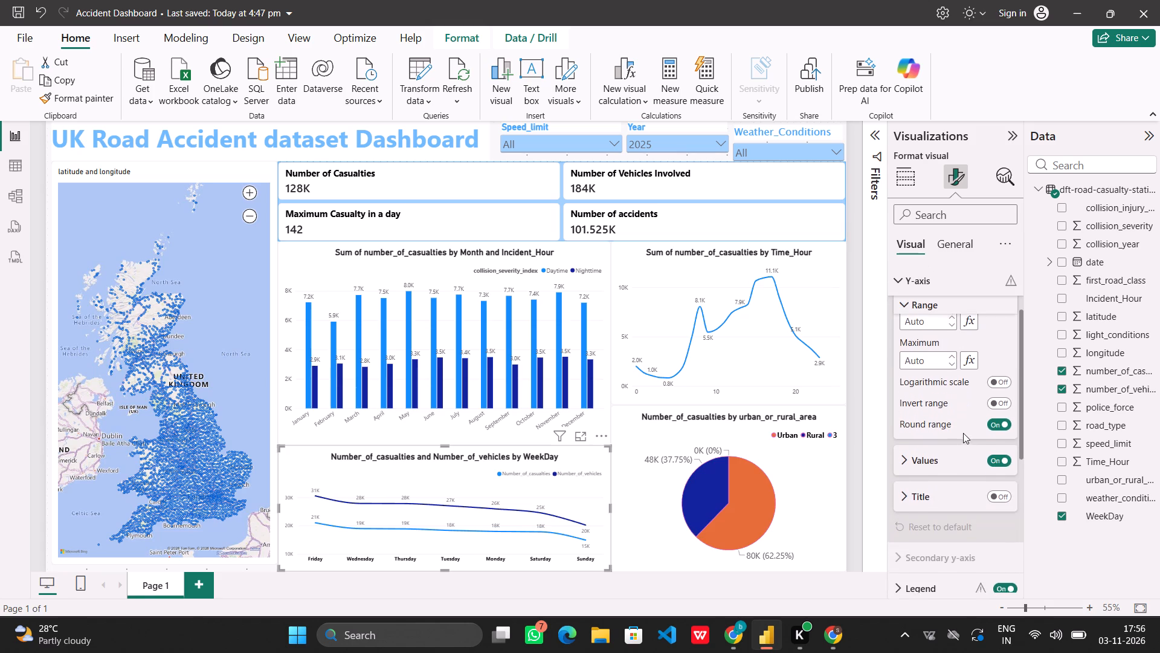
scroll(963, 433, "down", 1)
left_click(926, 455)
scroll(926, 455, "down", 1)
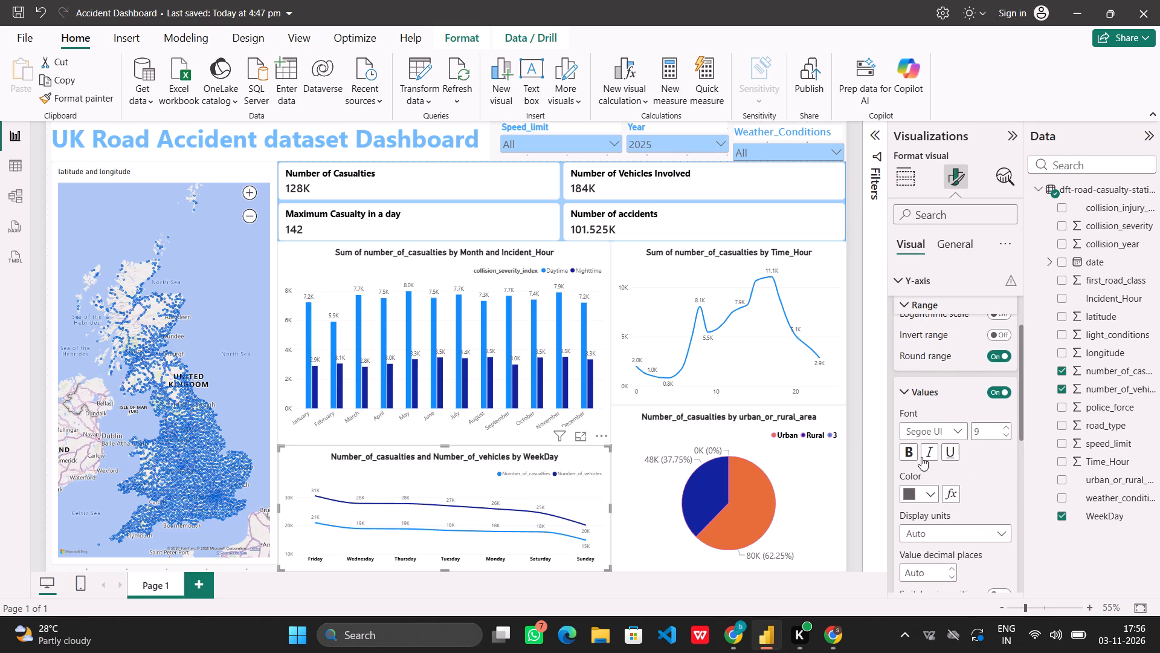
left_click(908, 458)
left_click(934, 496)
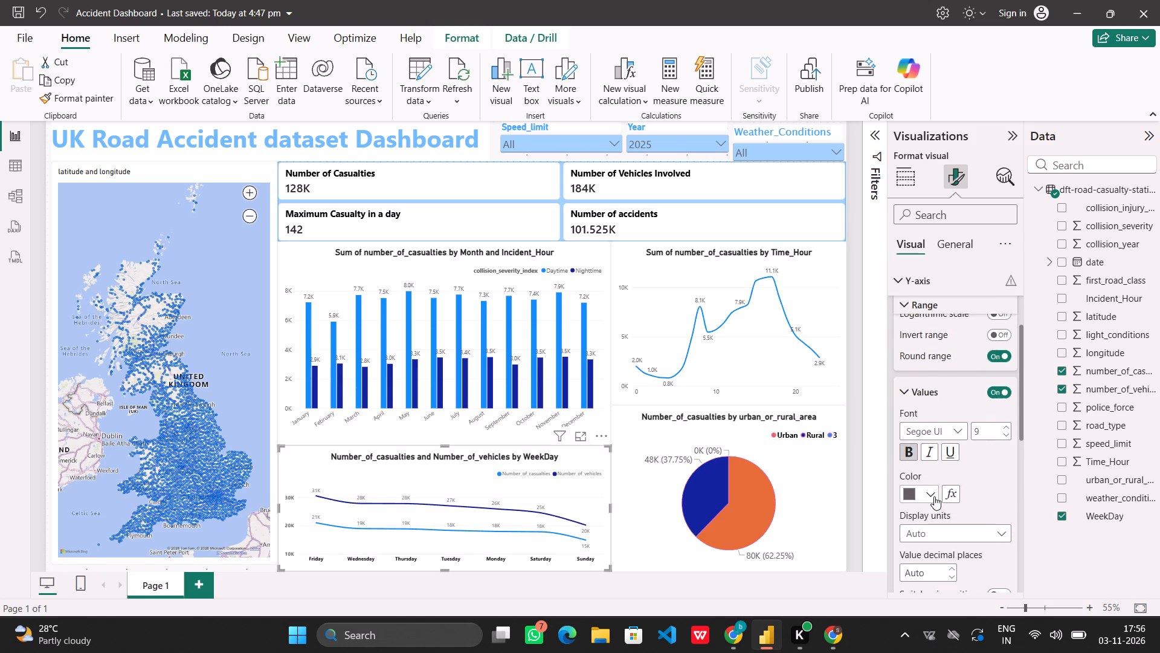
left_click(919, 396)
triple_click(1004, 427)
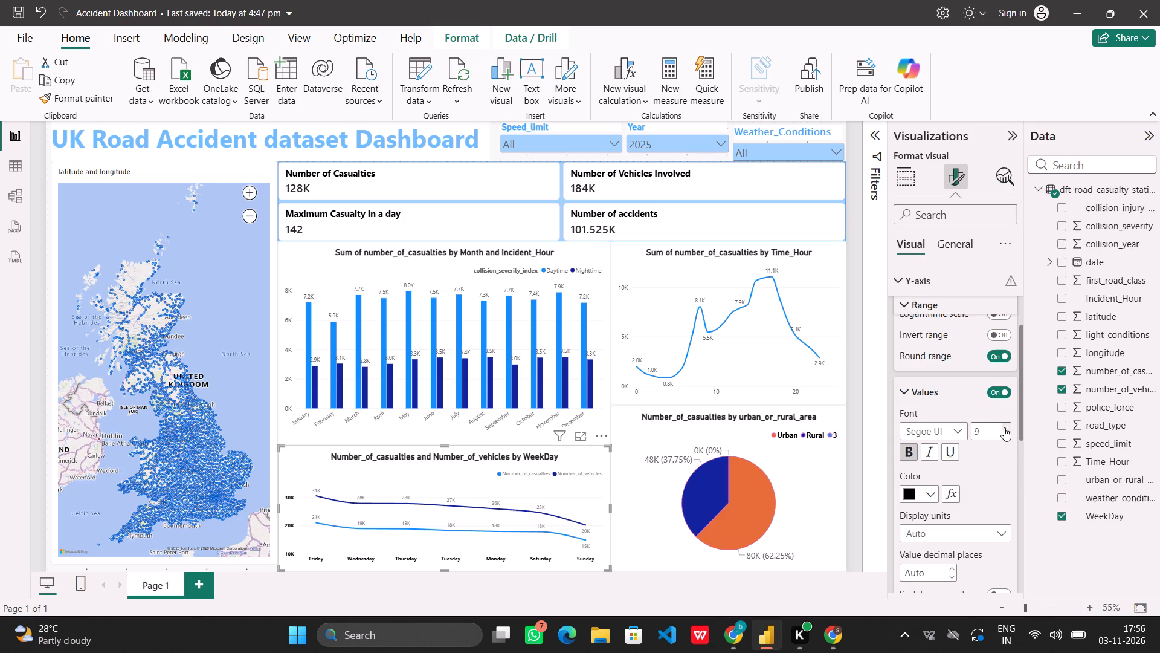
left_click(1010, 489)
left_click(903, 393)
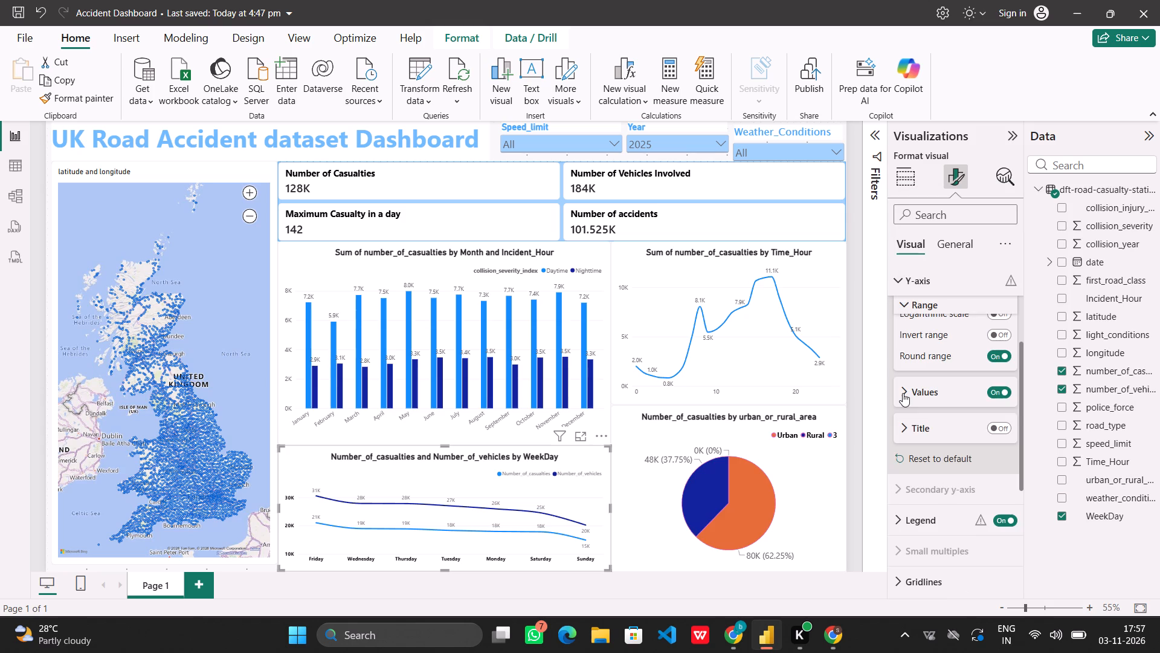
scroll(980, 518, "up", 4)
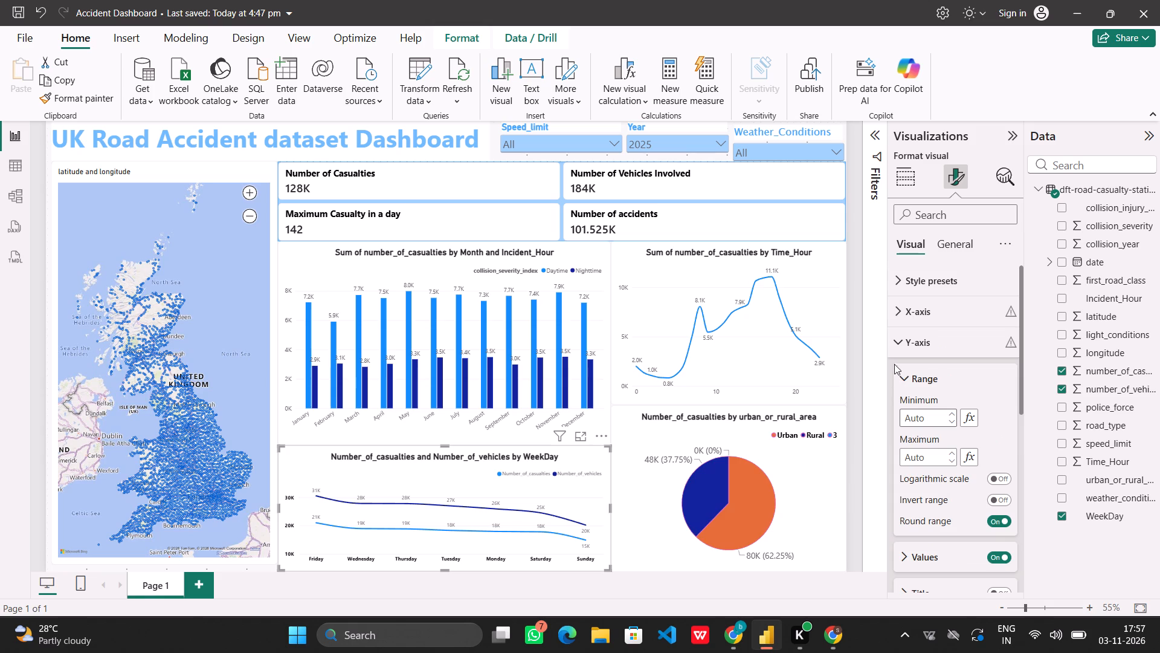
left_click(903, 342)
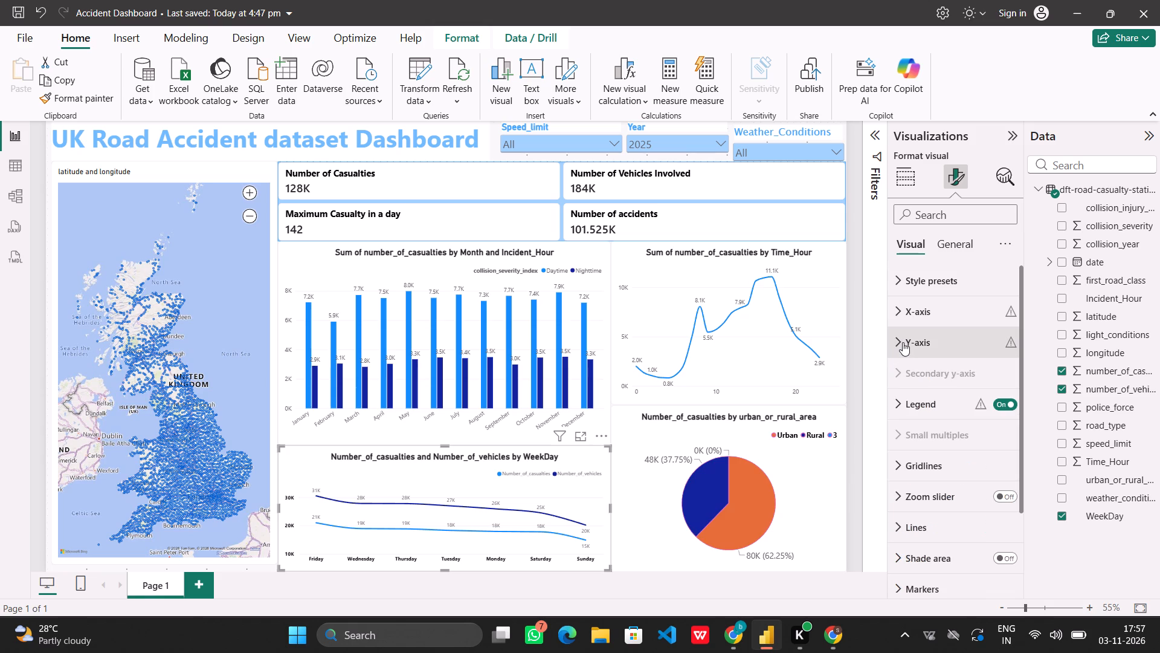
Copy the WeekDay line chart's formatting onto the Time_Hour line chart with the Format painter.
left_click(593, 459)
left_click(88, 102)
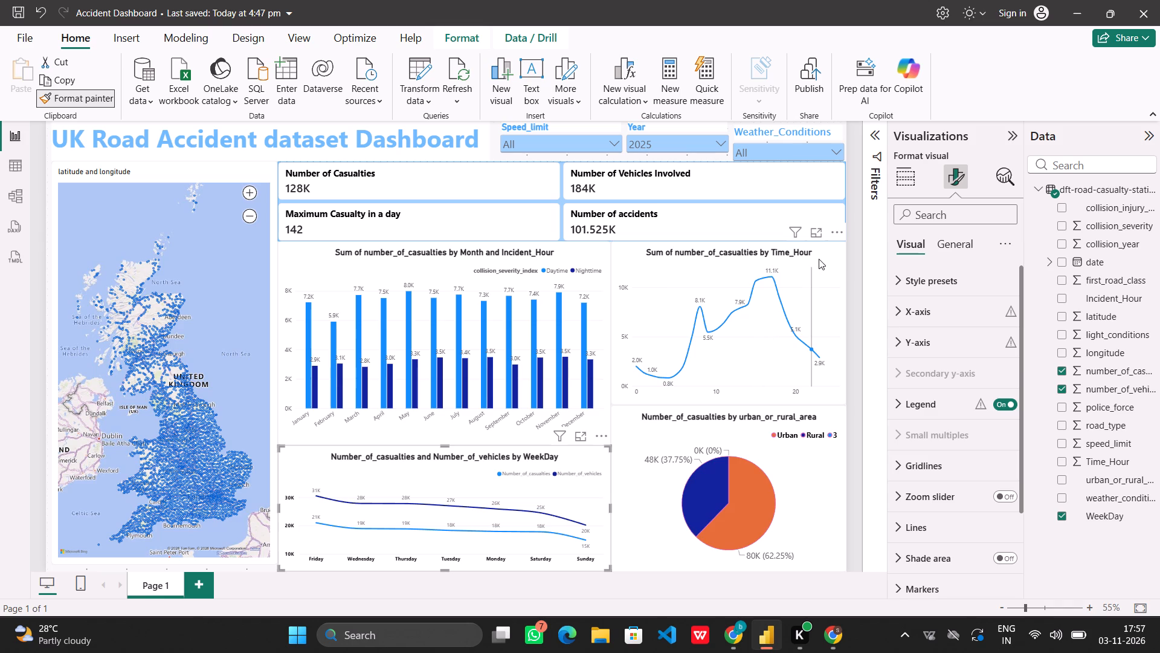
left_click(819, 258)
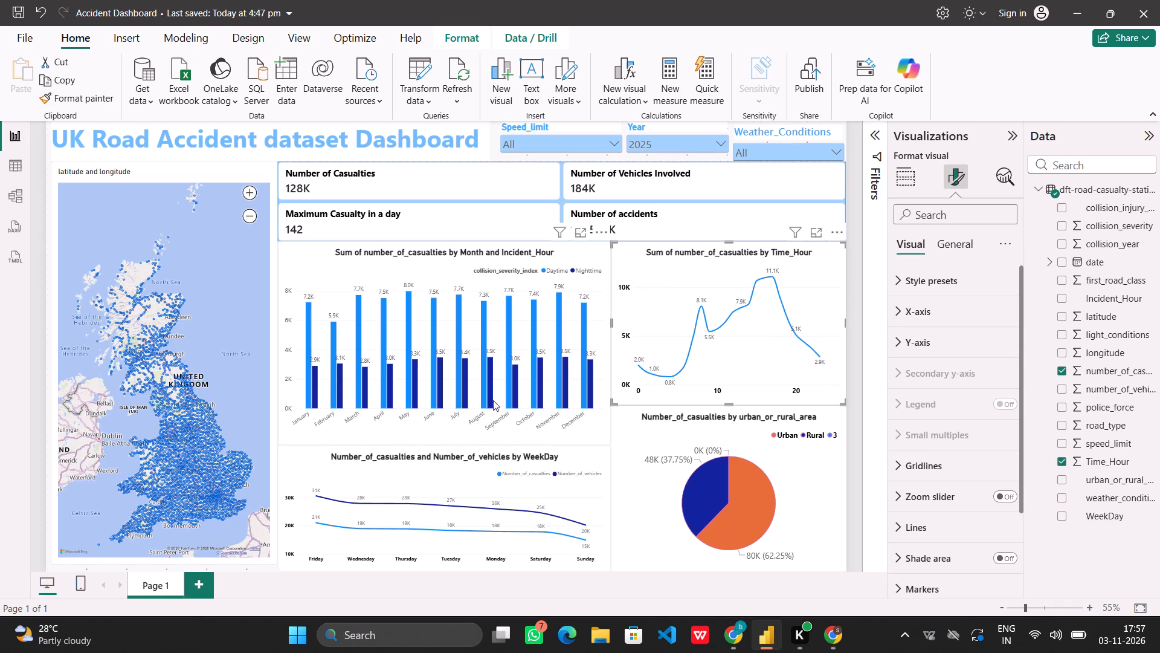
left_click(579, 457)
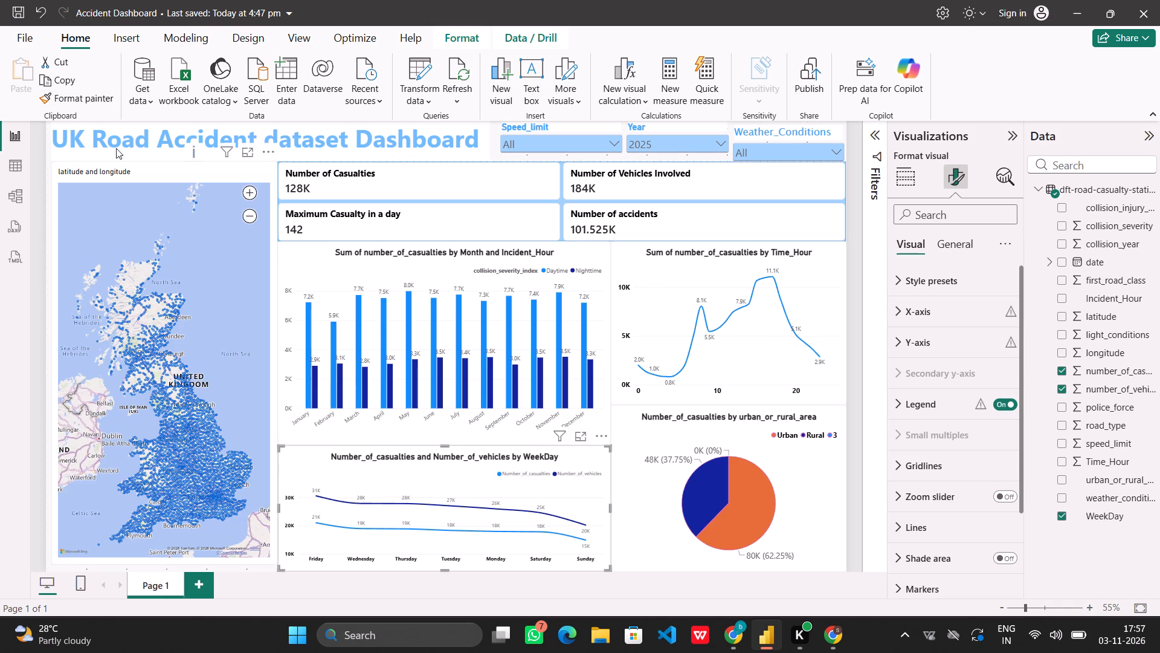
left_click(72, 93)
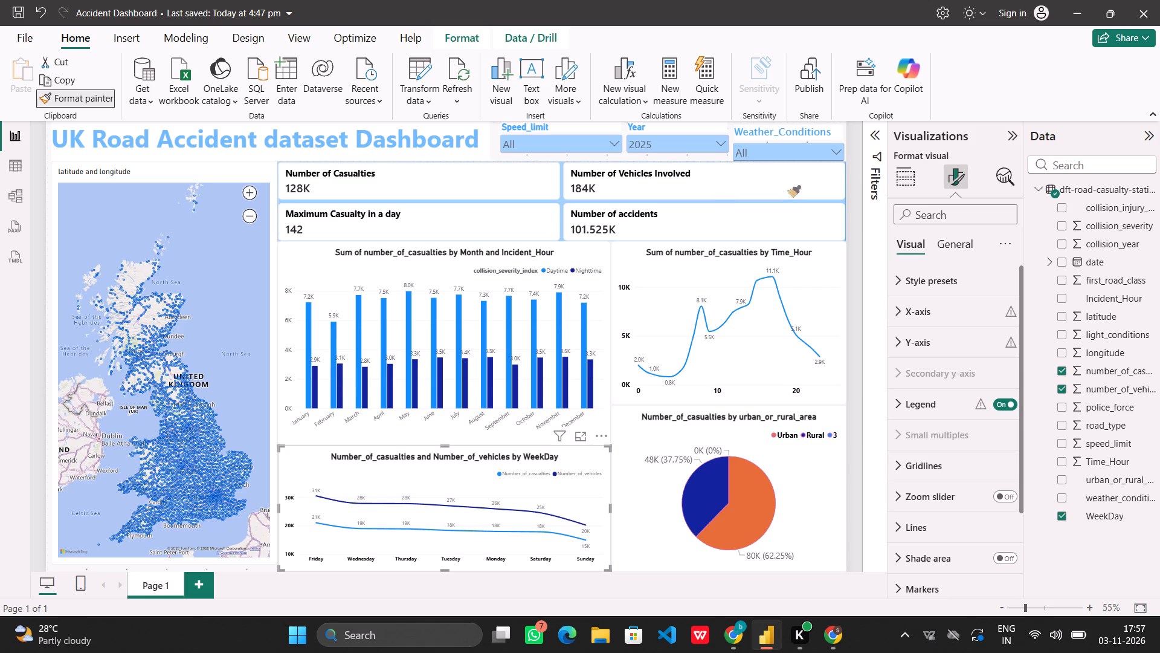
left_click(826, 252)
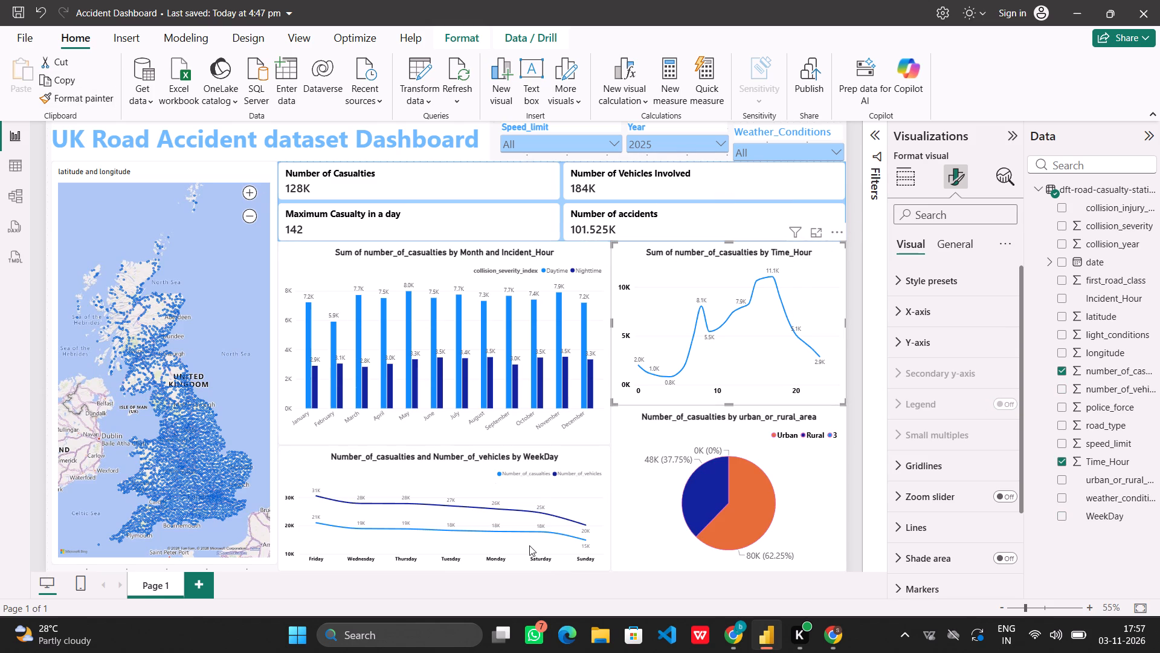
Copy the WeekDay line chart's formatting onto the Month and Incident_Hour column chart with the Format painter.
left_click(581, 451)
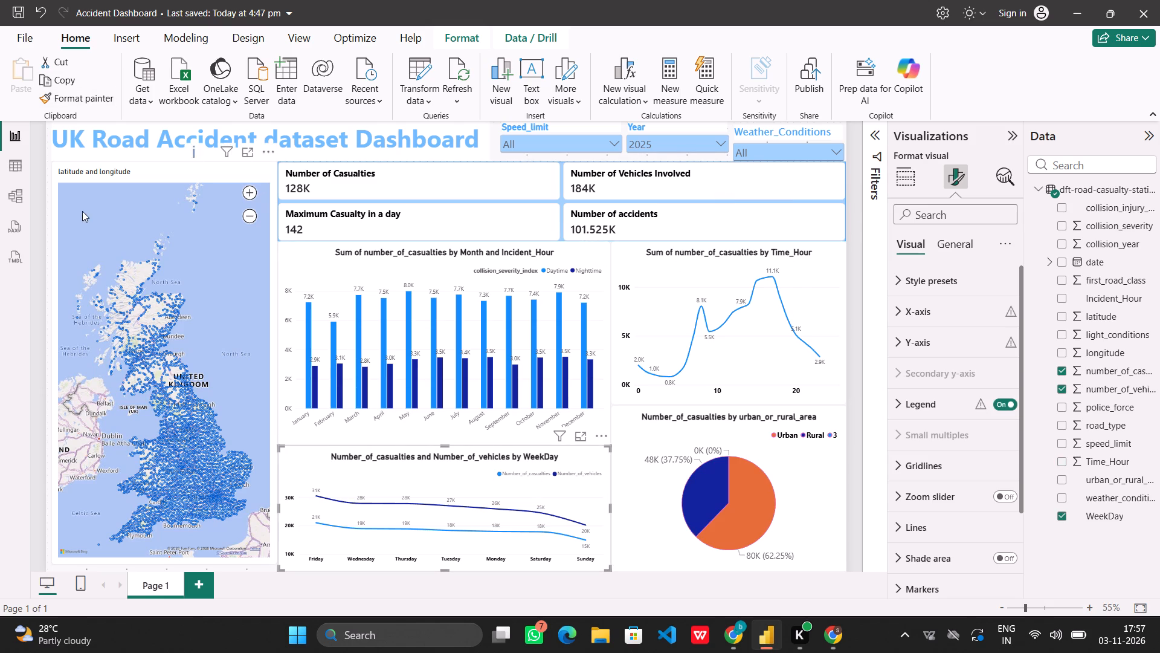
left_click(66, 97)
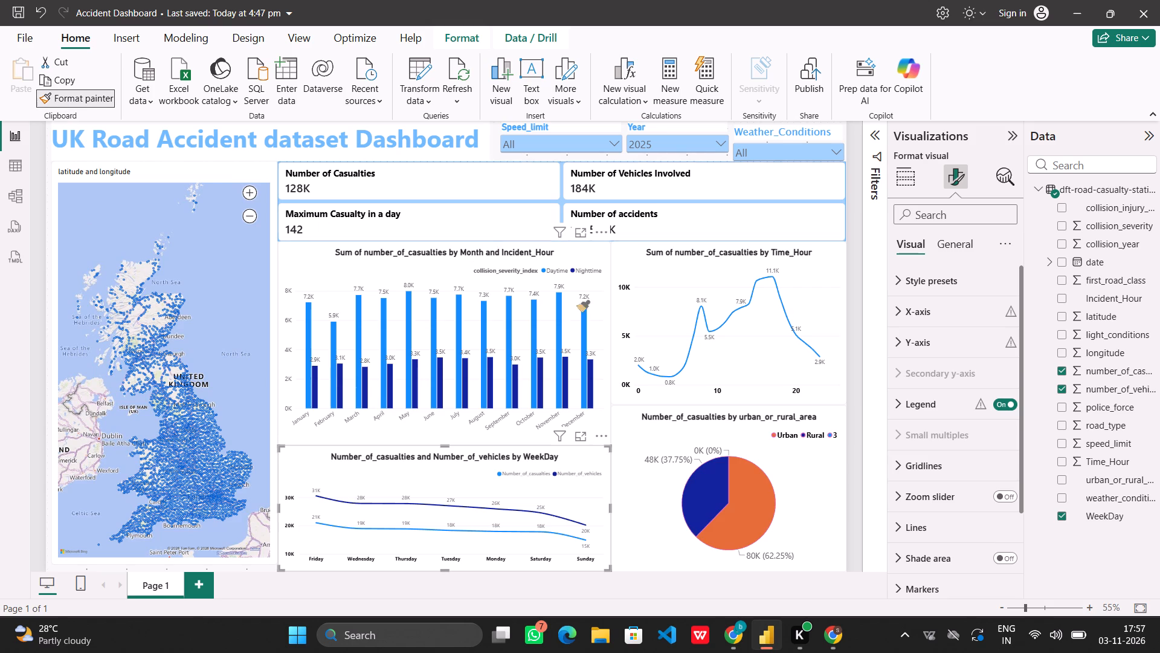
left_click(576, 243)
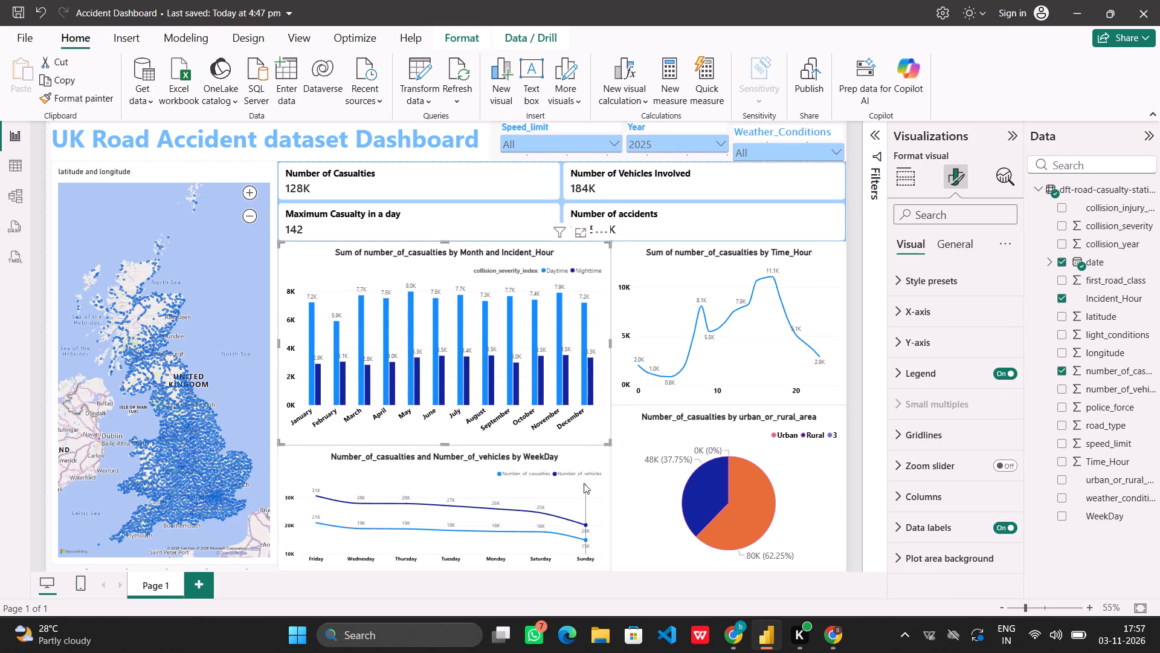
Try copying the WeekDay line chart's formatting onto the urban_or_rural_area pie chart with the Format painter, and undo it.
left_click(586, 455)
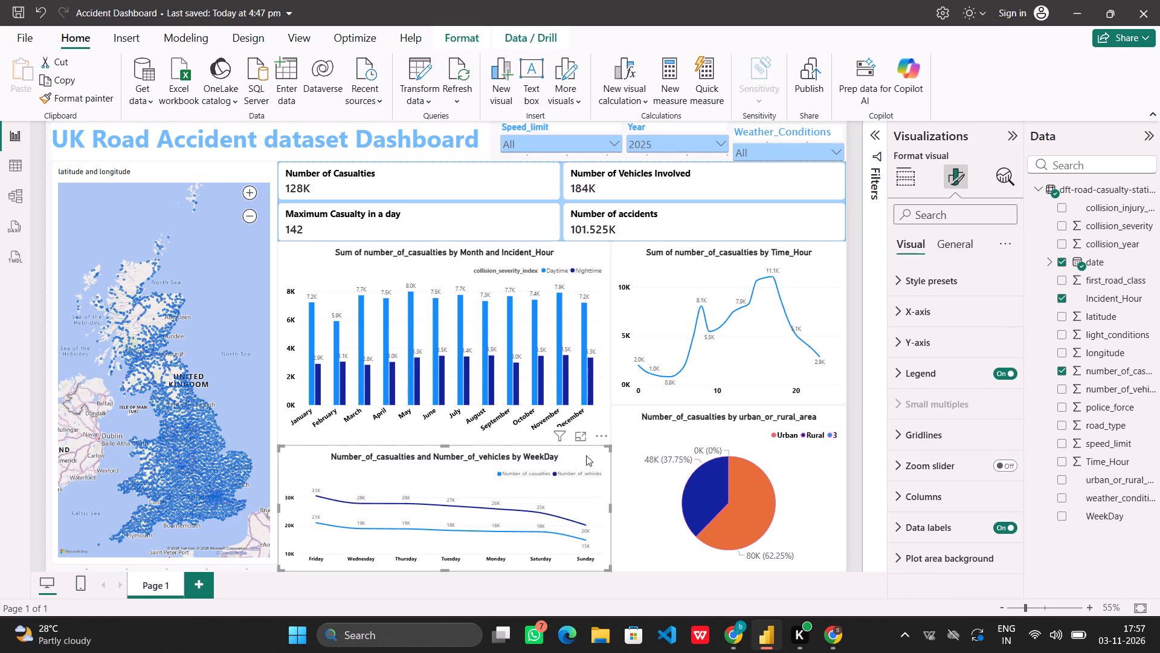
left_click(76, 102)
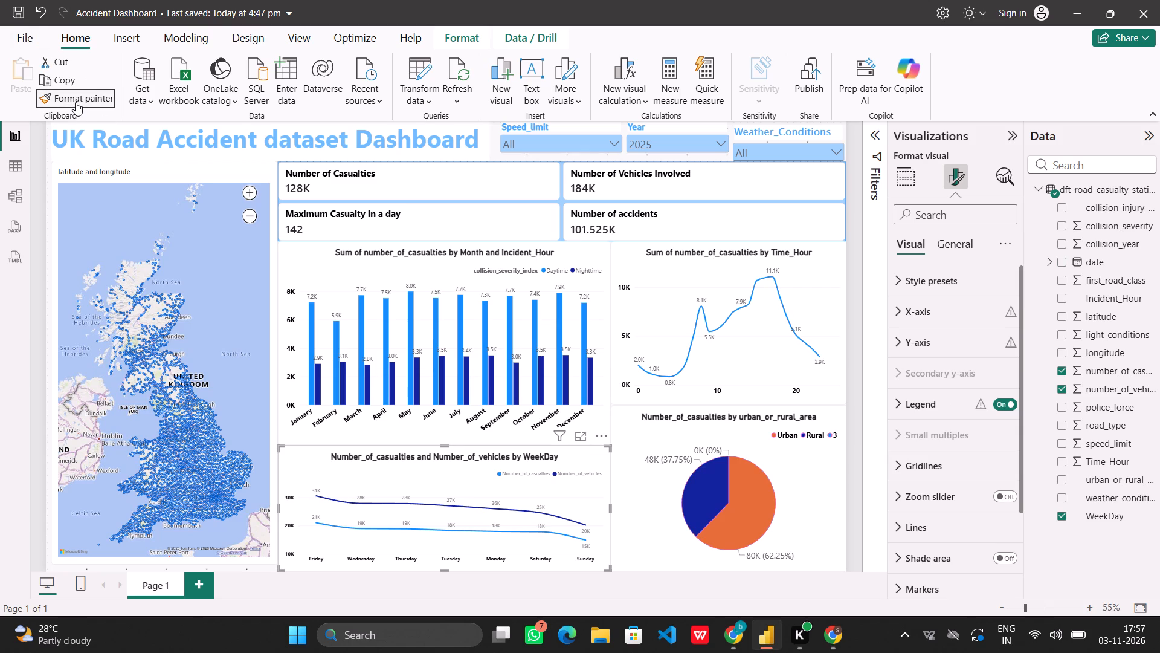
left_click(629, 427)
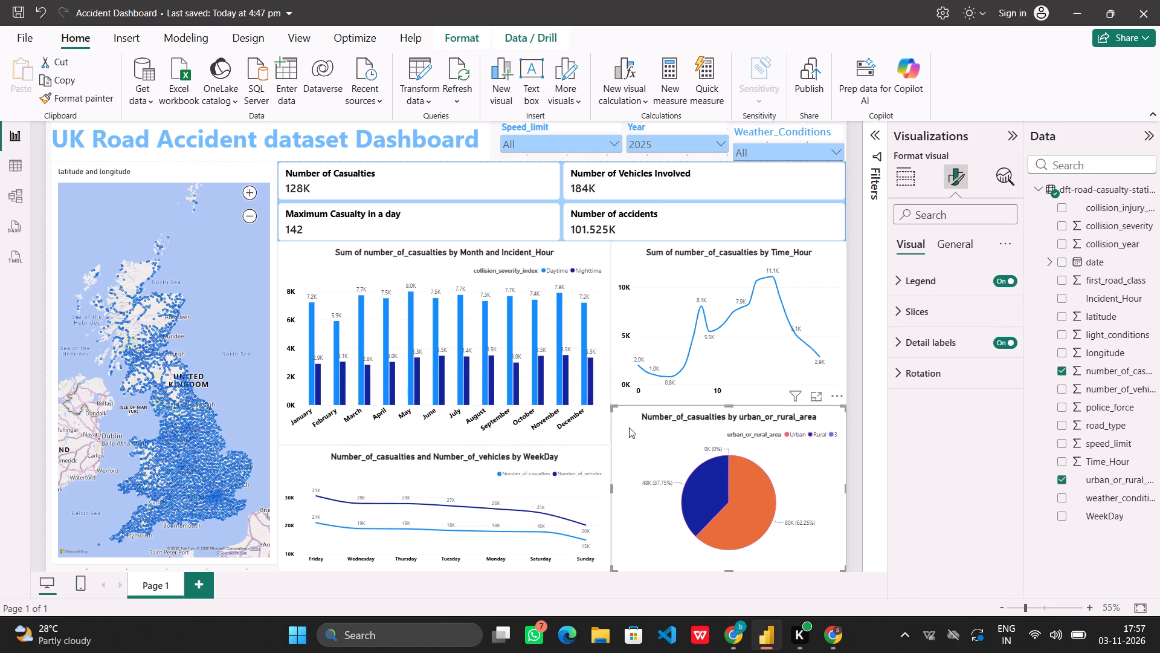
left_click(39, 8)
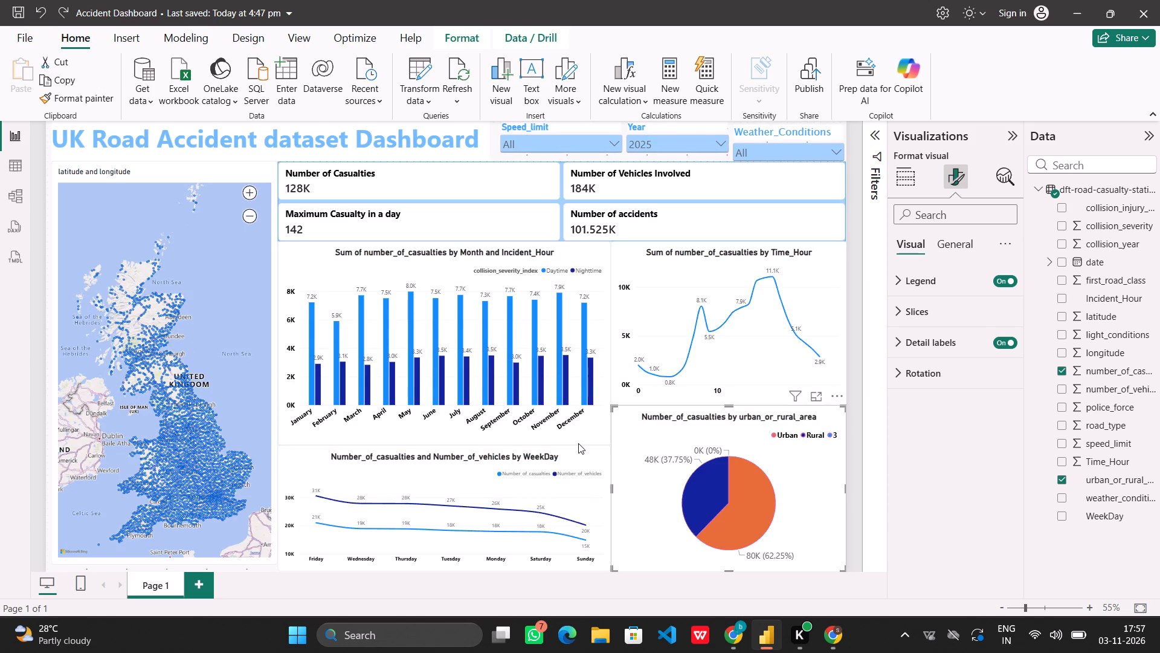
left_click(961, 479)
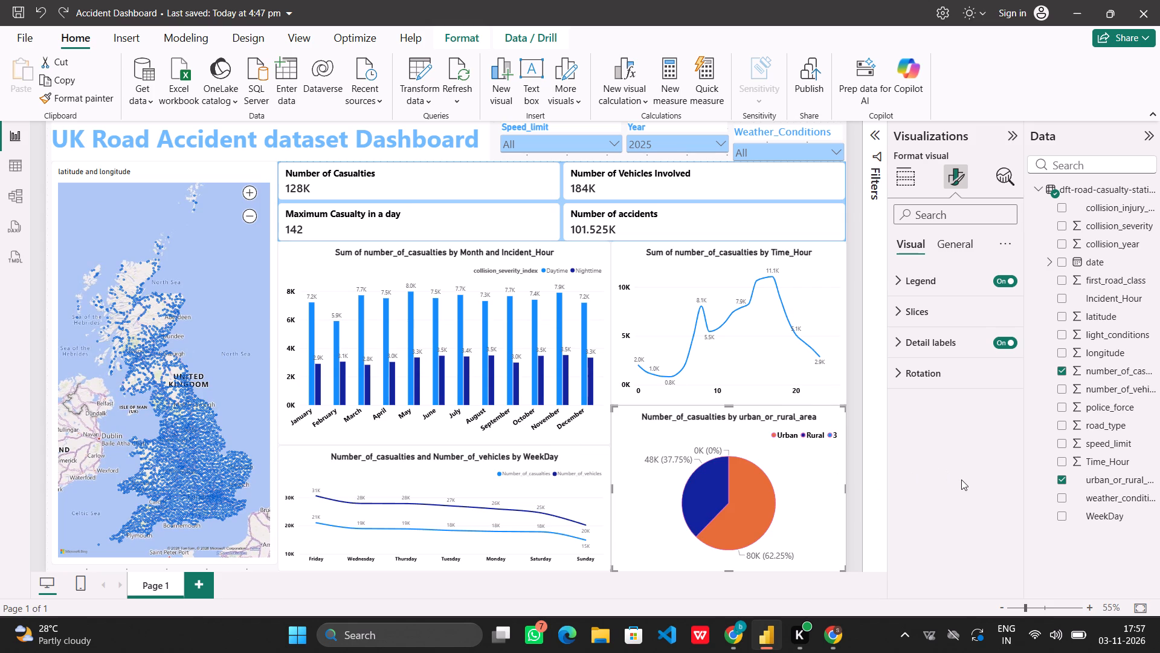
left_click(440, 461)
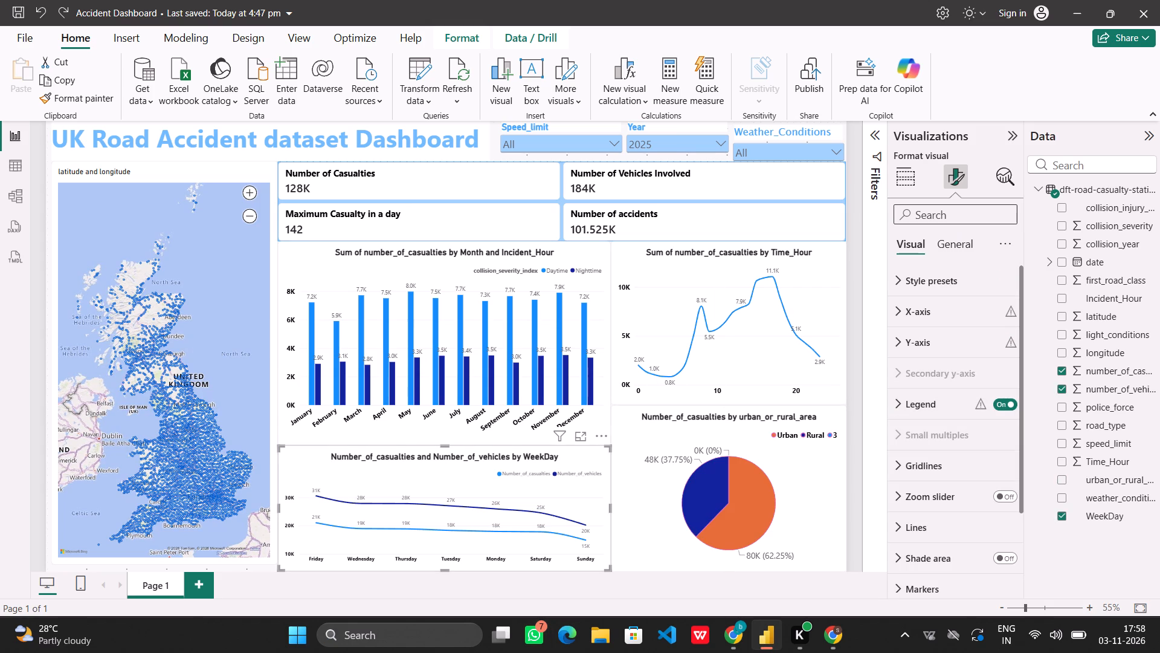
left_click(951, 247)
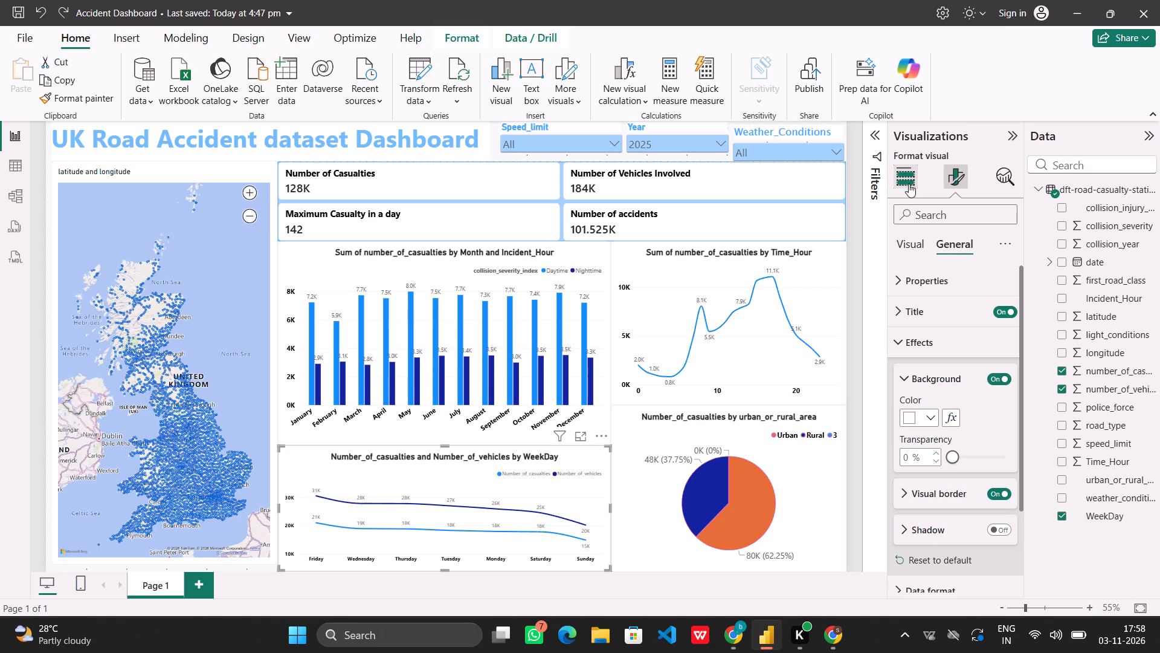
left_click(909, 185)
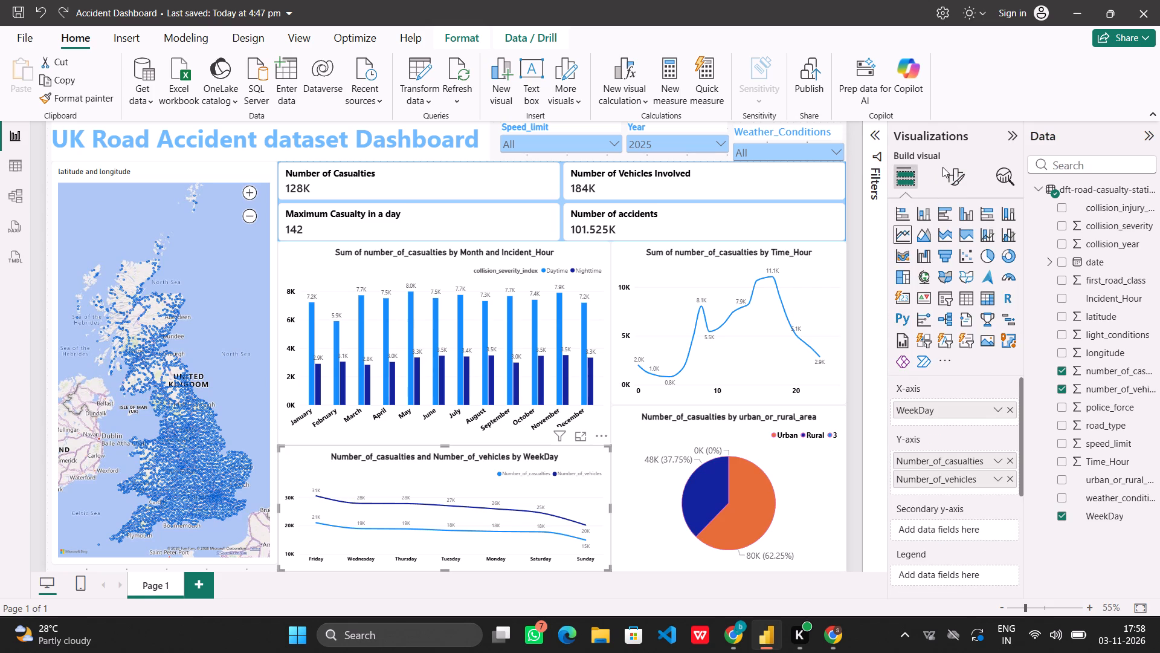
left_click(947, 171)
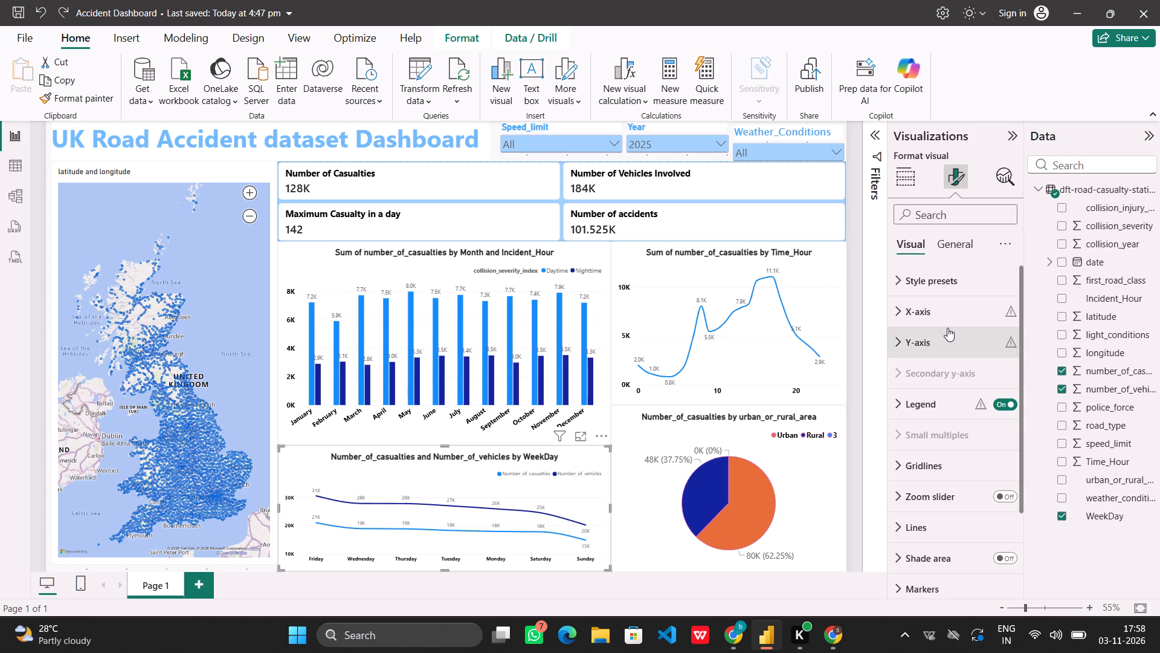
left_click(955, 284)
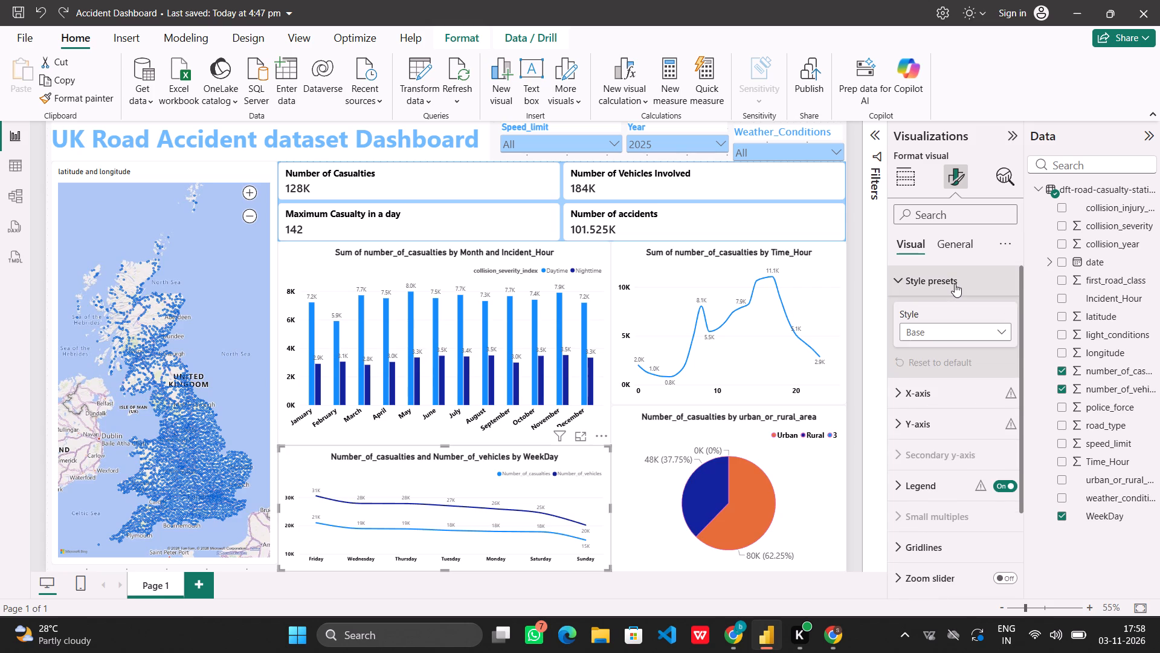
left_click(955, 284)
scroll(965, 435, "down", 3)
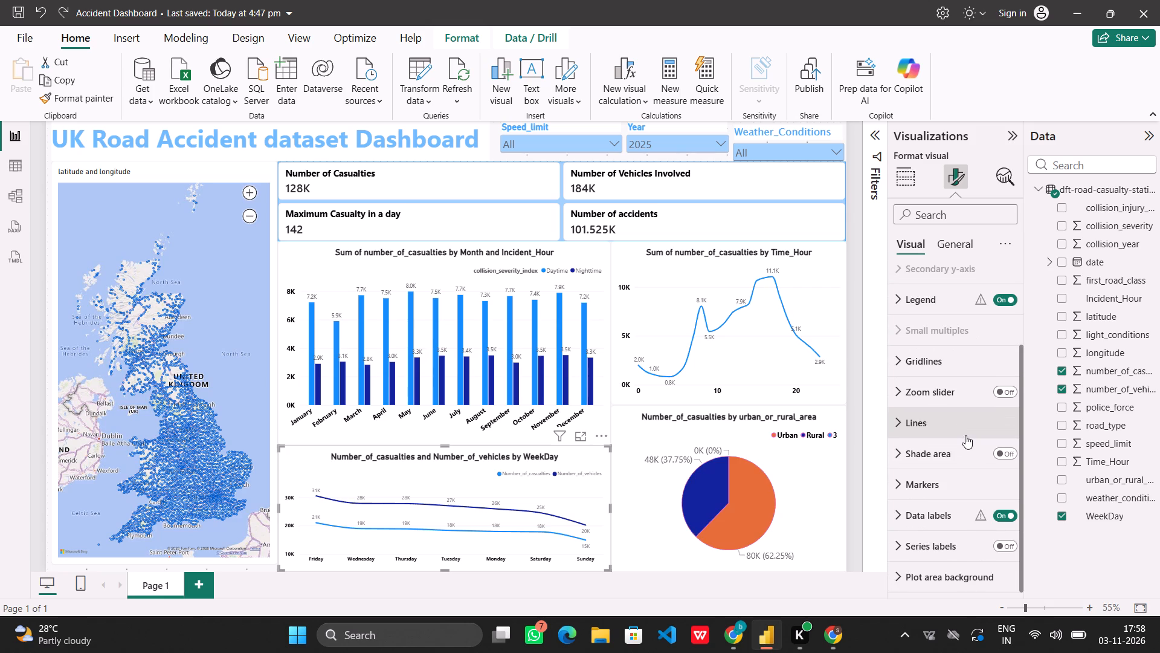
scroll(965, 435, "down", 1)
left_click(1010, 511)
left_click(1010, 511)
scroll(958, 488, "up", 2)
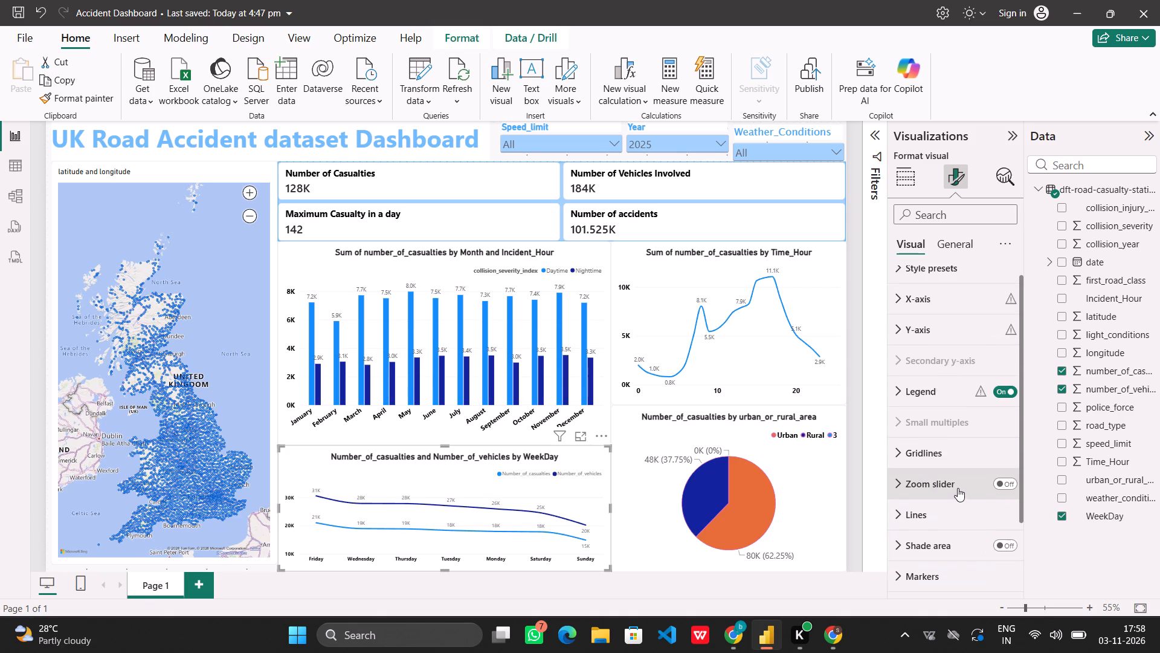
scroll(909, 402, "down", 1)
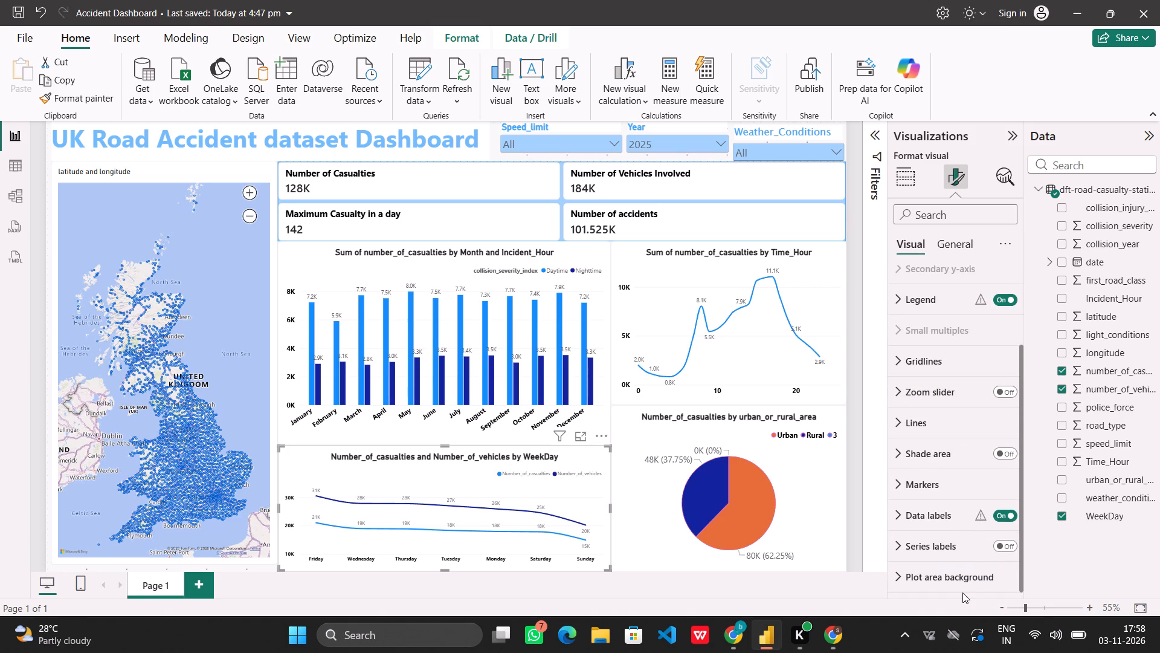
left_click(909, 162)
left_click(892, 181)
Set the horizontal alignment of the WeekDay line chart's title to left.
left_click(934, 246)
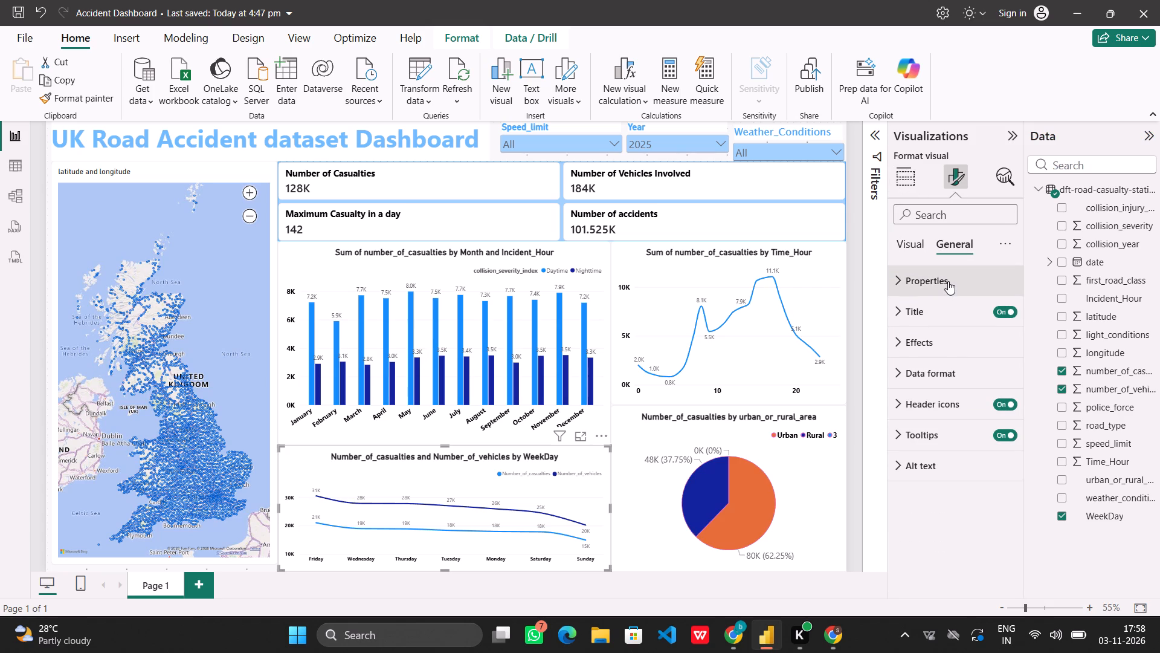
left_click(948, 281)
left_click(948, 281)
left_click(948, 307)
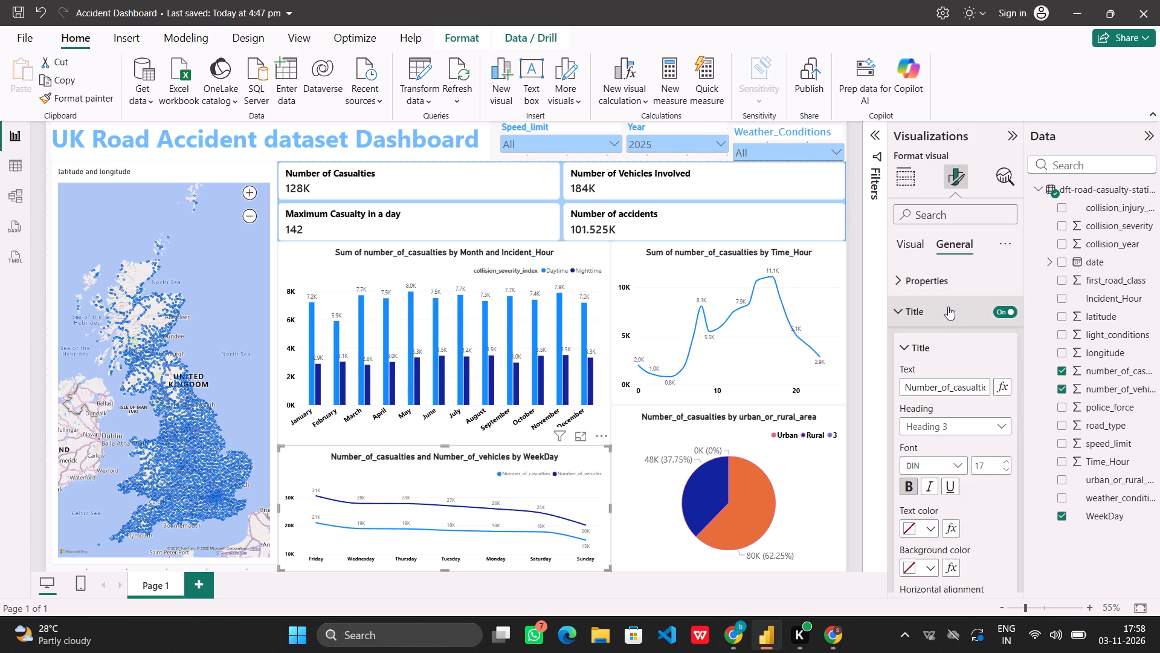
scroll(914, 562, "down", 1)
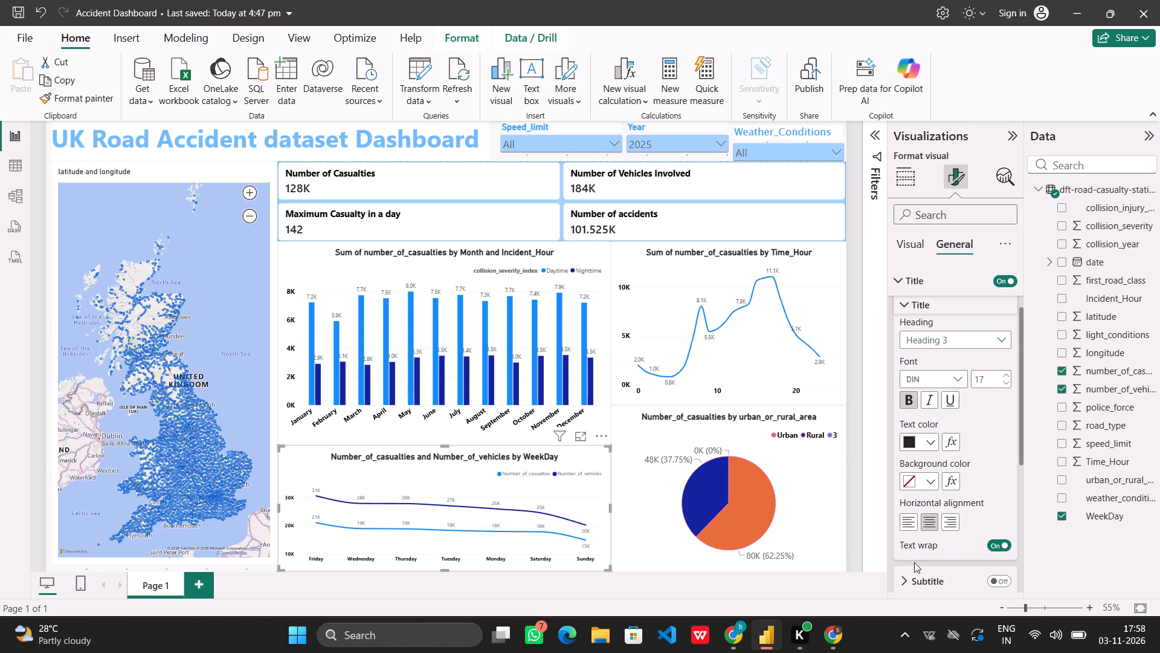
left_click(912, 515)
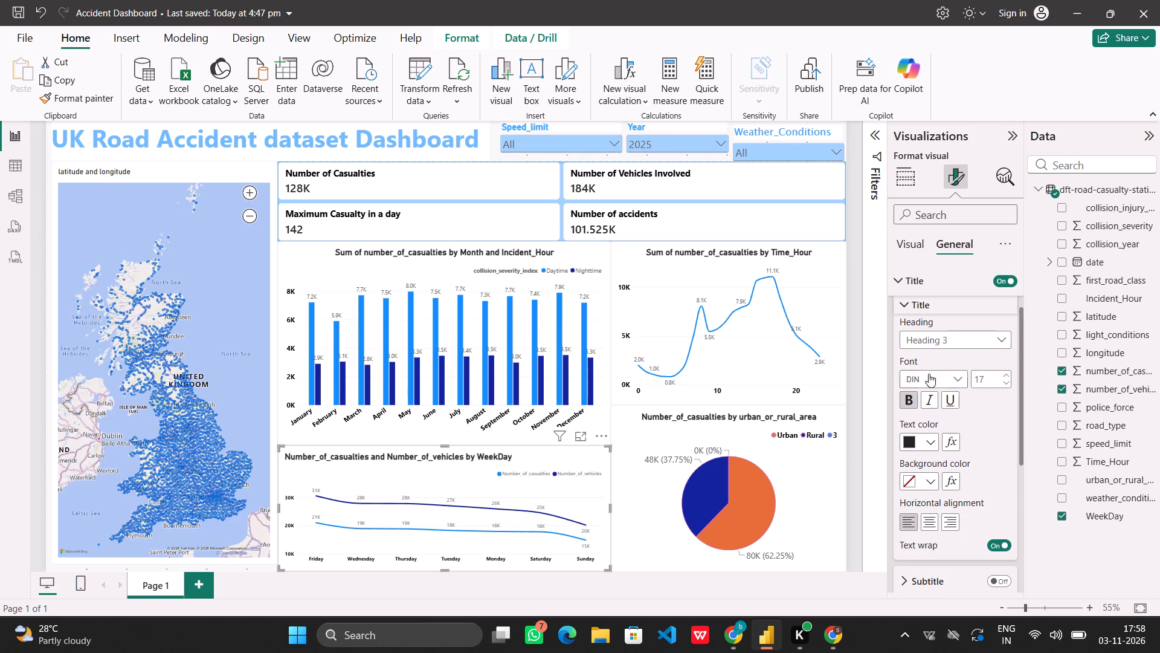
left_click(939, 303)
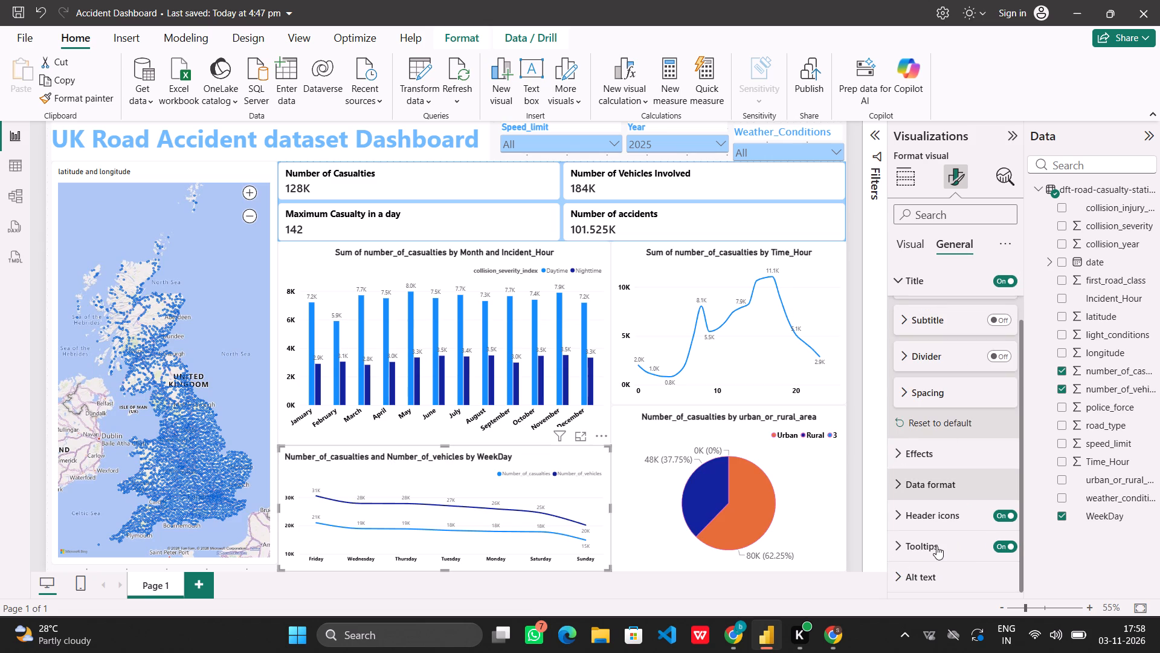
scroll(939, 471, "up", 3)
left_click(914, 312)
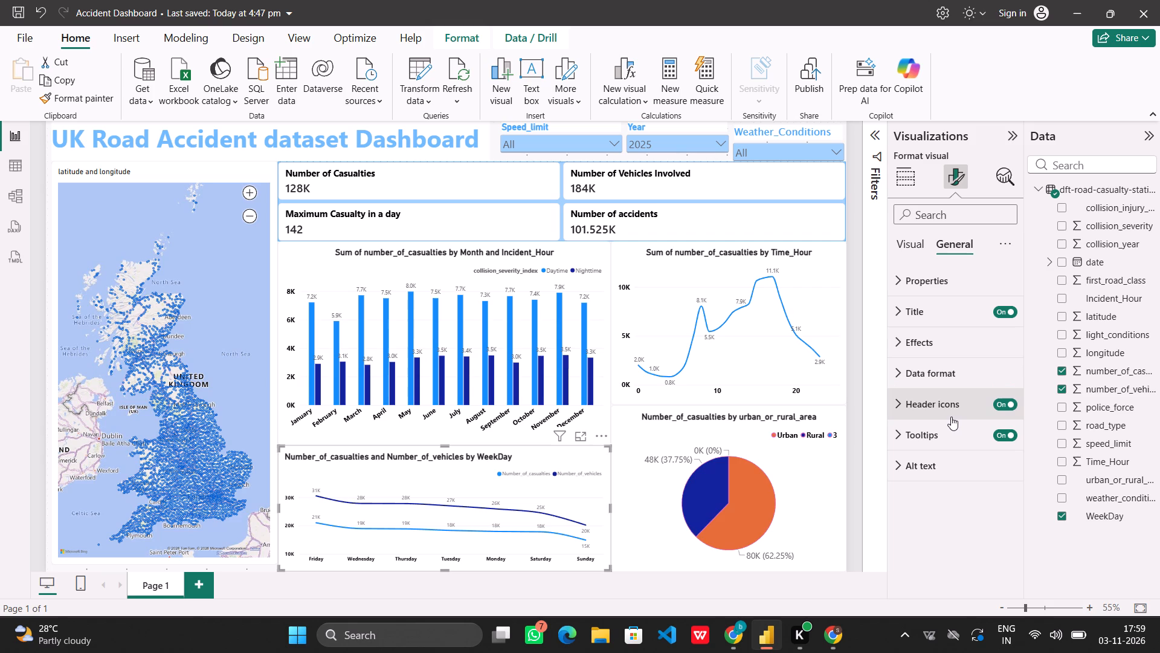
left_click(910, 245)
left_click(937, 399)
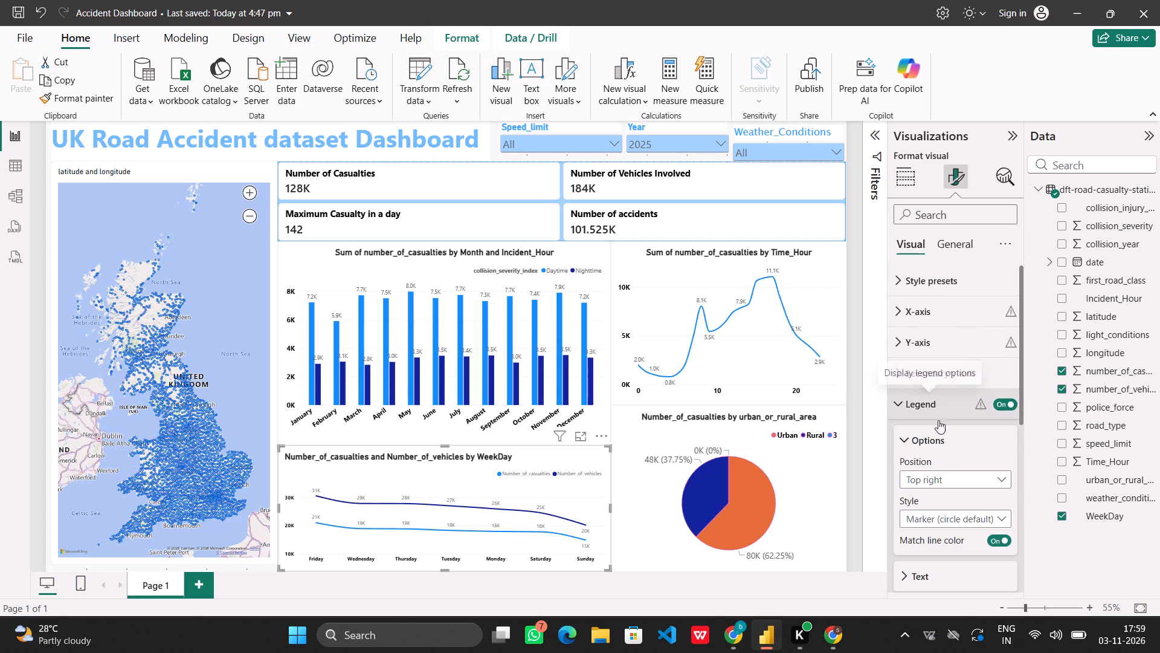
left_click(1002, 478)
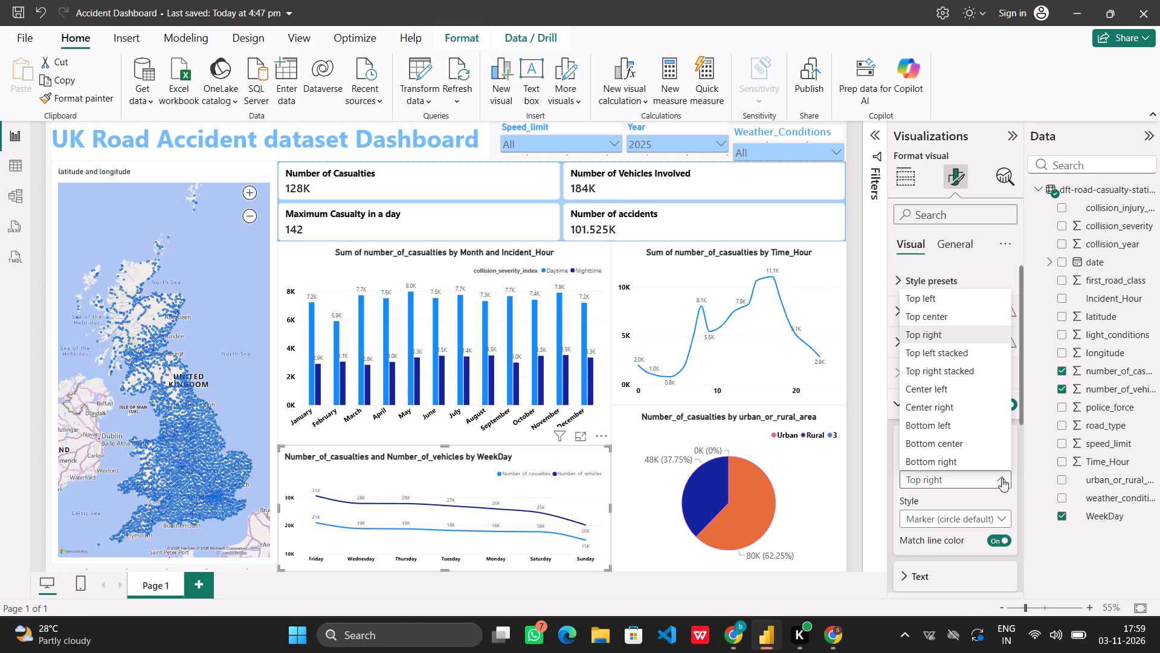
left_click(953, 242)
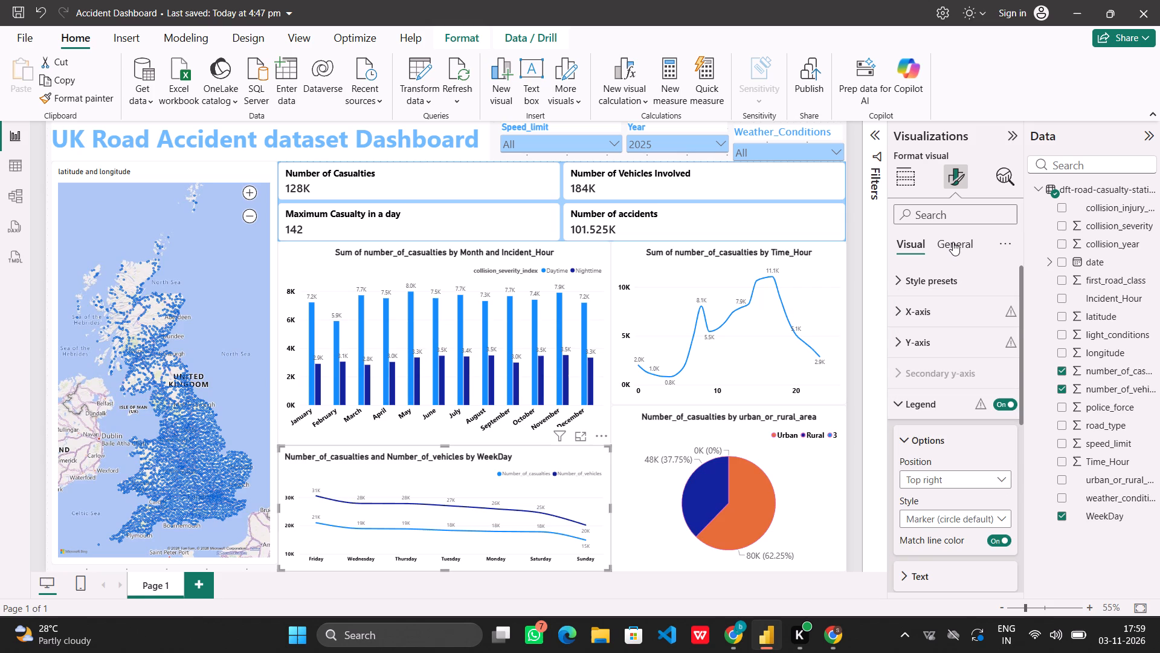
Replace "Number_of_" at the start of the WeekDay line chart's title with "No. of ".
left_click(953, 242)
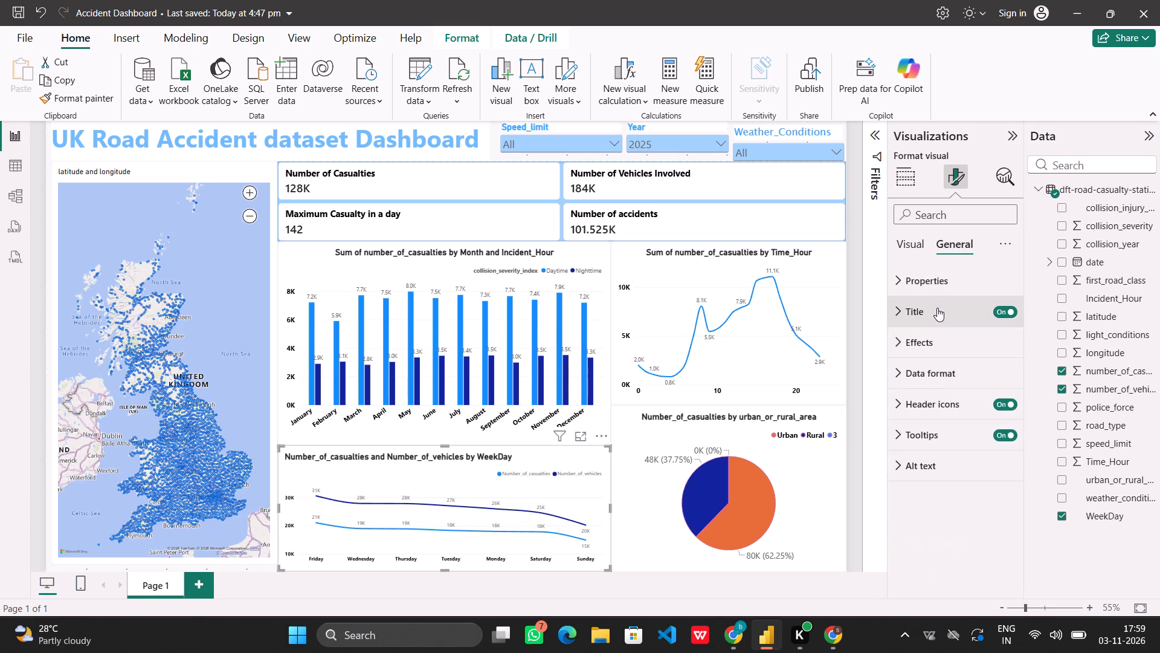
left_click(933, 316)
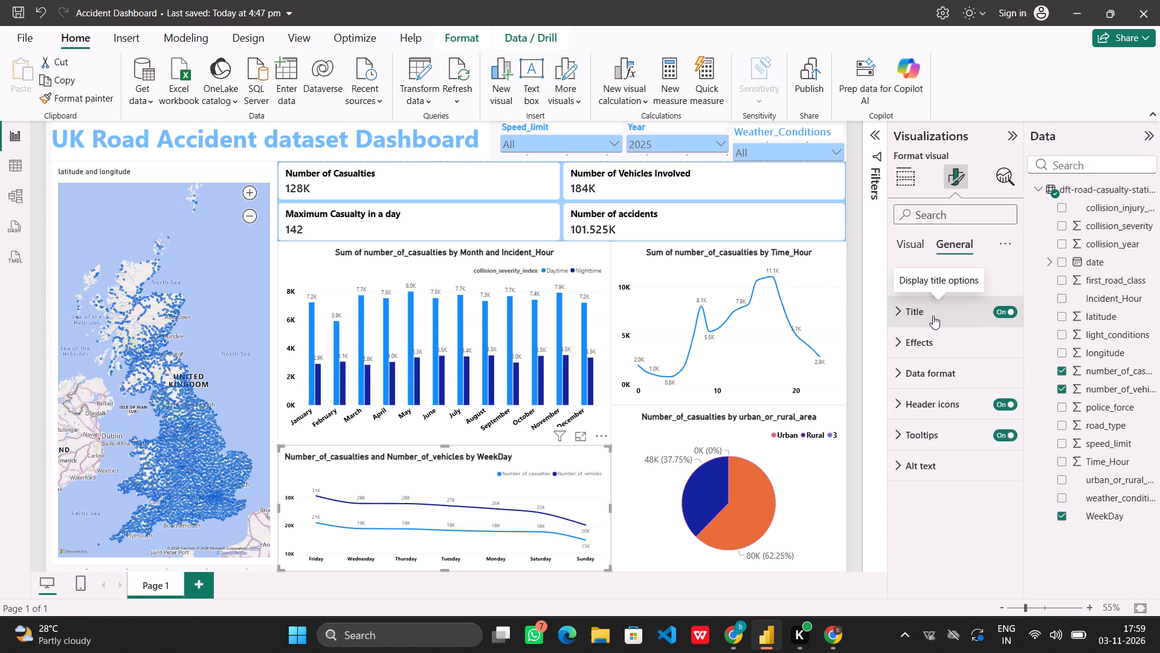
left_click(936, 344)
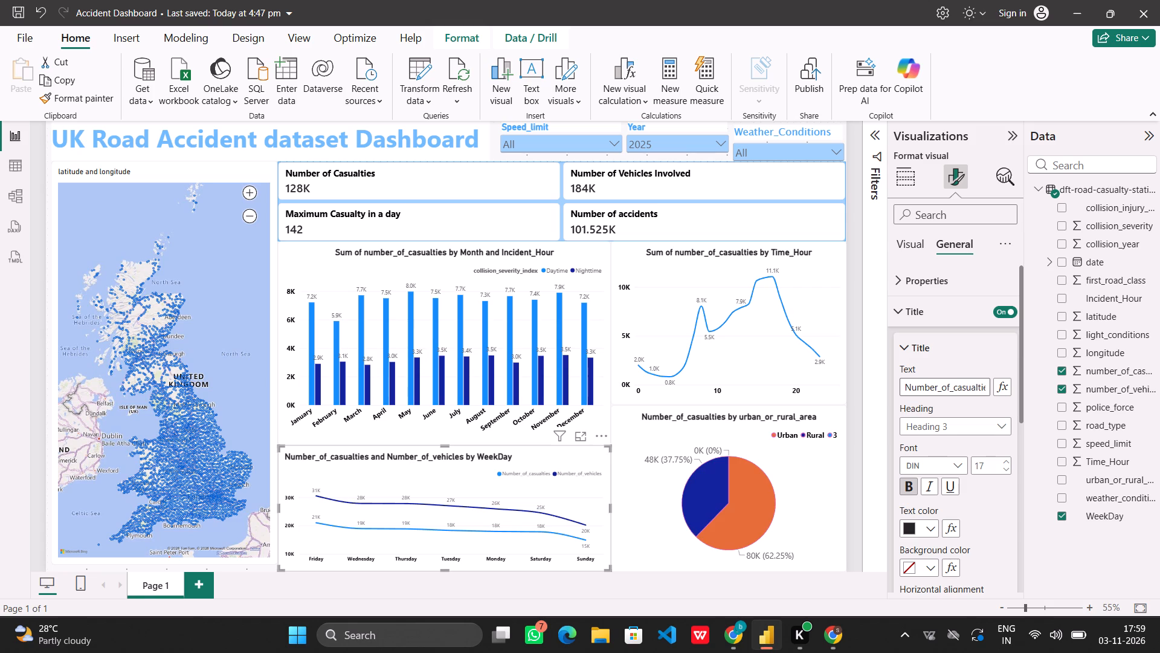
left_click(953, 382)
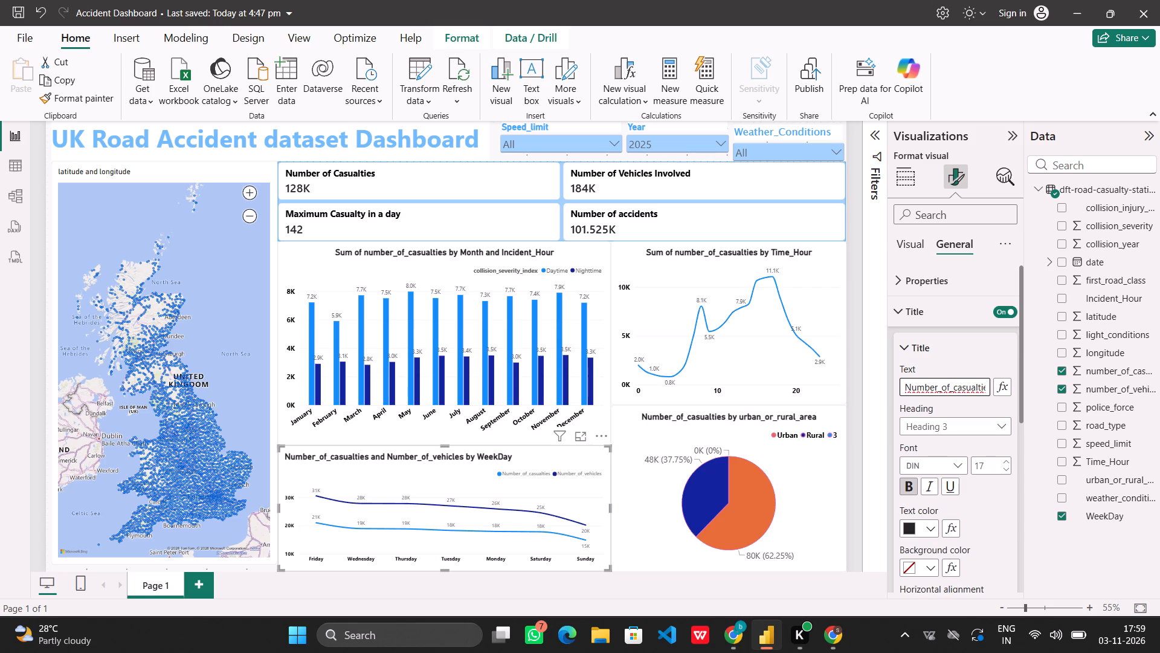
key("BackSpace")
key("BackSpace")
key("BackSpace")
key("BackSpace")
key("BackSpace")
key("BackSpace")
key("BackSpace")
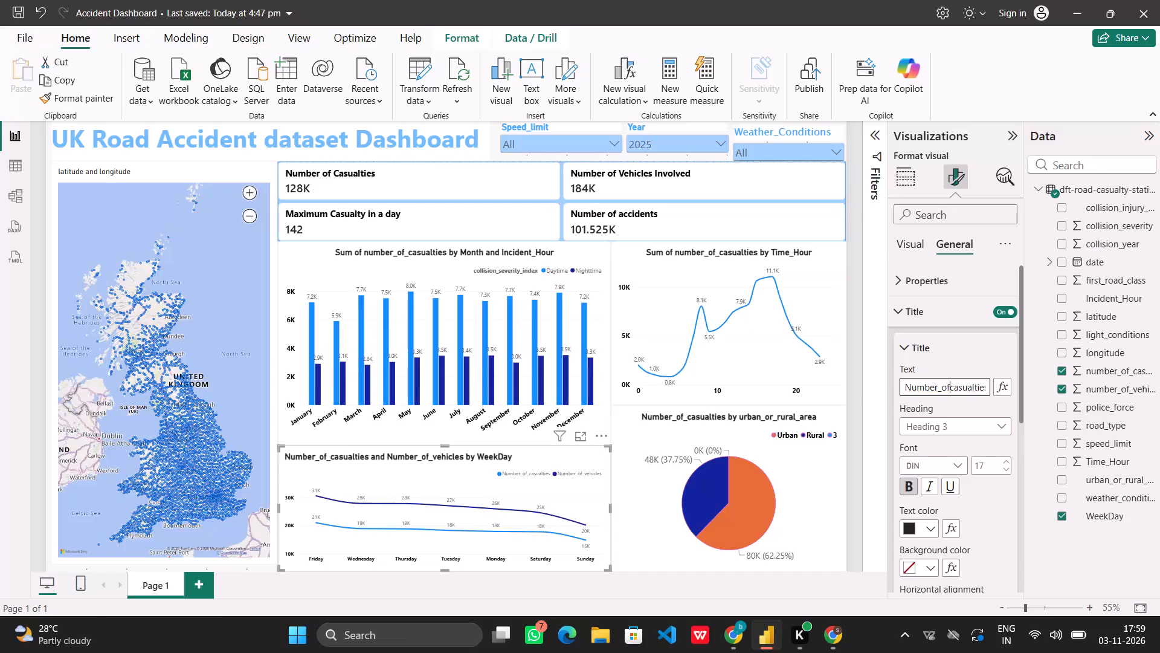
key("BackSpace")
key("BackSpace")
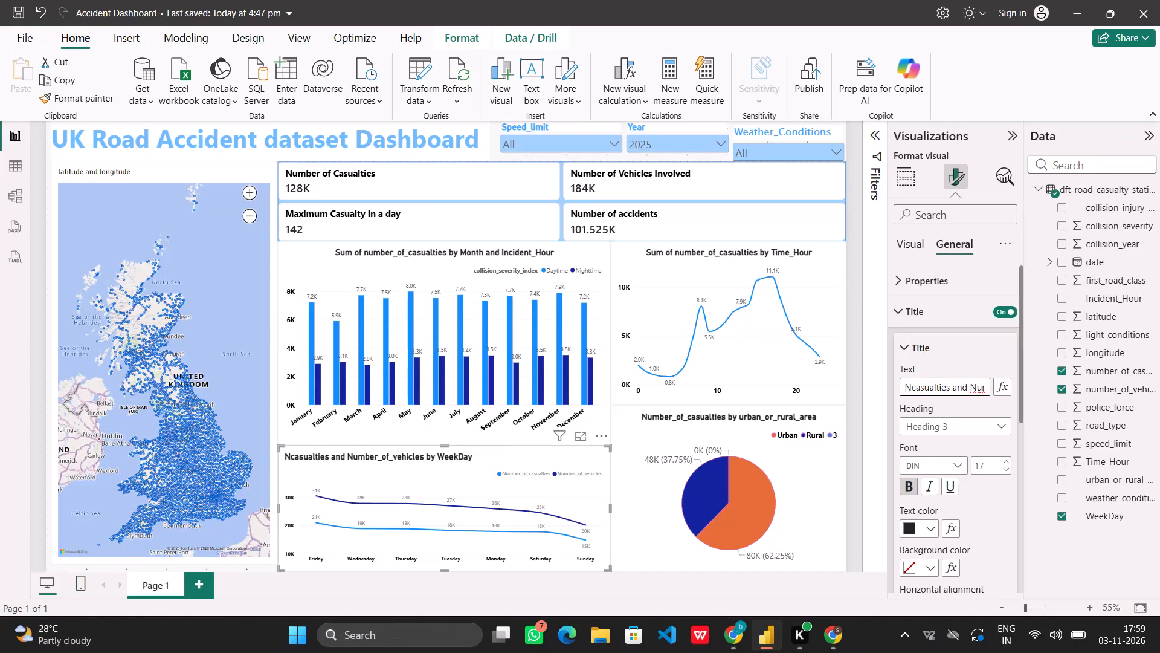
type("o.")
key("space")
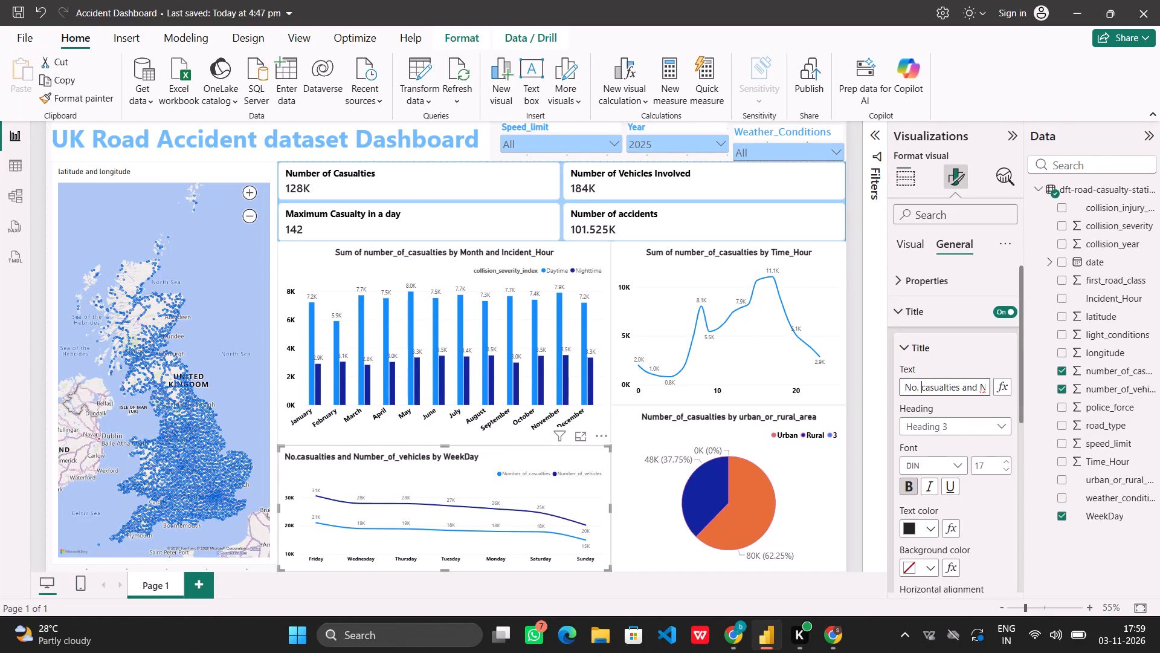
type("of")
key("space")
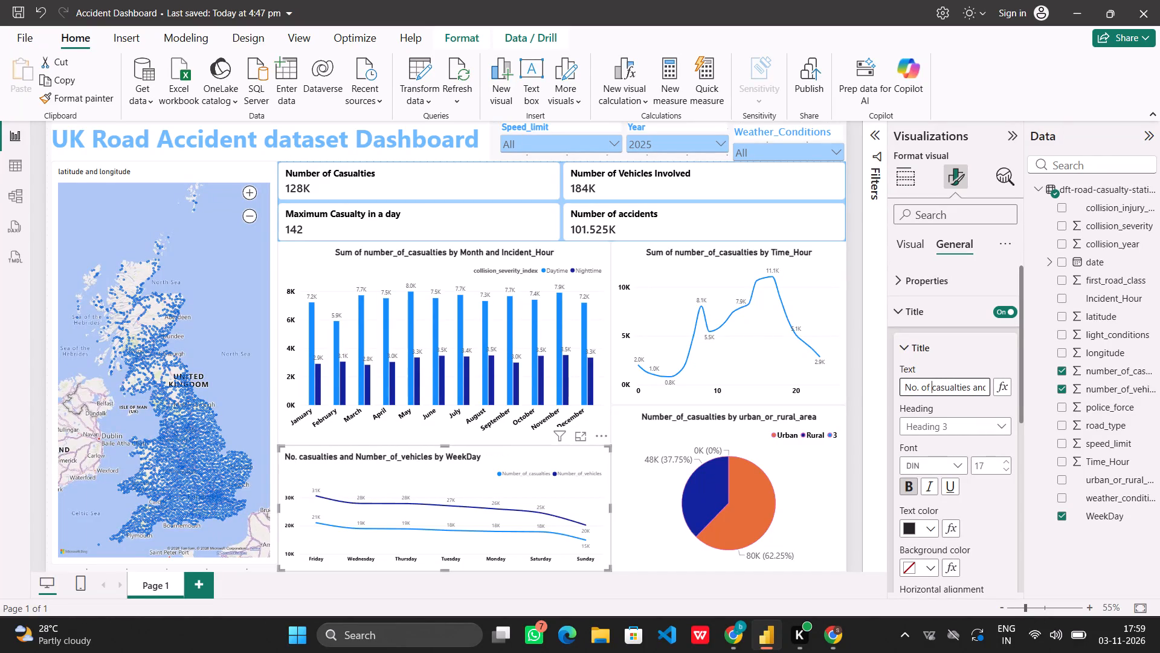
Replace the word "and" and the space after it in the WeekDay chart's title with "&".
left_click(981, 383)
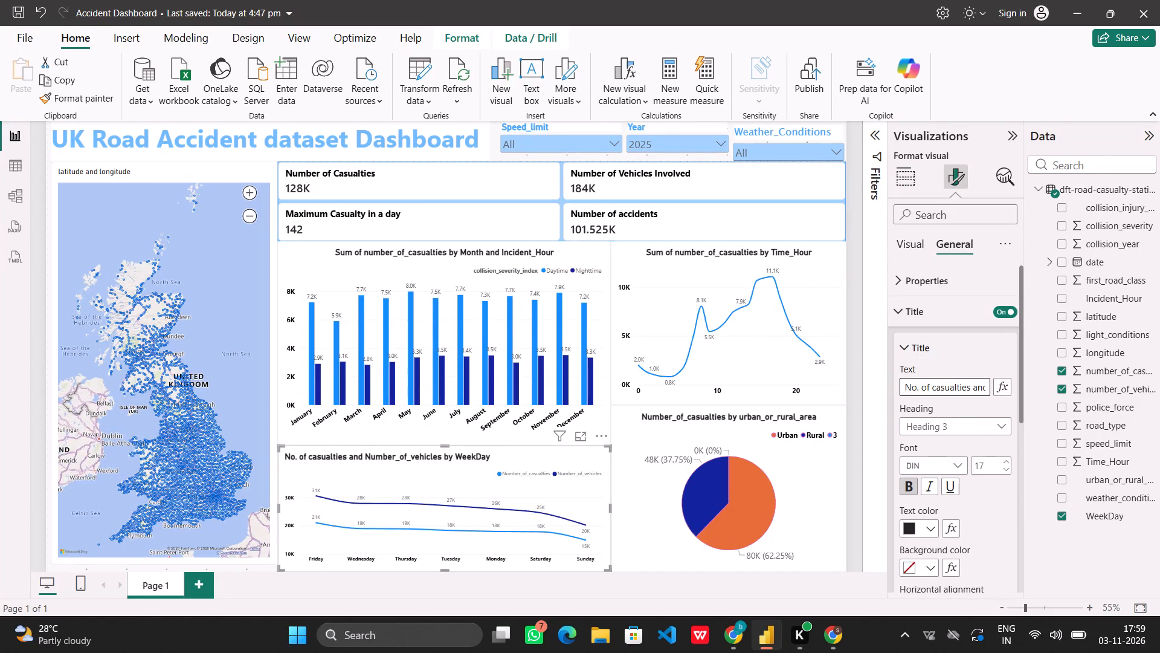
key("Right")
key("Right")
key("BackSpace")
key("BackSpace")
key("BackSpace")
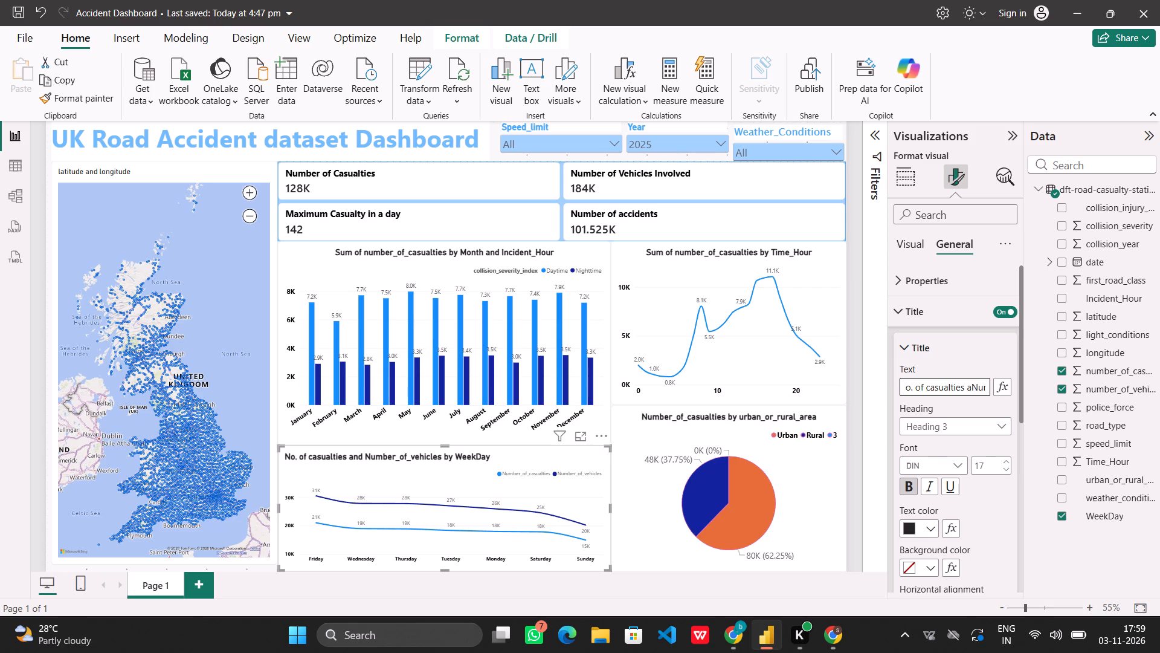
key("BackSpace")
key("shift+ampersand")
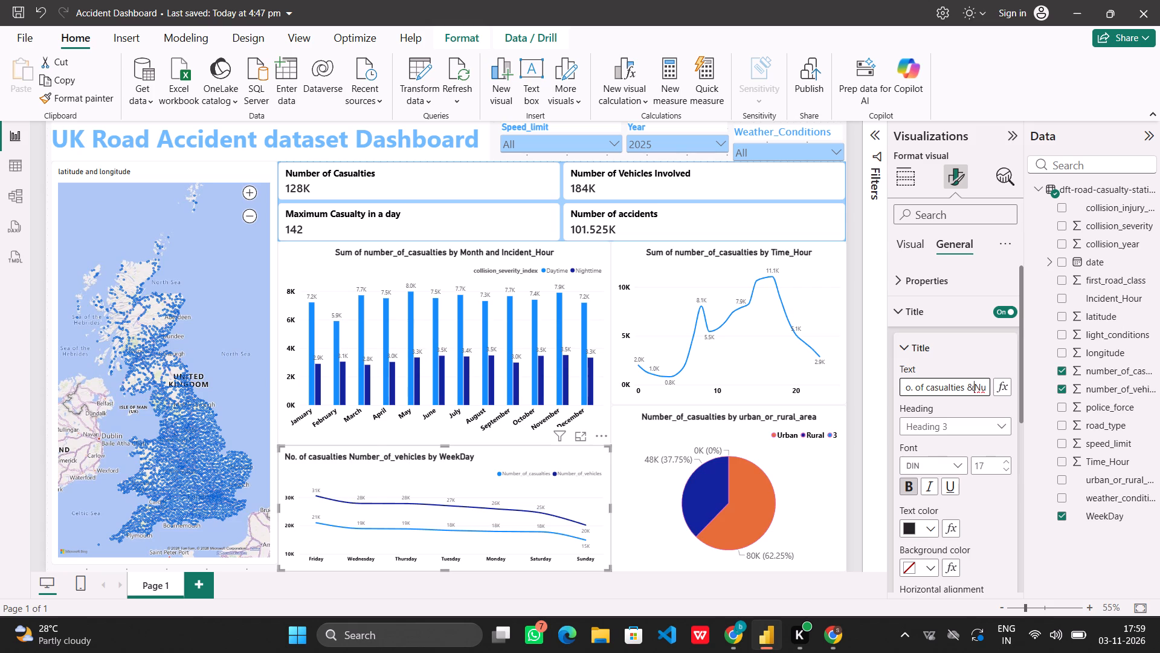
Replace "Number_" before "of_vehicles" in the WeekDay chart's title with "No. ".
key("Right")
key("Right")
key("Right")
key("Right")
key("Right")
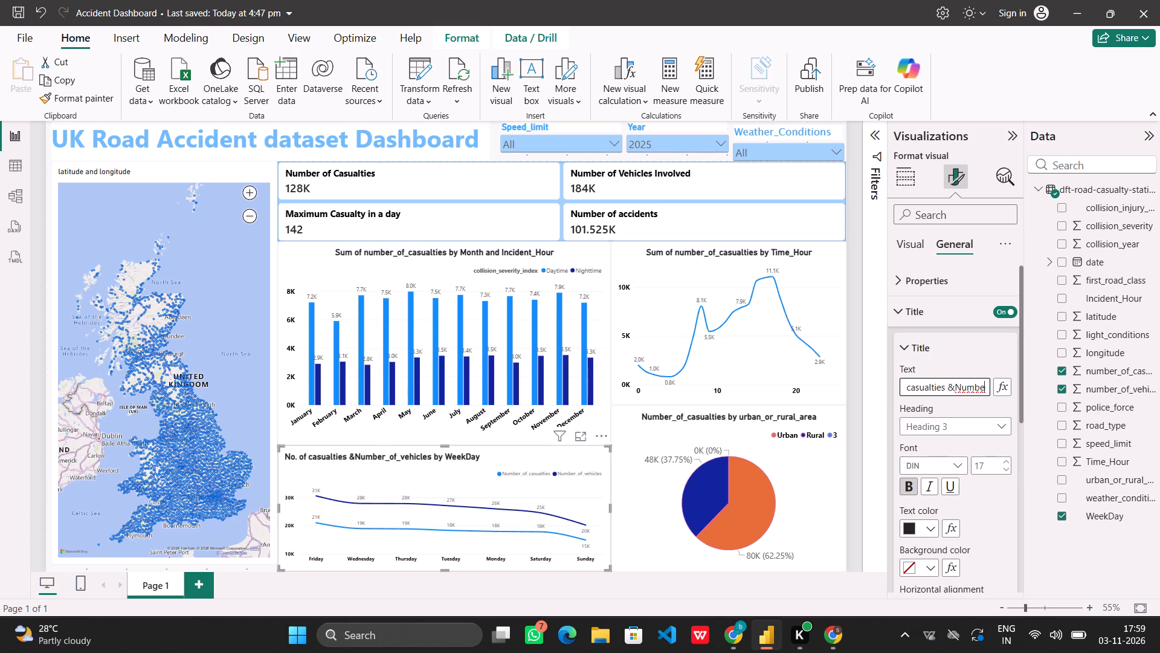
key("Right")
key("Right")
key("BackSpace")
key("BackSpace")
key("BackSpace")
key("BackSpace")
key("BackSpace")
key("BackSpace")
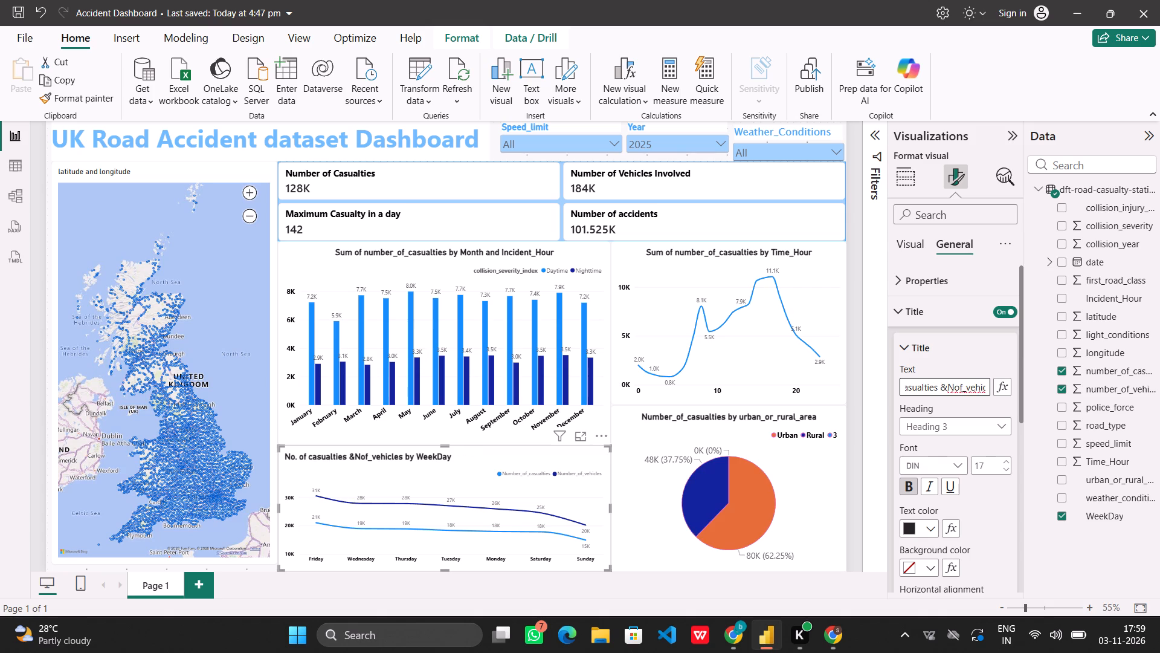
type("o.")
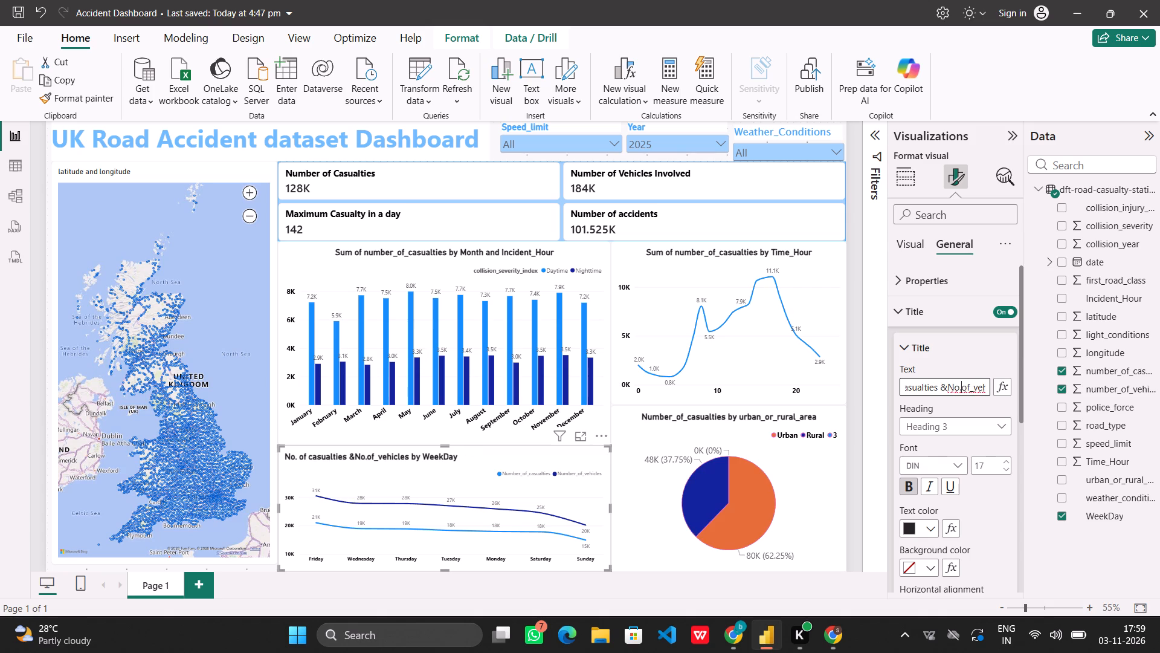
key("space")
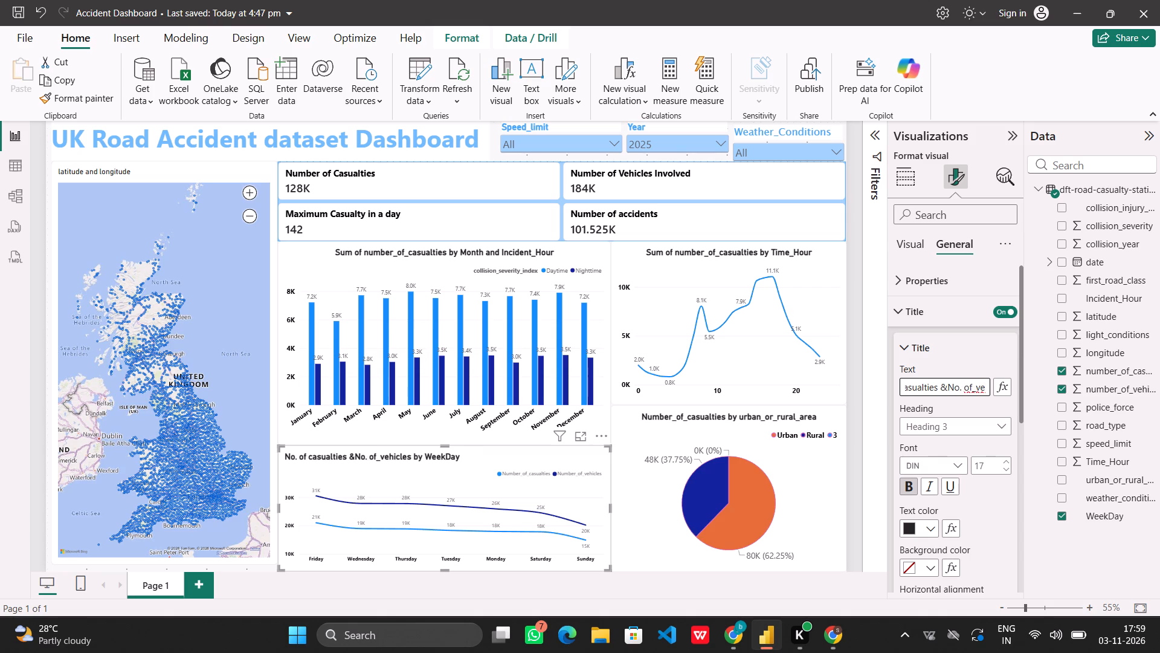
Replace the underscore between "of" and "vehicles" in the WeekDay line chart's title with a space.
left_click(977, 388)
key("Left")
key("Left")
key("Left")
key("Left")
key("Left")
key("Left")
key("Left")
key("Left")
key("Left")
key("Left")
key("Left")
key("Left")
key("Left")
key("Left")
key("Left")
key("Left")
key("Left")
key("Left")
key("Left")
key("Left")
key("Left")
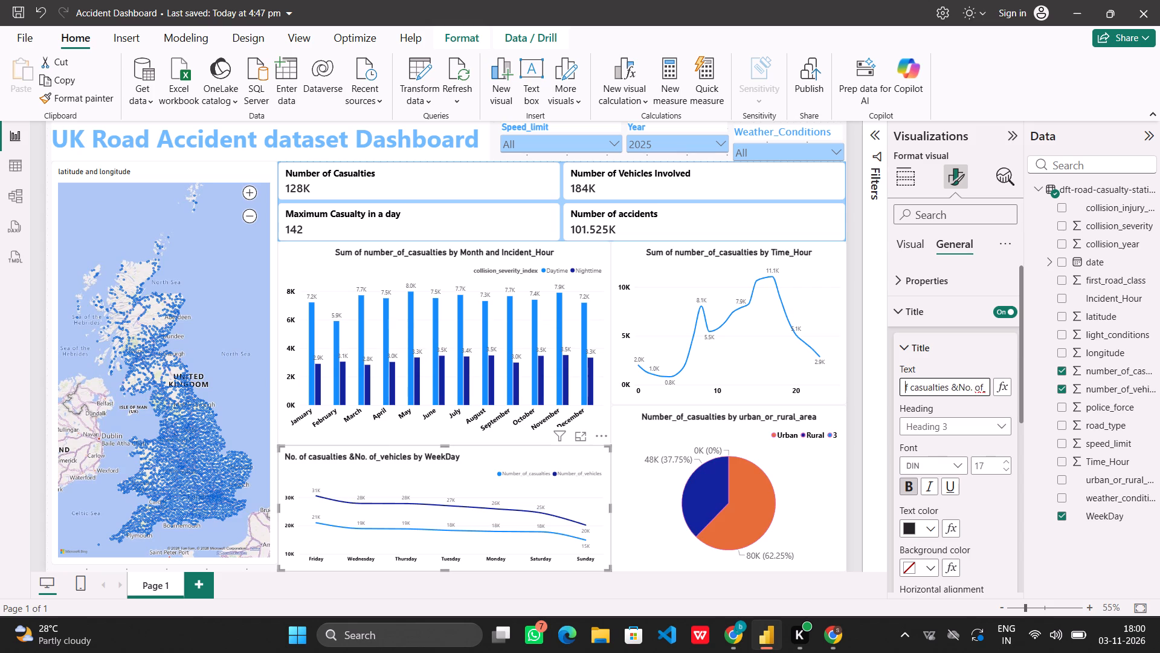
key("Left")
key("Left")
key("Left")
key("Left")
key("Left")
key("Right")
key("Right")
key("Right")
key("Right")
key("Right")
key("Right")
key("Right")
key("Right")
key("Right")
key("Right")
key("Right")
key("Right")
key("Right")
key("Right")
key("Right")
key("Right")
key("Right")
key("Right")
key("Right")
key("Right")
key("Right")
key("Right")
key("Right")
key("Right")
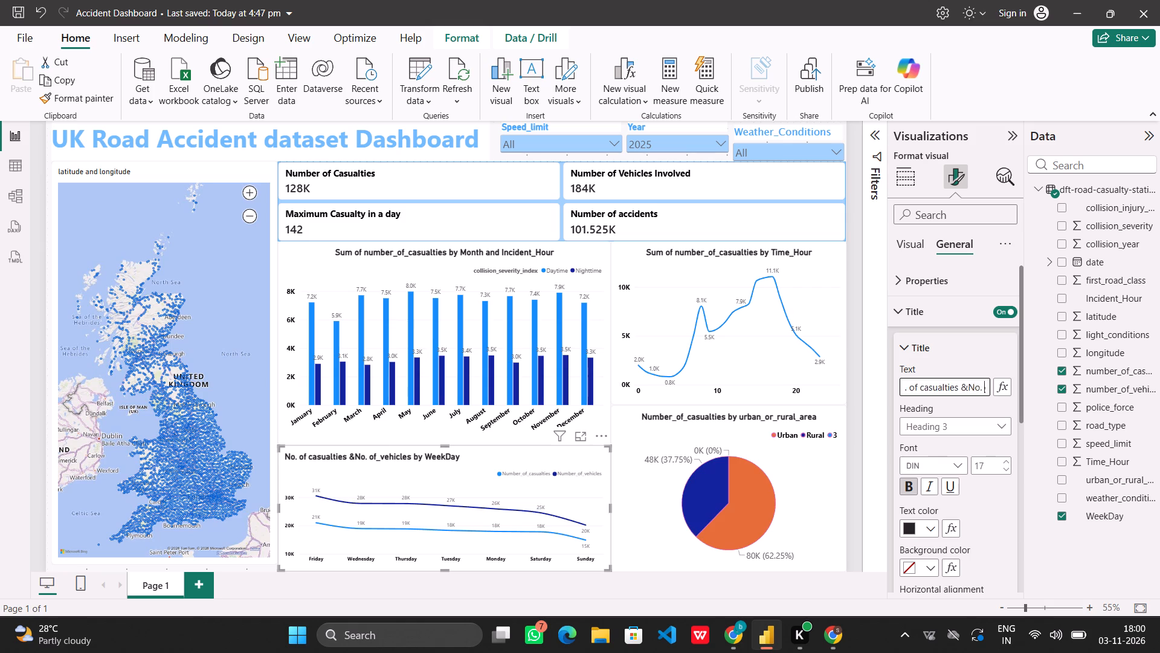
key("Right")
key("Right")
key("BackSpace")
key("space")
key("Right")
key("Right")
key("Right")
key("Right")
key("Right")
key("Right")
key("Right")
key("Right")
key("Right")
key("Right")
key("Right")
key("Right")
key("Right")
key("Right")
key("Right")
key("Right")
key("Right")
key("Right")
key("Right")
key("Right")
key("Right")
key("Right")
key("Right")
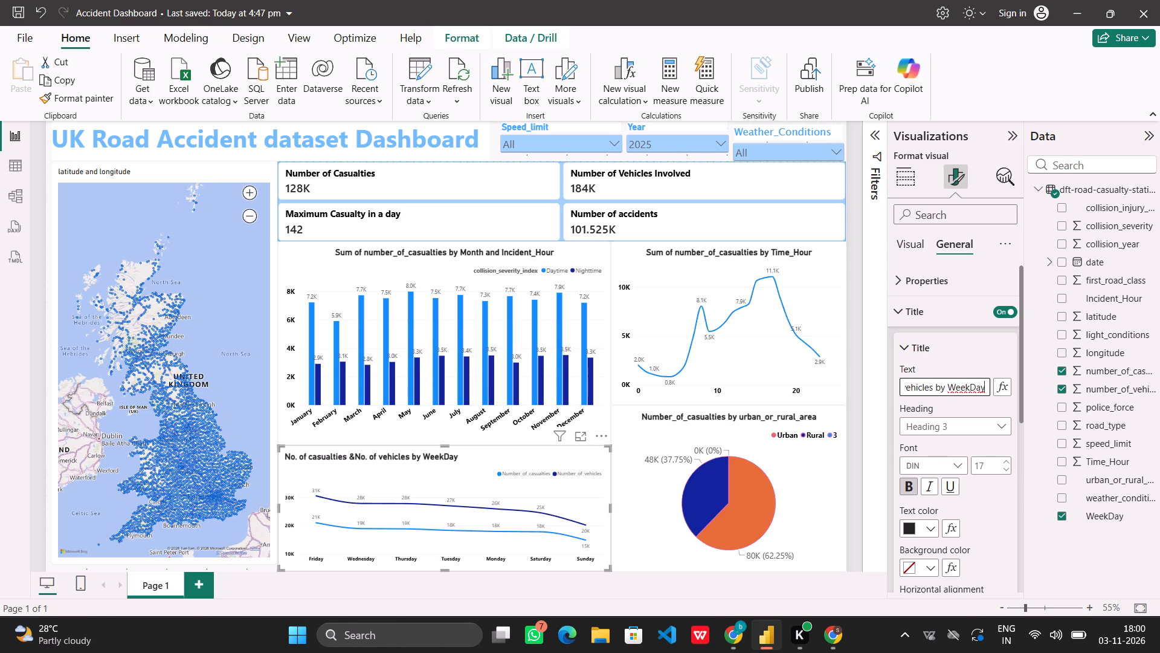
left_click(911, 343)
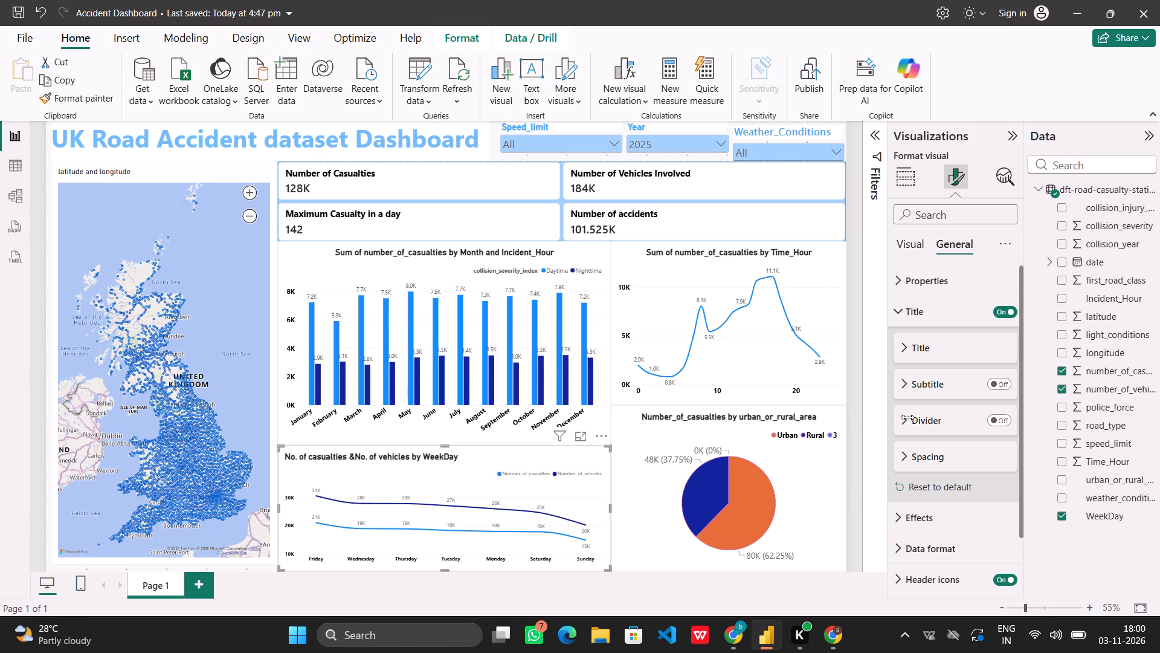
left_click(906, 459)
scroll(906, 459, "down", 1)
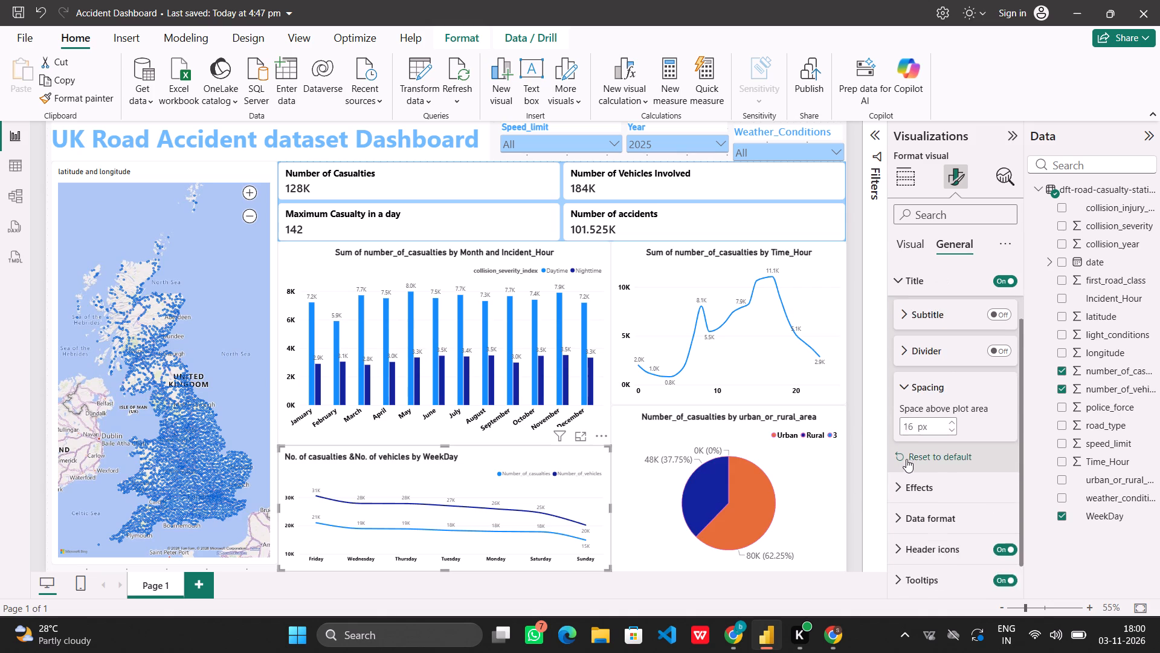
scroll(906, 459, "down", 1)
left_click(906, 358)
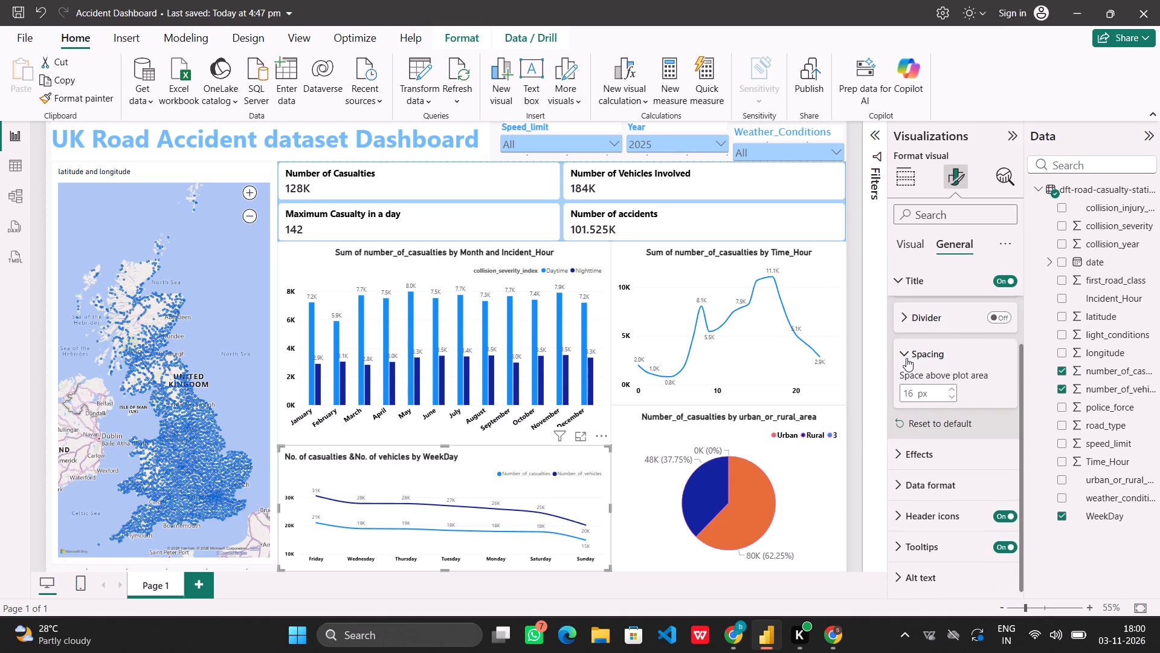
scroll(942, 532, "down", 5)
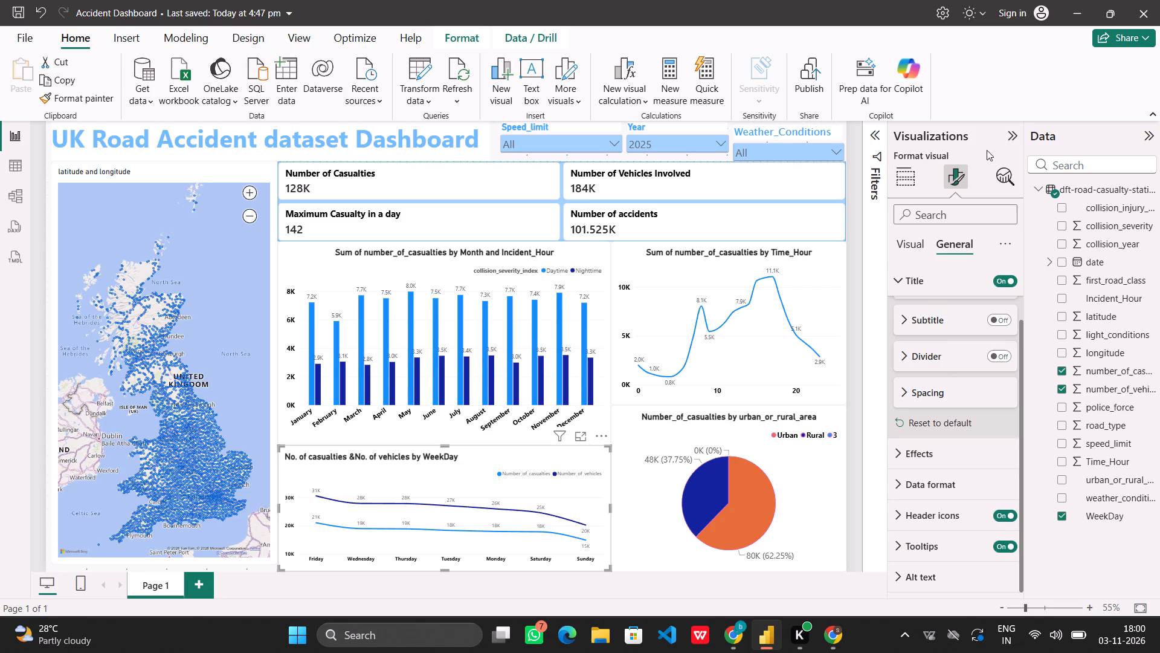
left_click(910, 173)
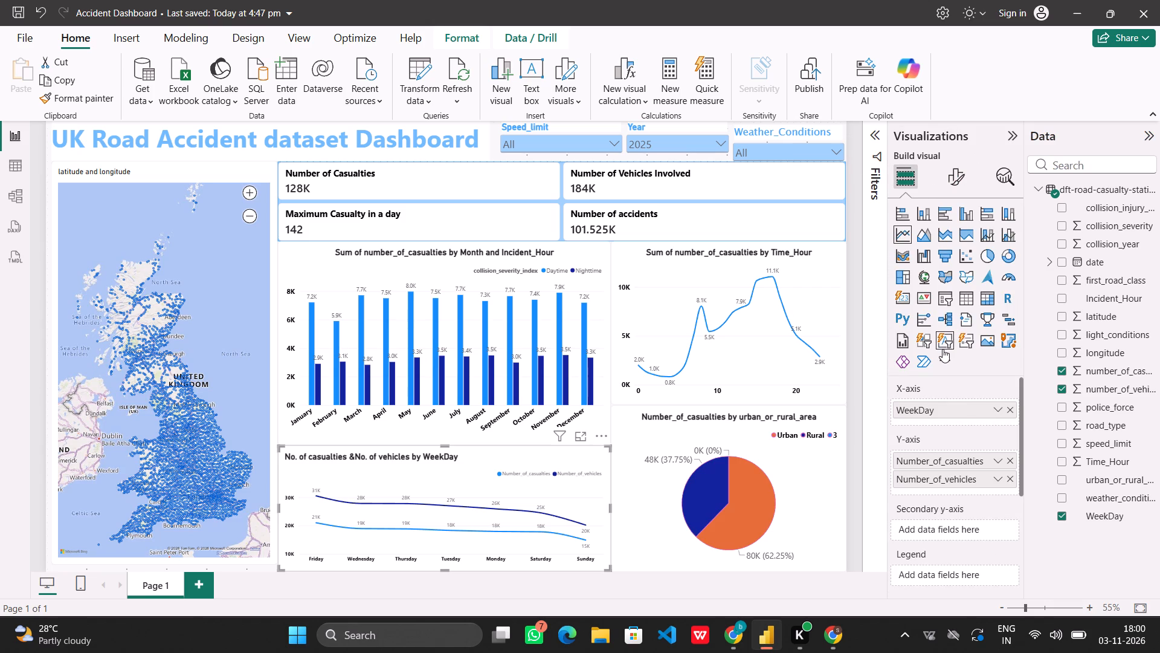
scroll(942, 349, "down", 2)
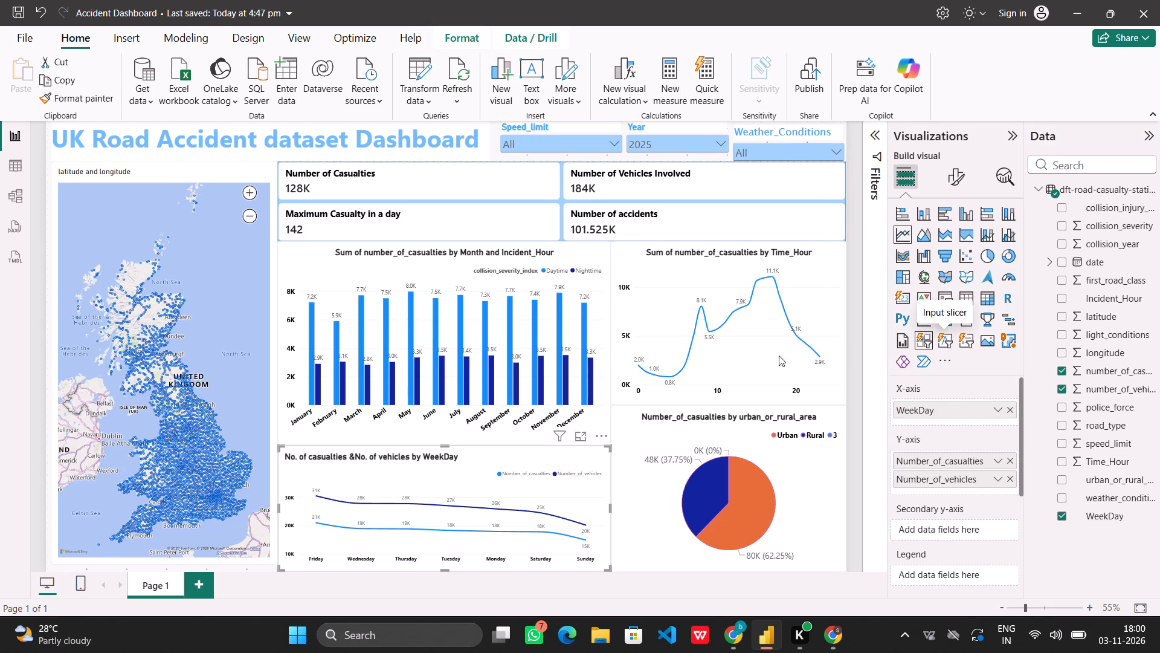
Shorten the Month and Incident_Hour column chart by raising its bottom edge, leaving a gap above the WeekDay line chart.
left_click(445, 436)
left_click_drag(445, 445, 445, 441)
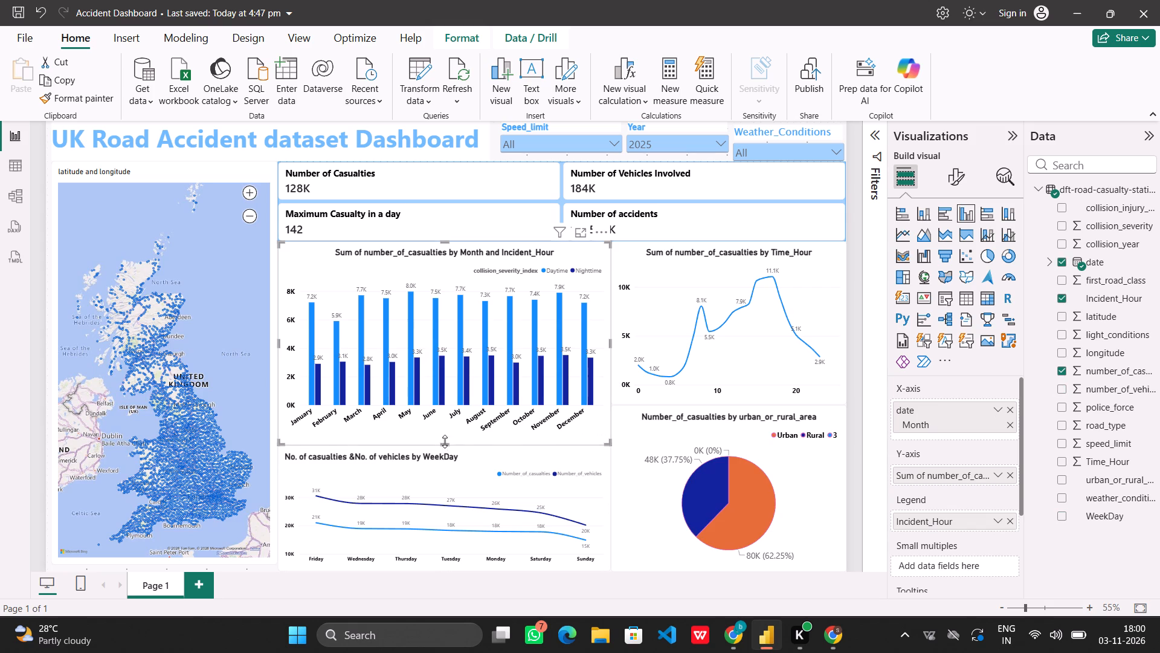
left_click_drag(445, 441, 445, 427)
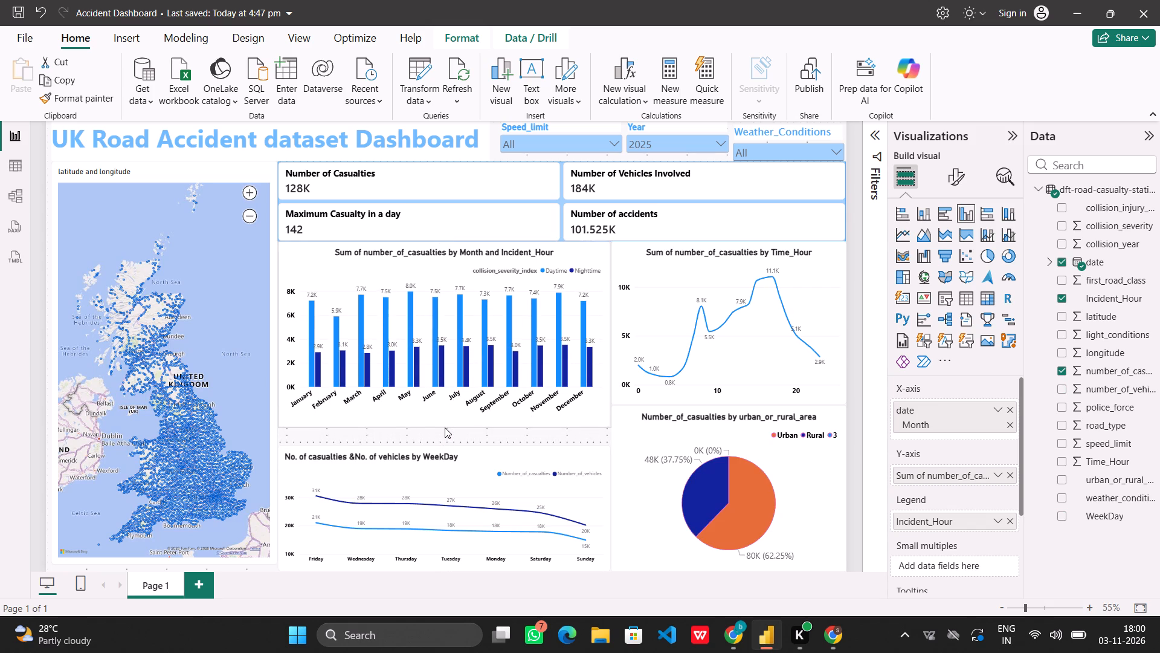
left_click_drag(445, 427, 446, 418)
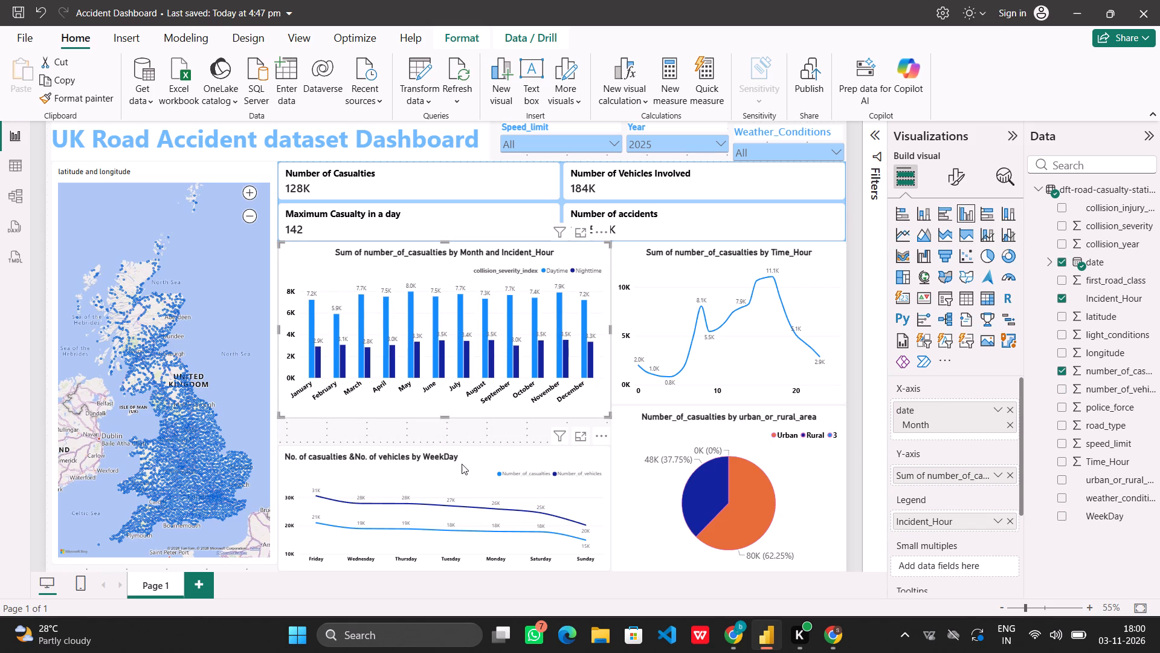
Make the WeekDay line chart taller by extending its top edge up to just below the Month column chart.
left_click(462, 464)
left_click_drag(446, 445, 443, 433)
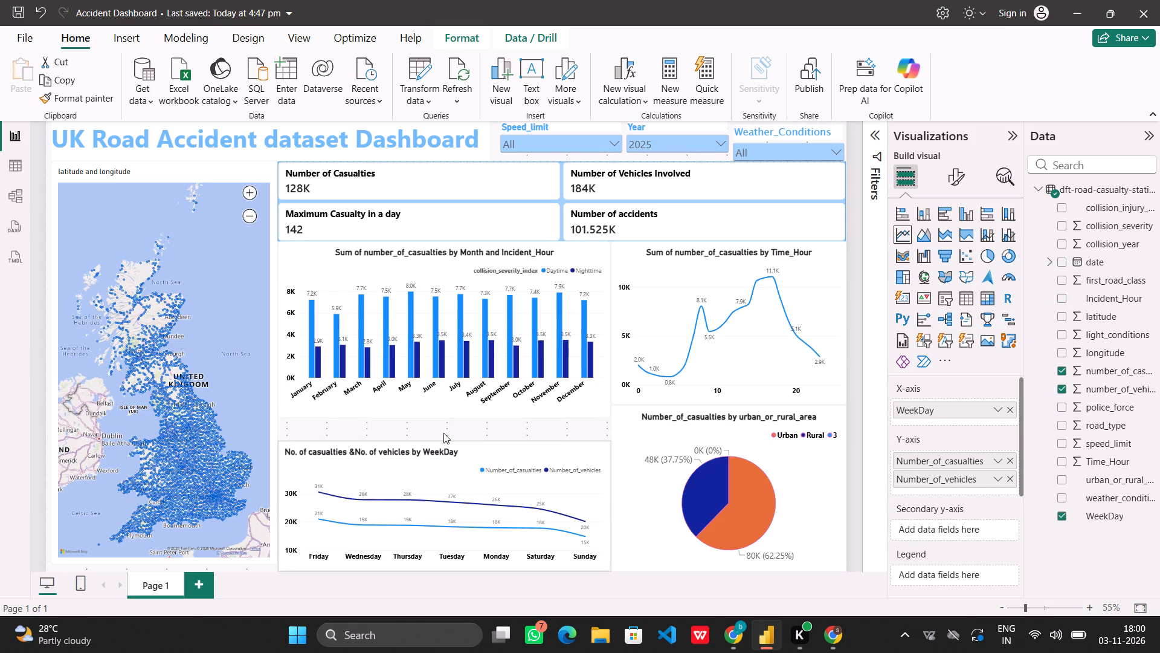
left_click_drag(443, 433, 443, 420)
left_click(486, 433)
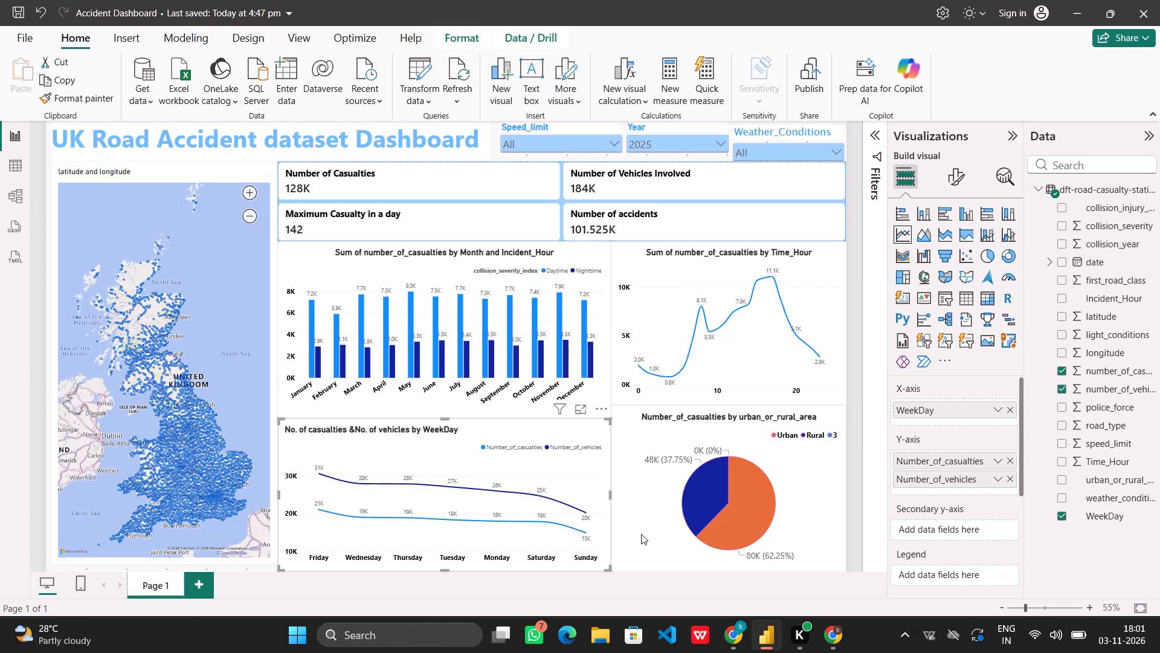
Collapse the Visualizations area and capture a screenshot of the whole dashboard page.
key("Print")
key("Escape")
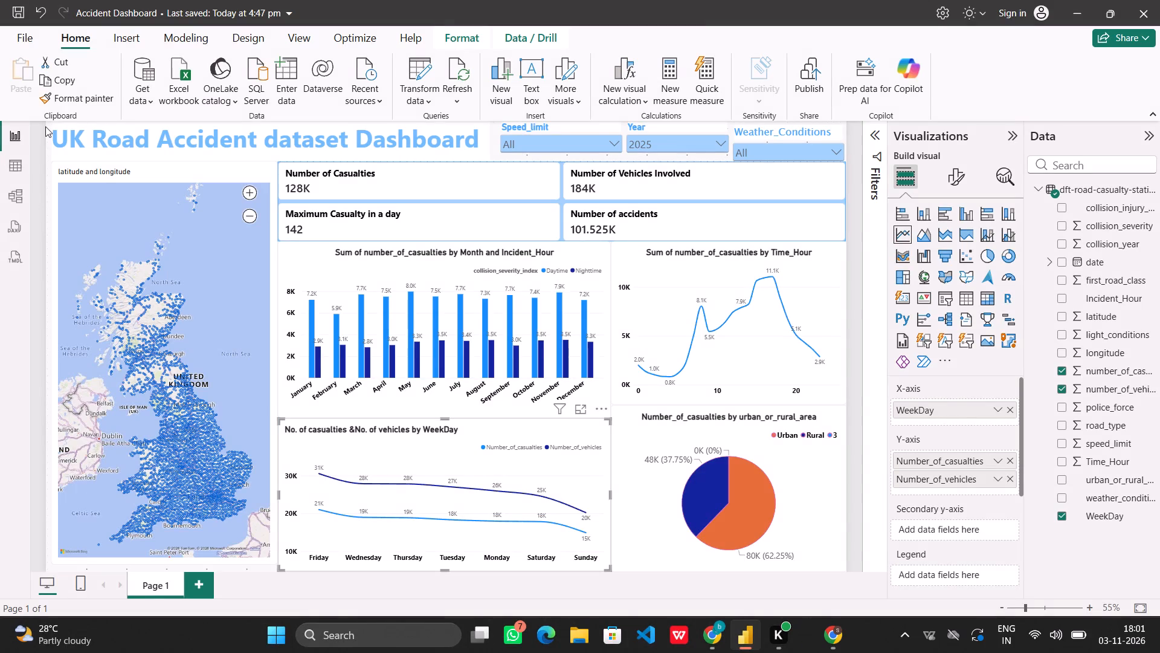
left_click(1015, 135)
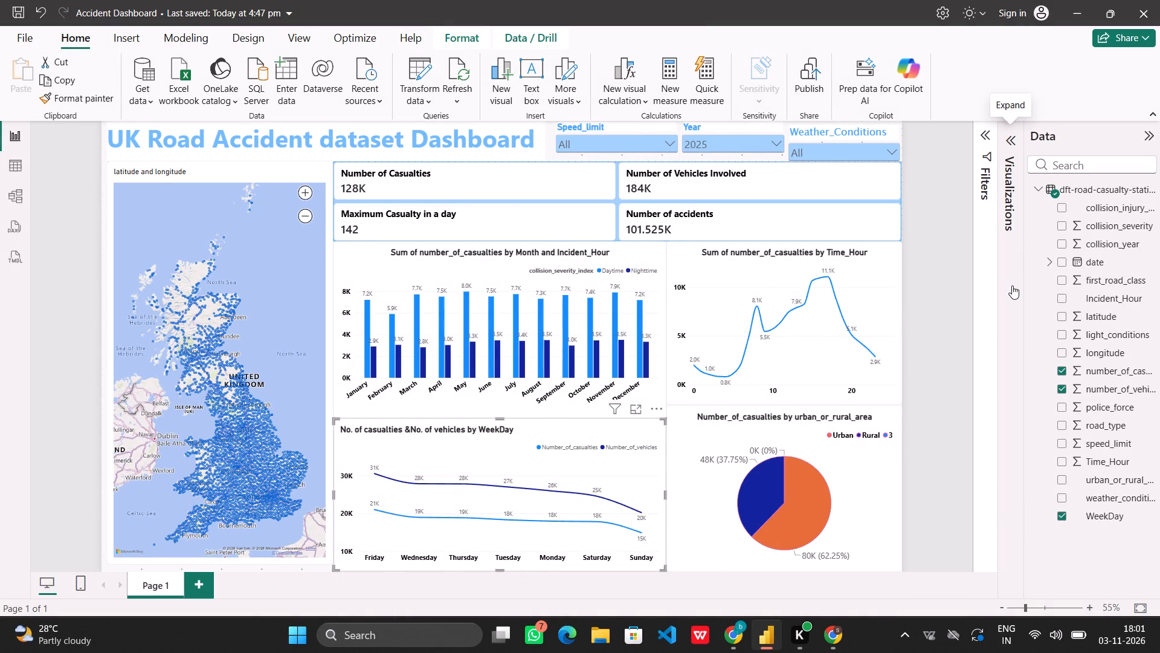
key("Print")
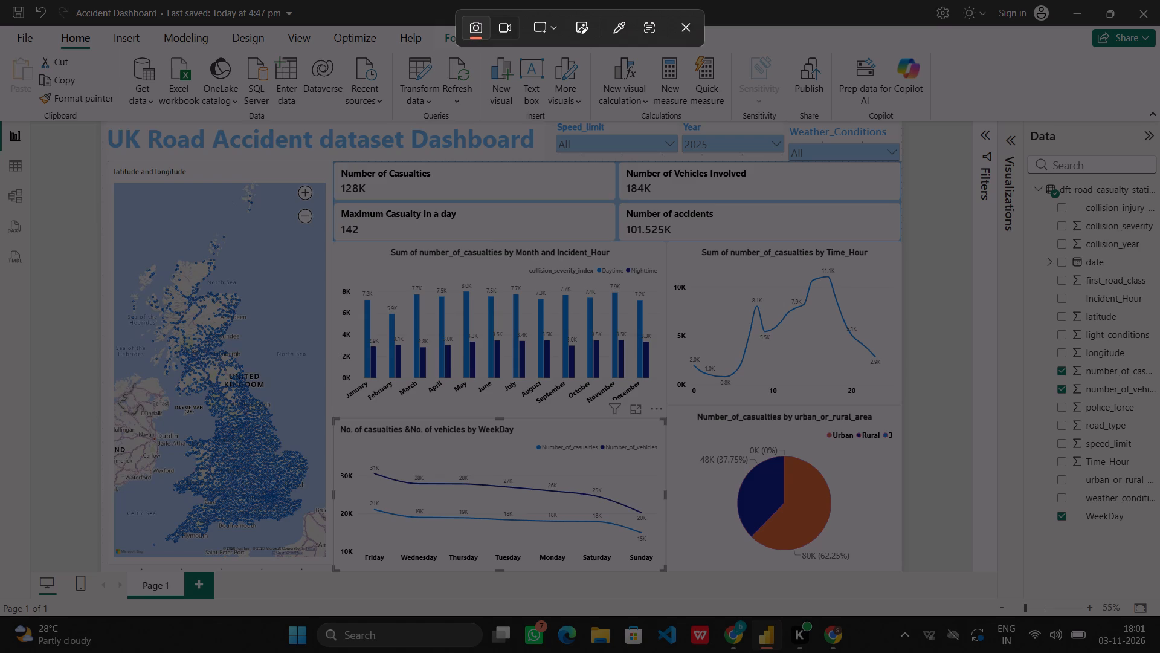
left_click_drag(100, 120, 907, 576)
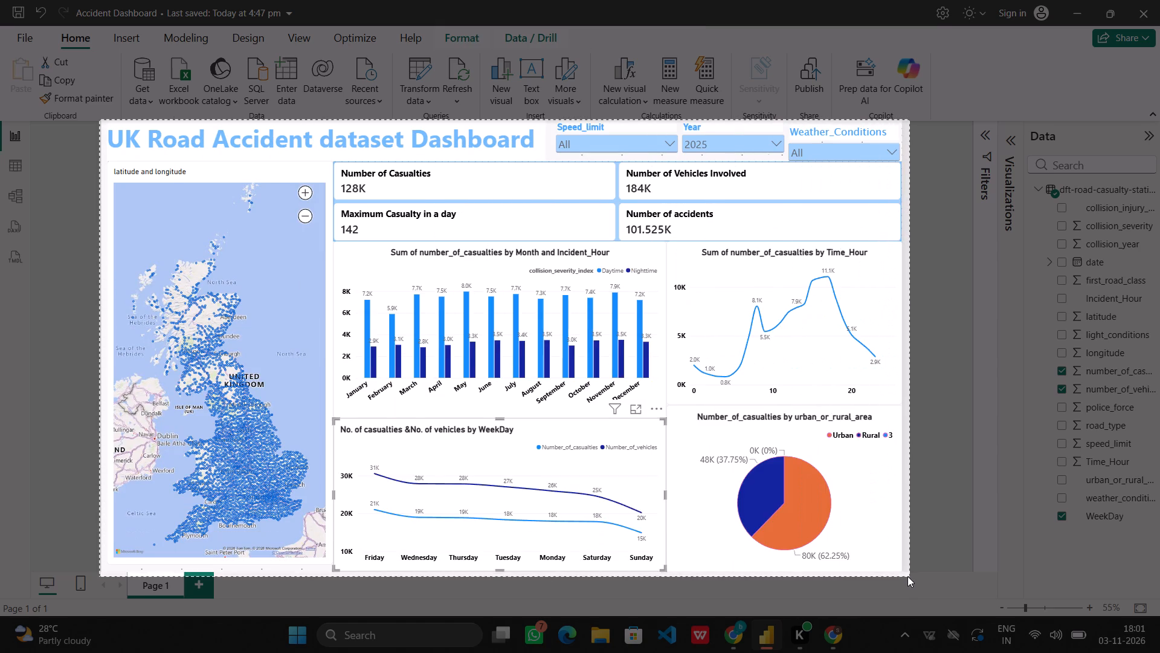
left_click_drag(907, 576, 906, 574)
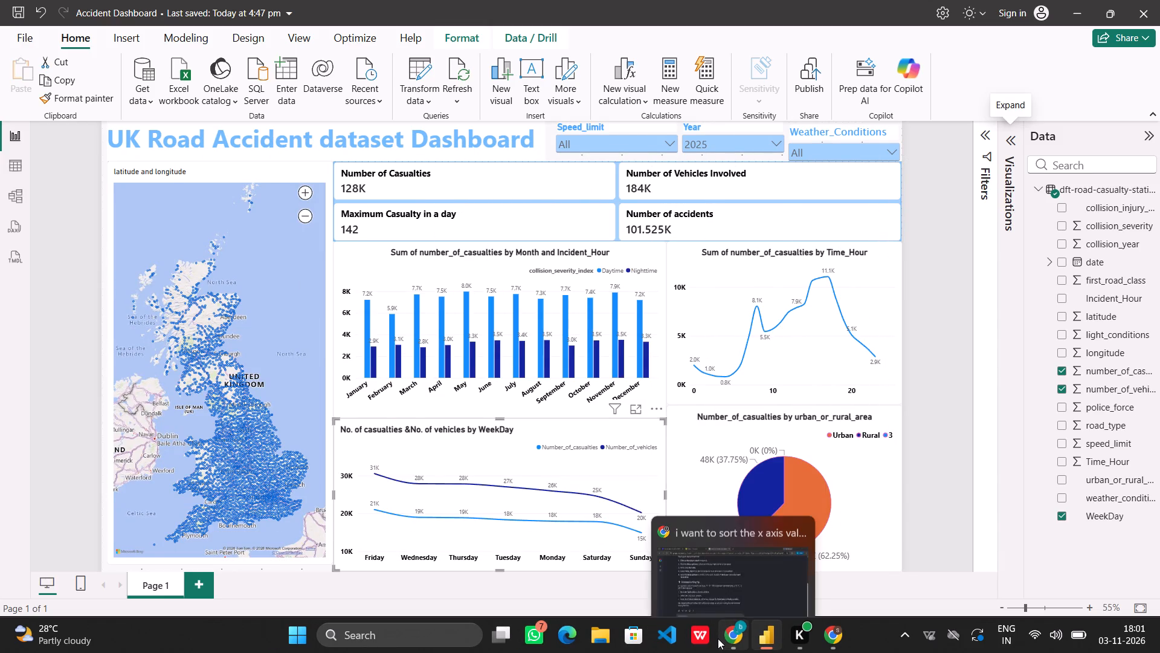
Switch to the ChatGPT conversation in Chrome, close the enlarged reference dashboard image and read through the Road Accident Risk Prediction section.
left_click(718, 638)
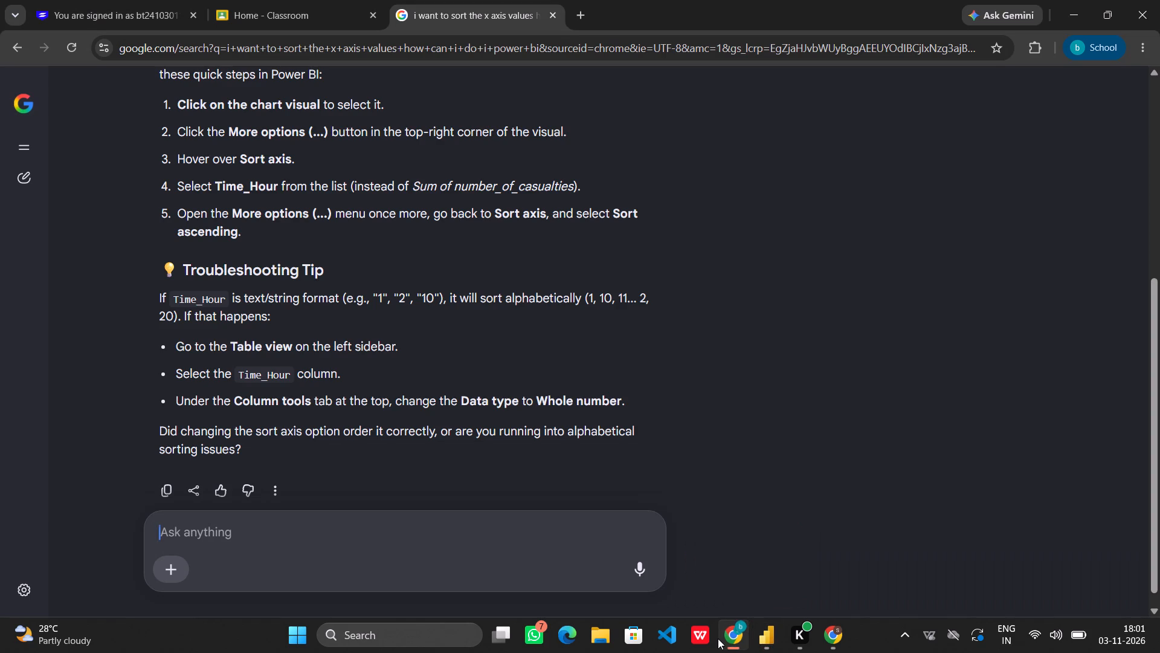
left_click(829, 632)
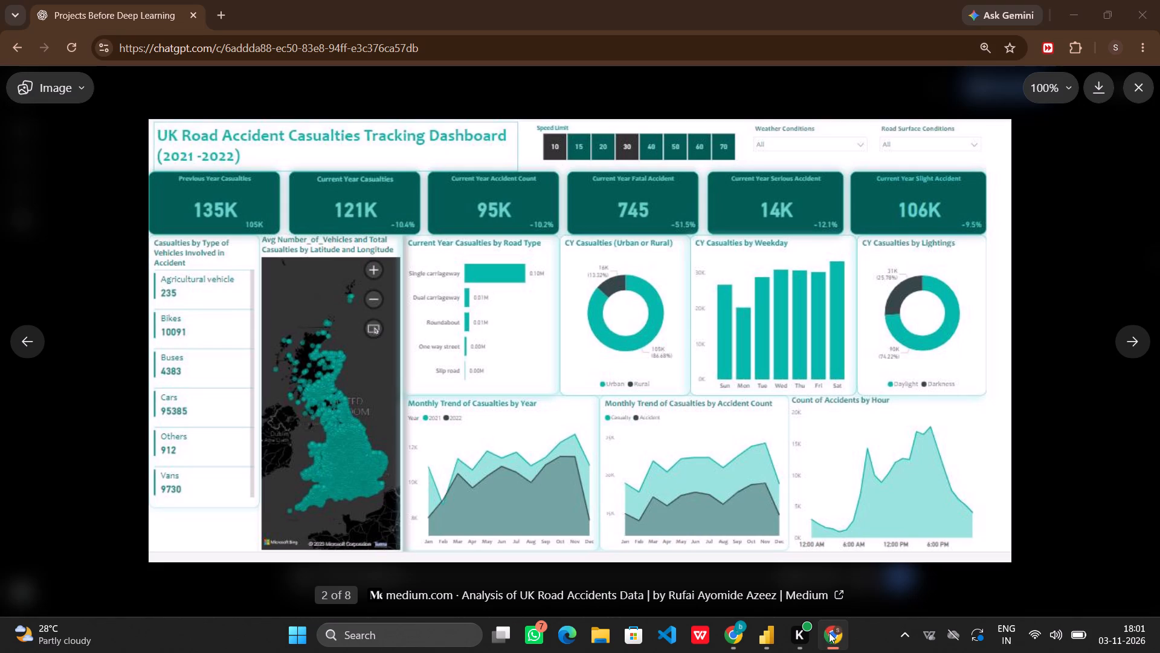
left_click(1081, 308)
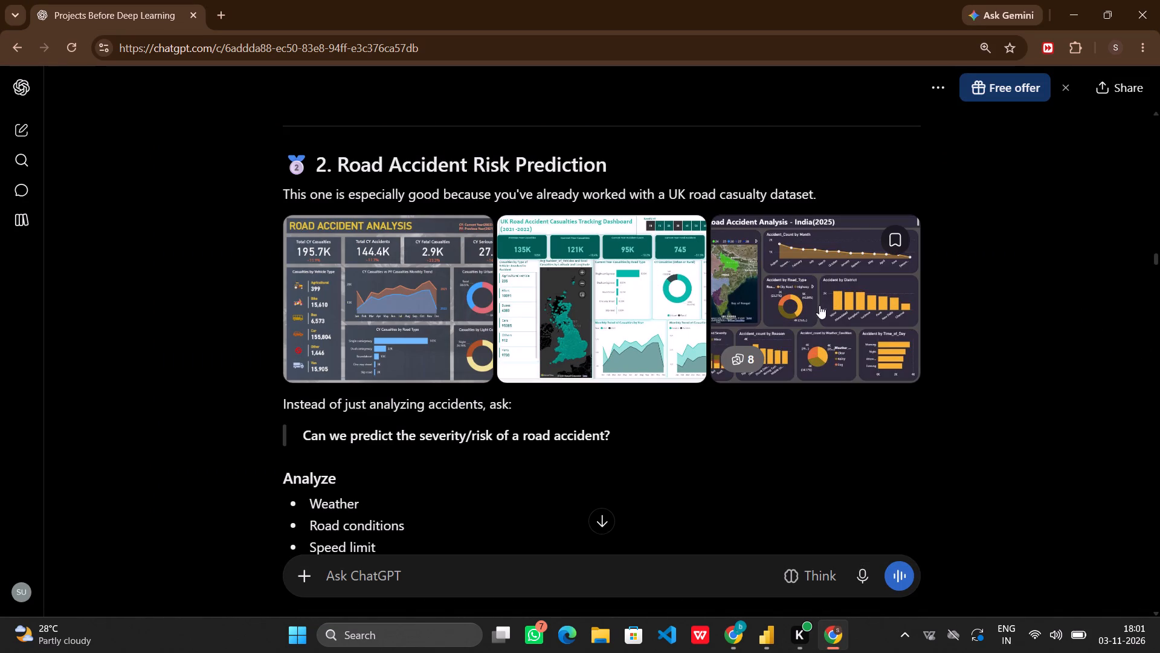
scroll(630, 381, "down", 4)
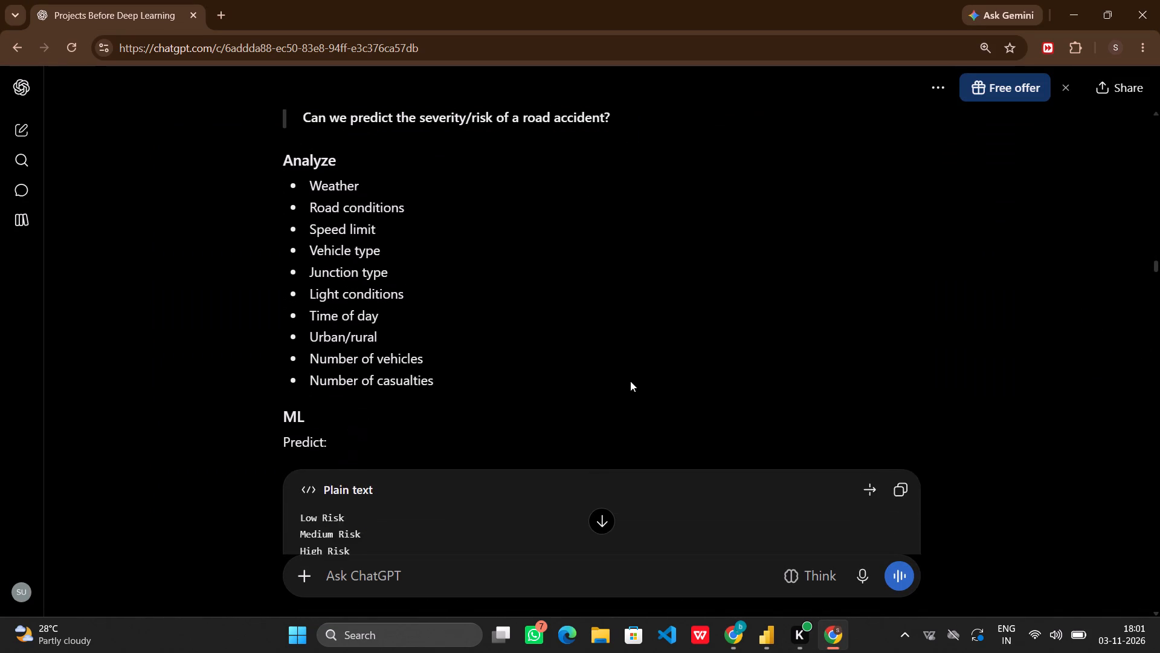
scroll(630, 381, "down", 2)
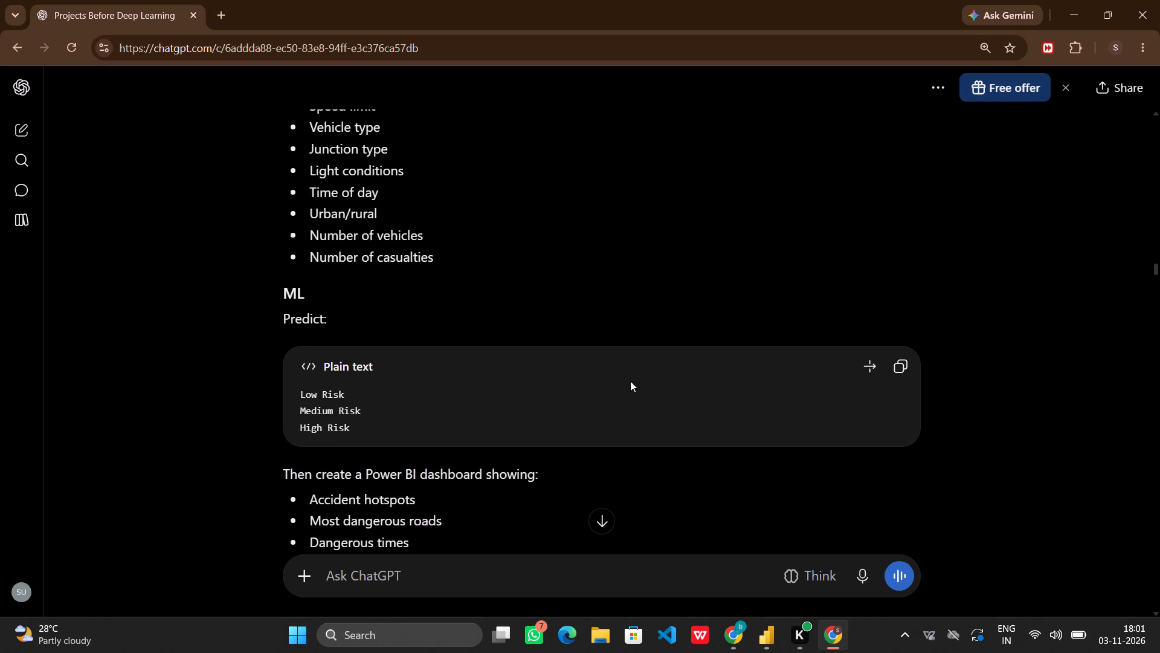
scroll(630, 381, "down", 3)
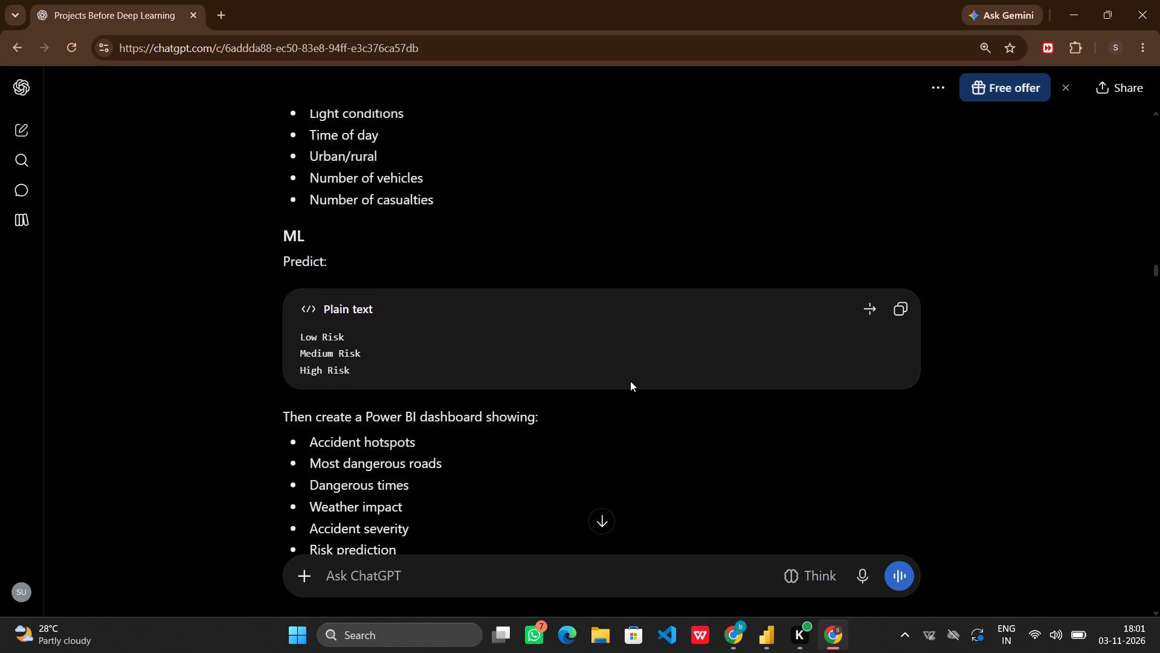
scroll(630, 381, "down", 2)
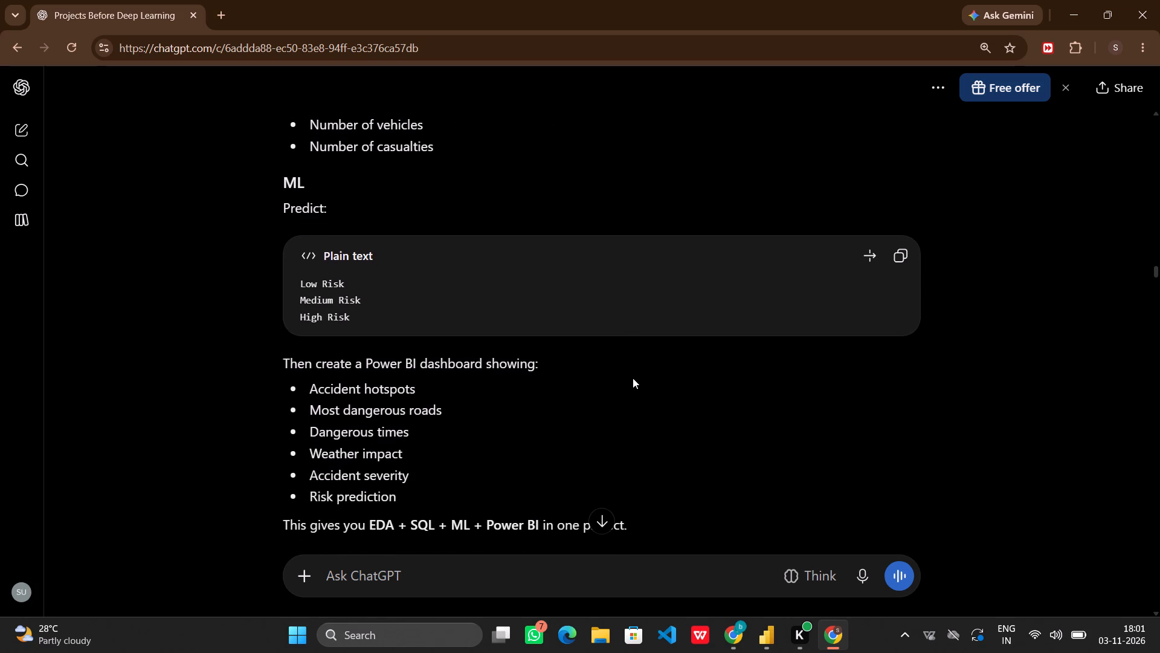
scroll(633, 378, "down", 4)
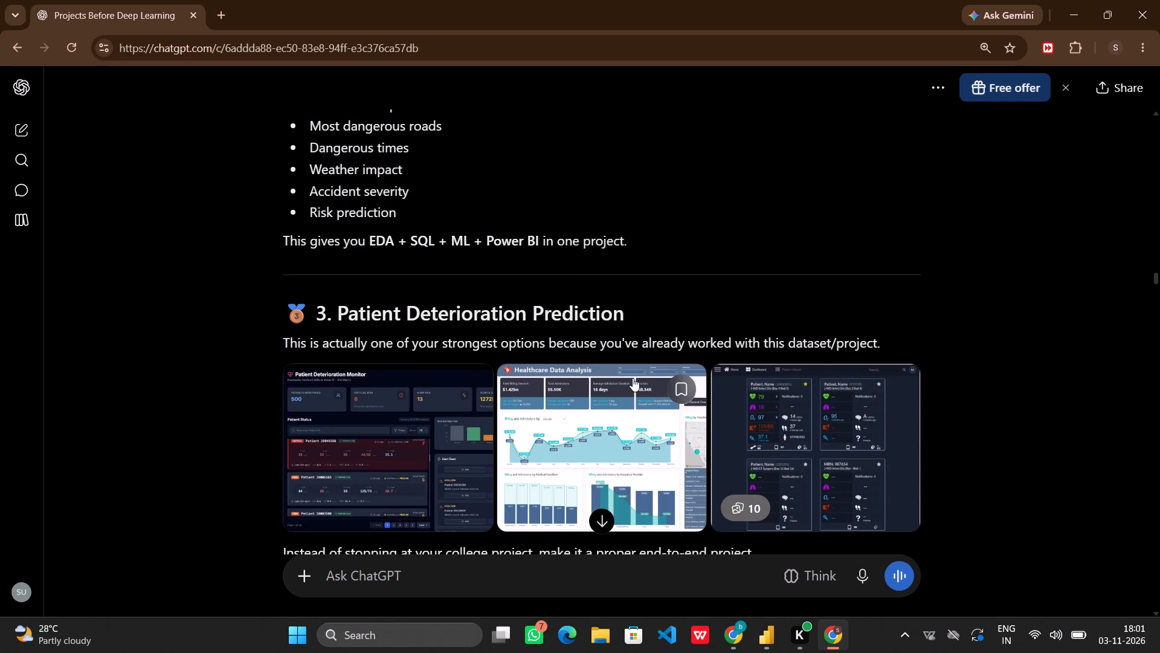
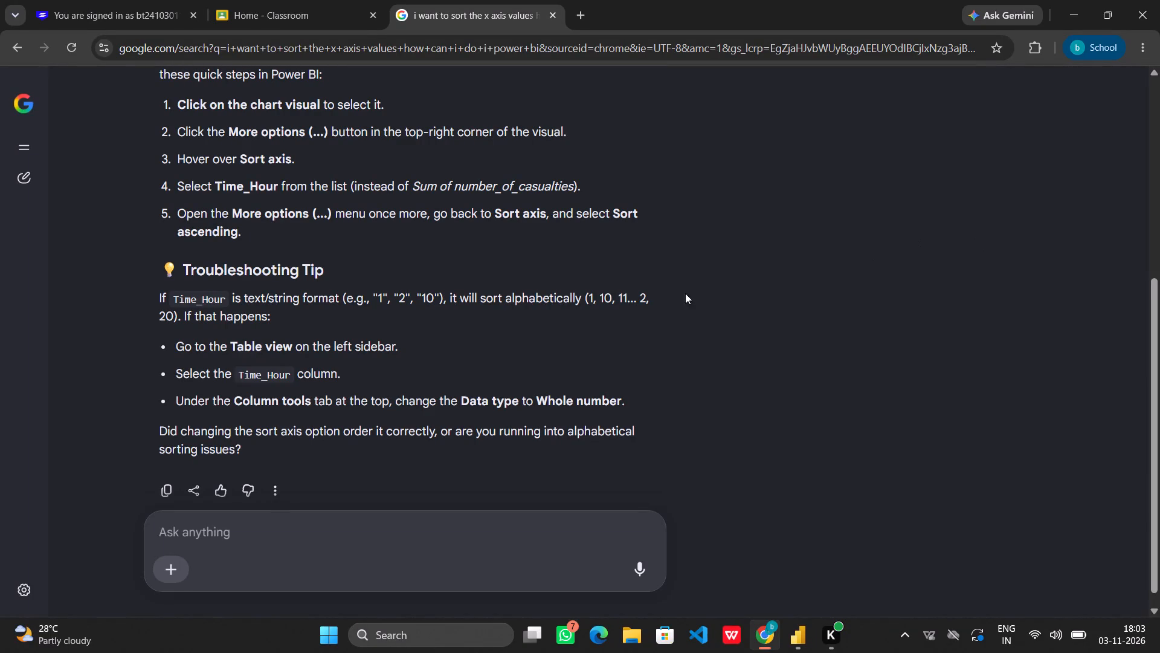
Switch to Power BI Desktop and filter the dashboard's Year slicer to 2023 only.
left_click(801, 623)
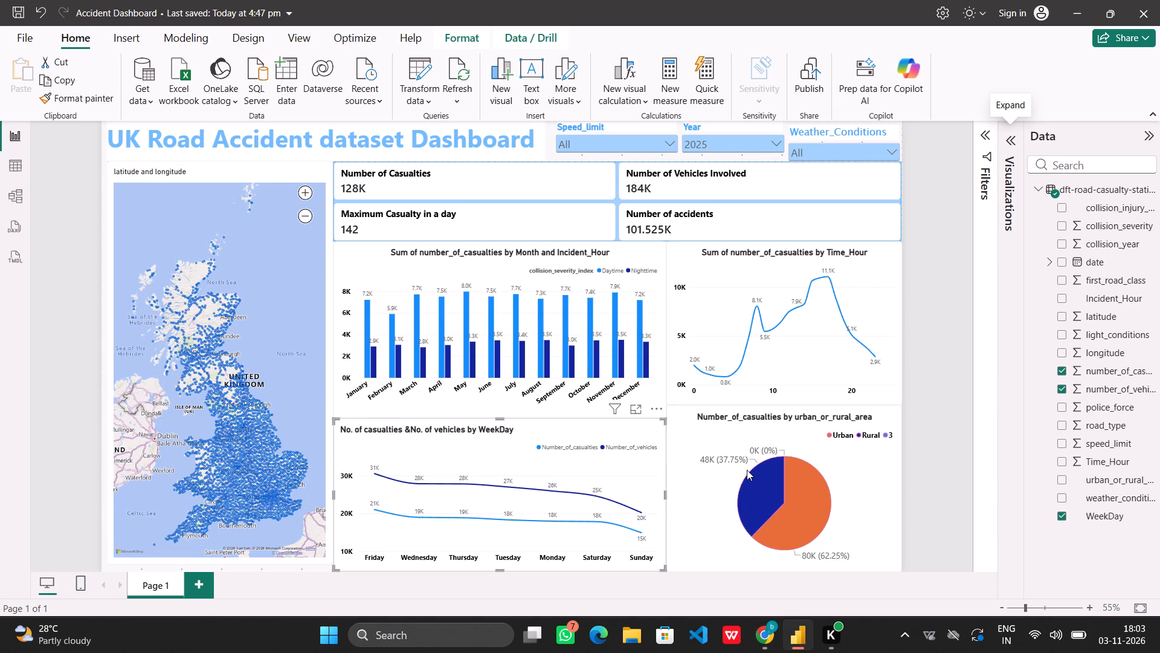
left_click(776, 143)
scroll(721, 178, "down", 4)
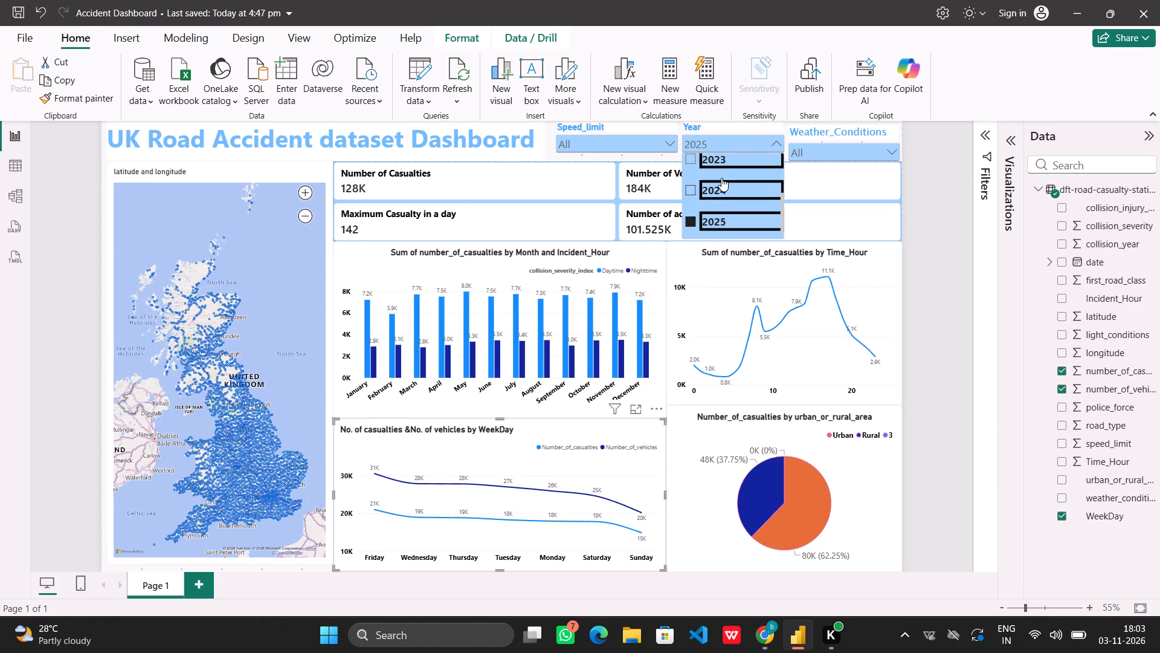
left_click(692, 160)
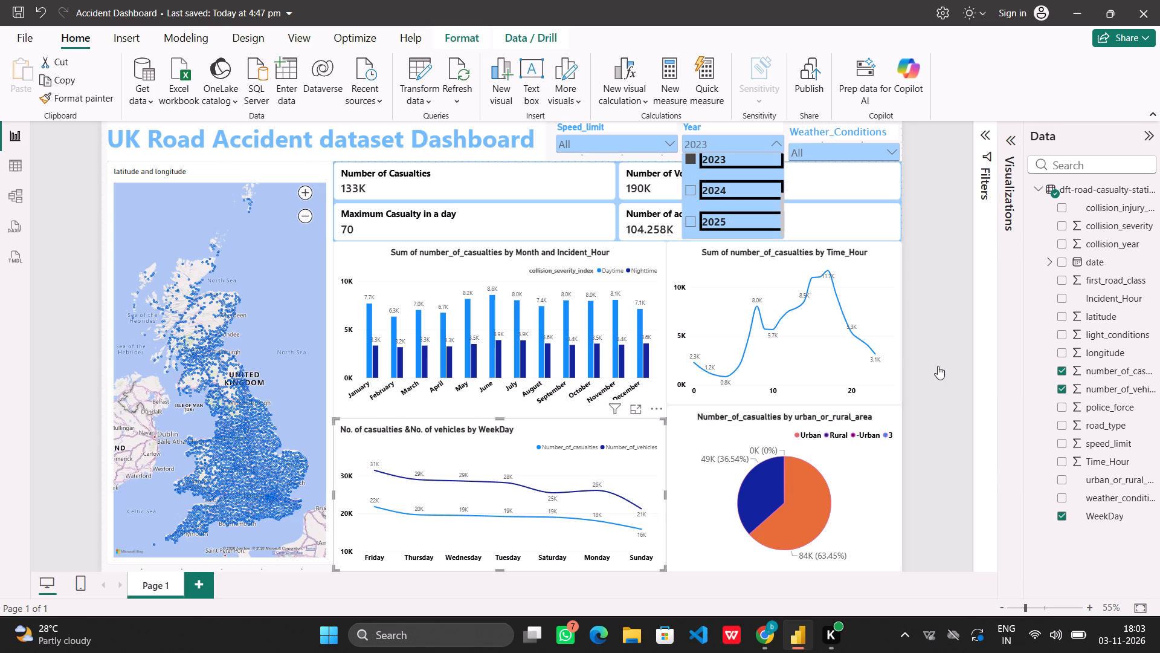
left_click(927, 324)
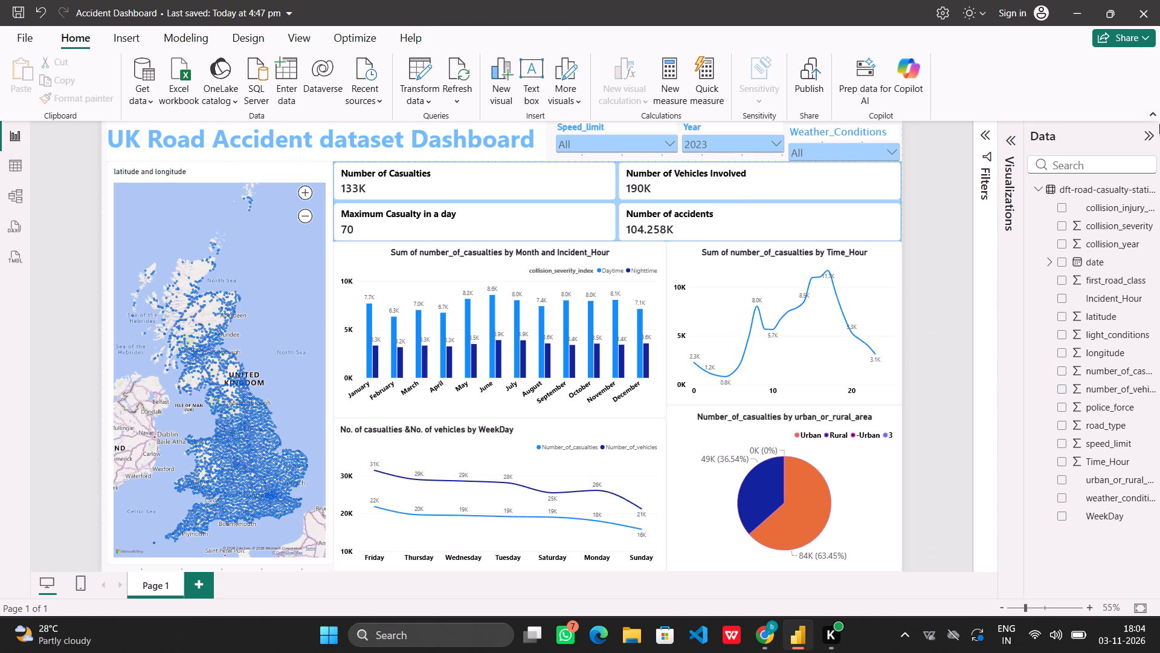
Capture a screenshot of the dashboard page area, from the title and slicers down to the lower charts.
left_click(1147, 134)
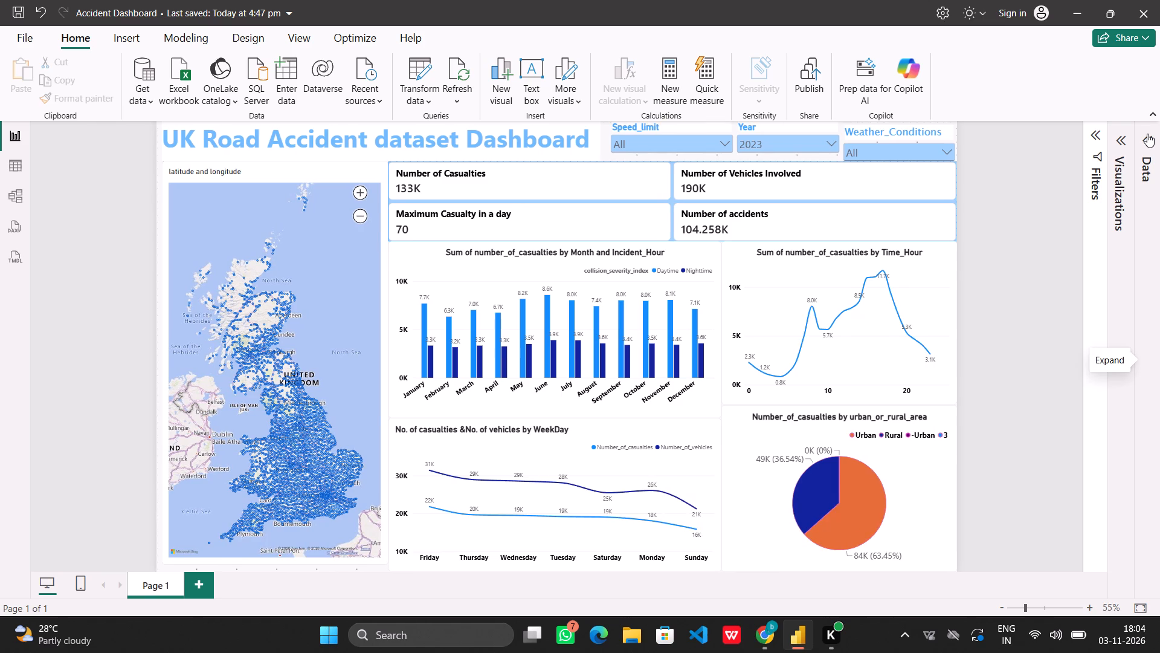
left_click(1147, 134)
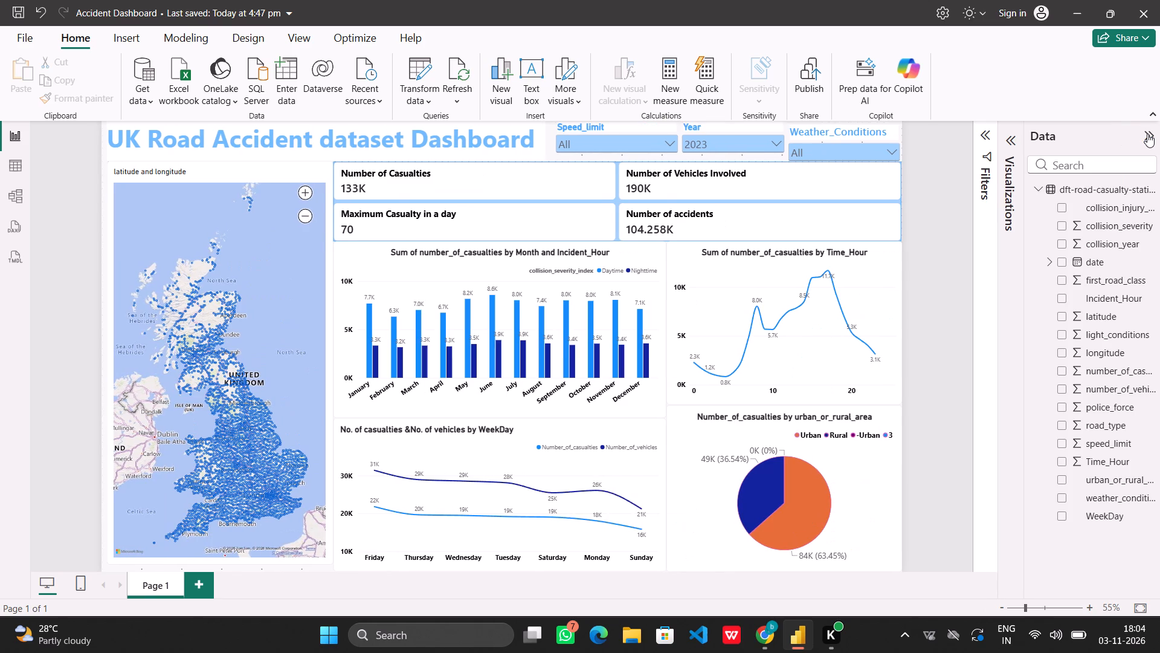
key("Print")
left_click_drag(100, 120, 679, 485)
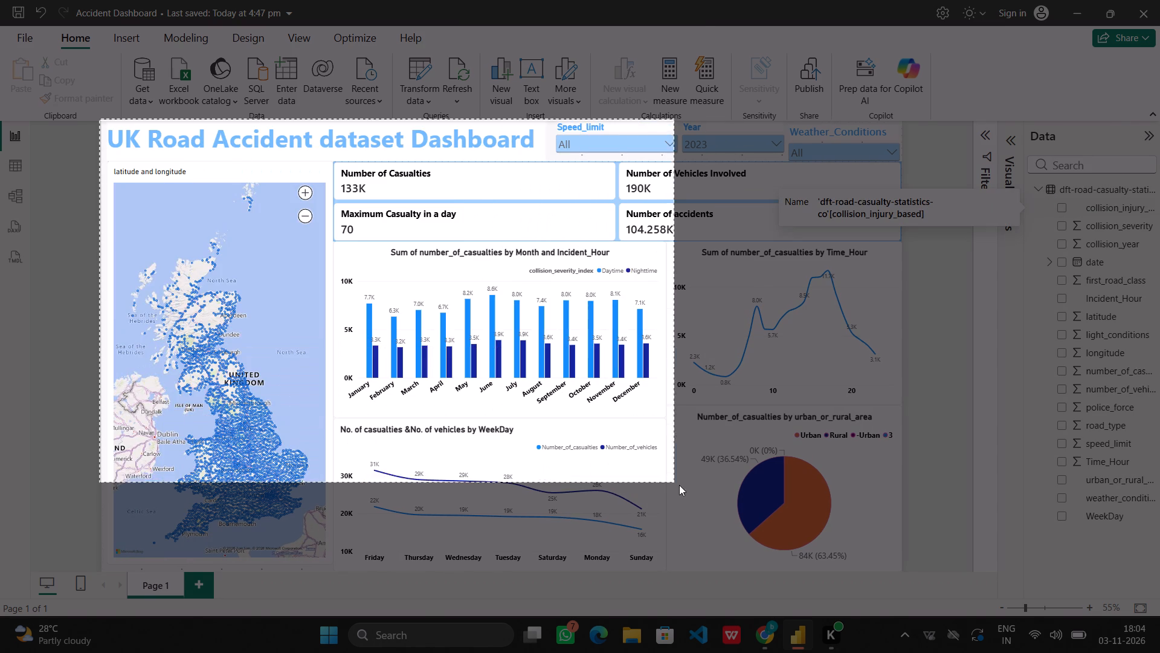
left_click_drag(679, 485, 913, 583)
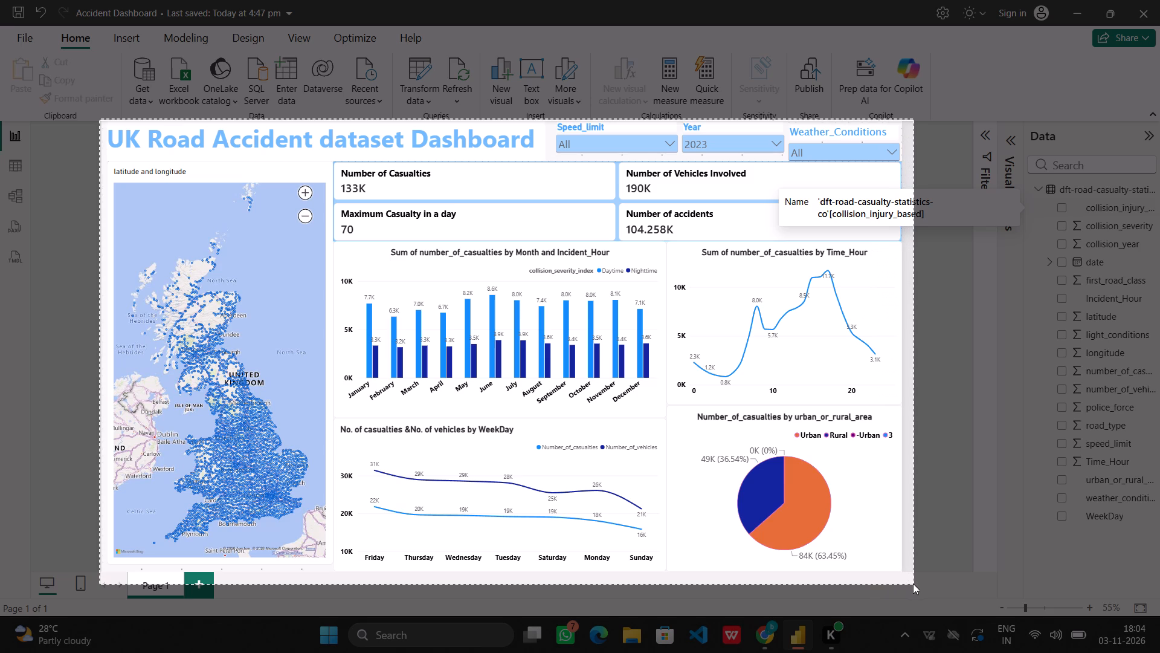
left_click_drag(913, 583, 909, 582)
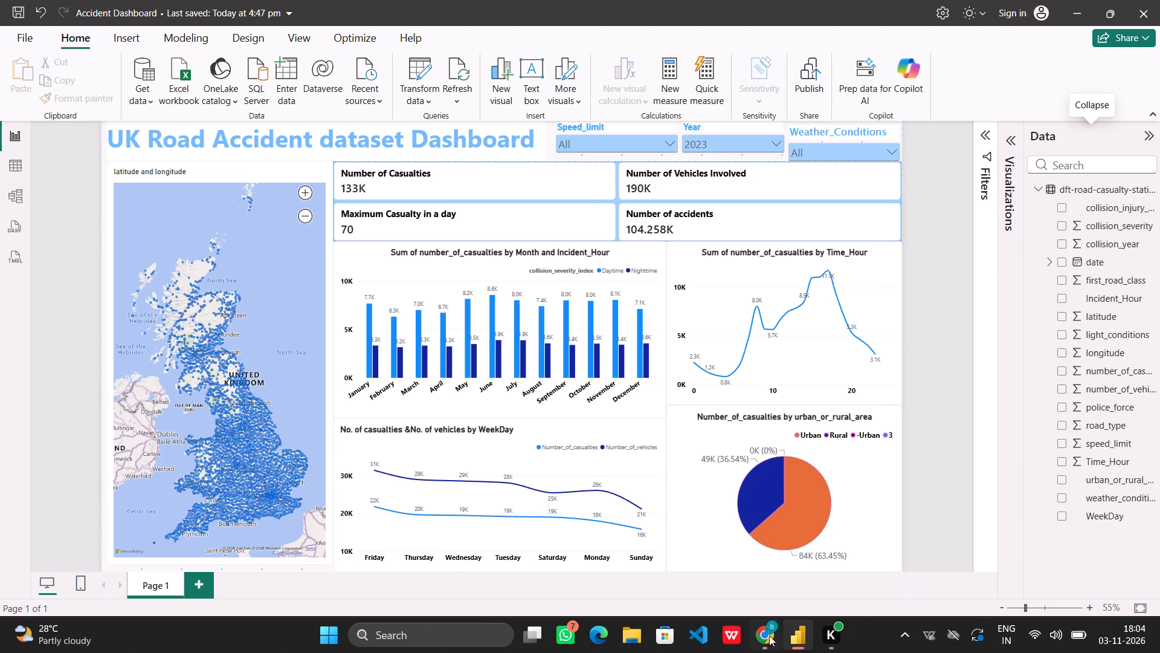
Switch to the Google AI conversation in Chrome and paste the dashboard screenshot into a follow-up message.
left_click(762, 640)
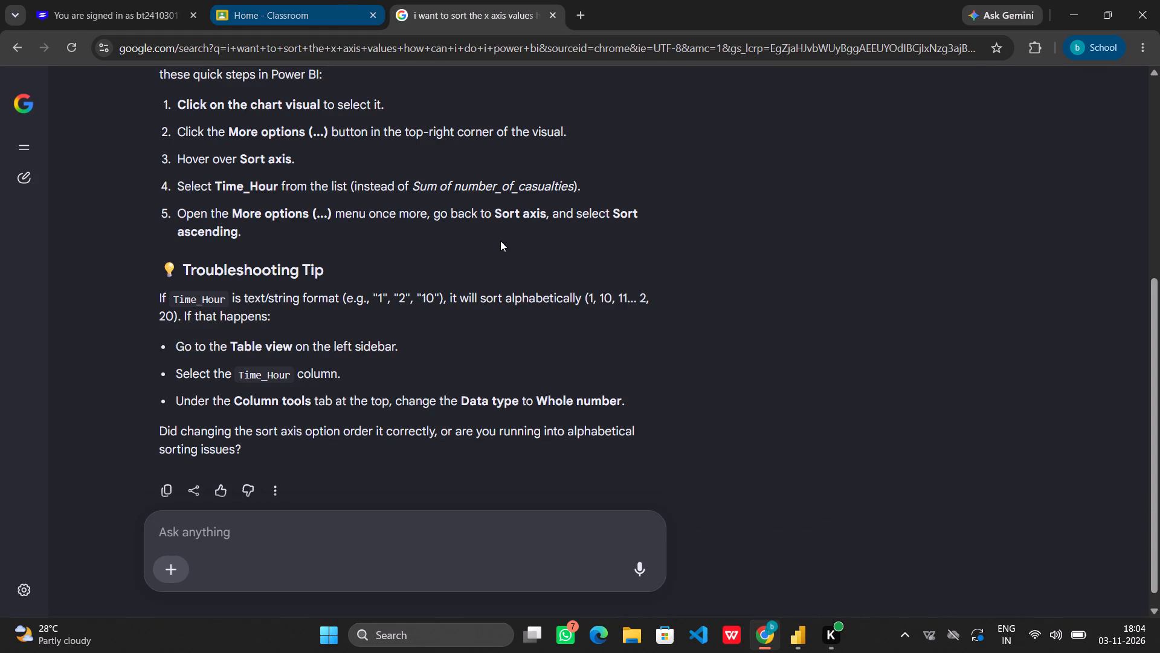
left_click(253, 528)
key("ctrl+v")
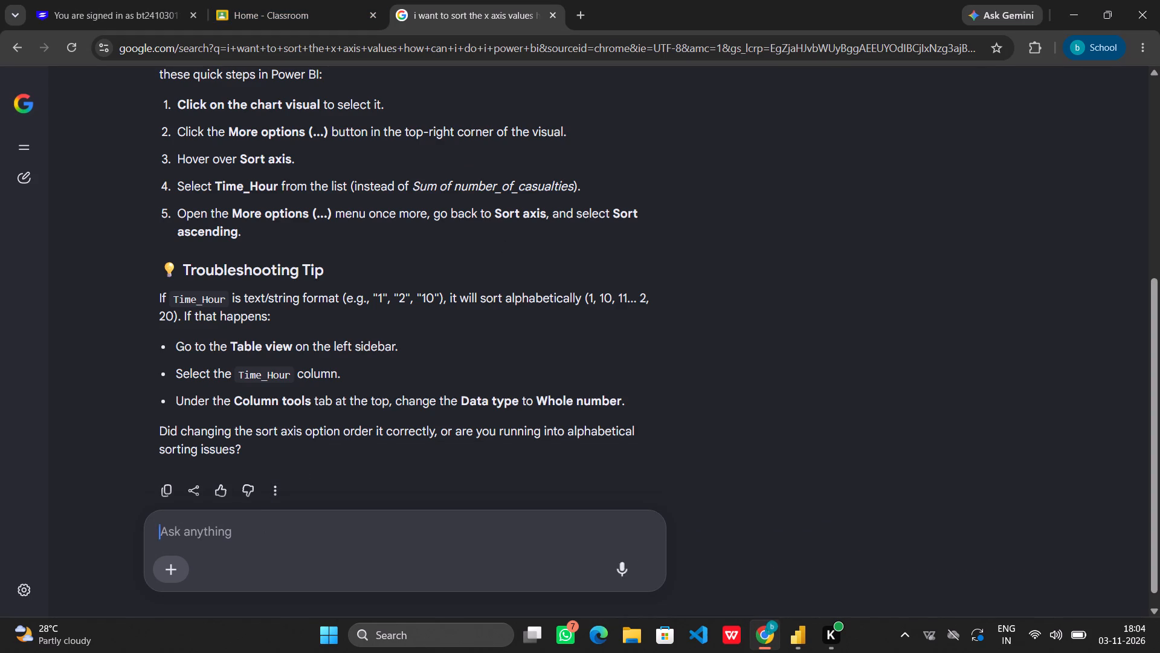
Write "rate this dashboard out of 10 and suggest point of improvement" with the attached image and send it.
type("does")
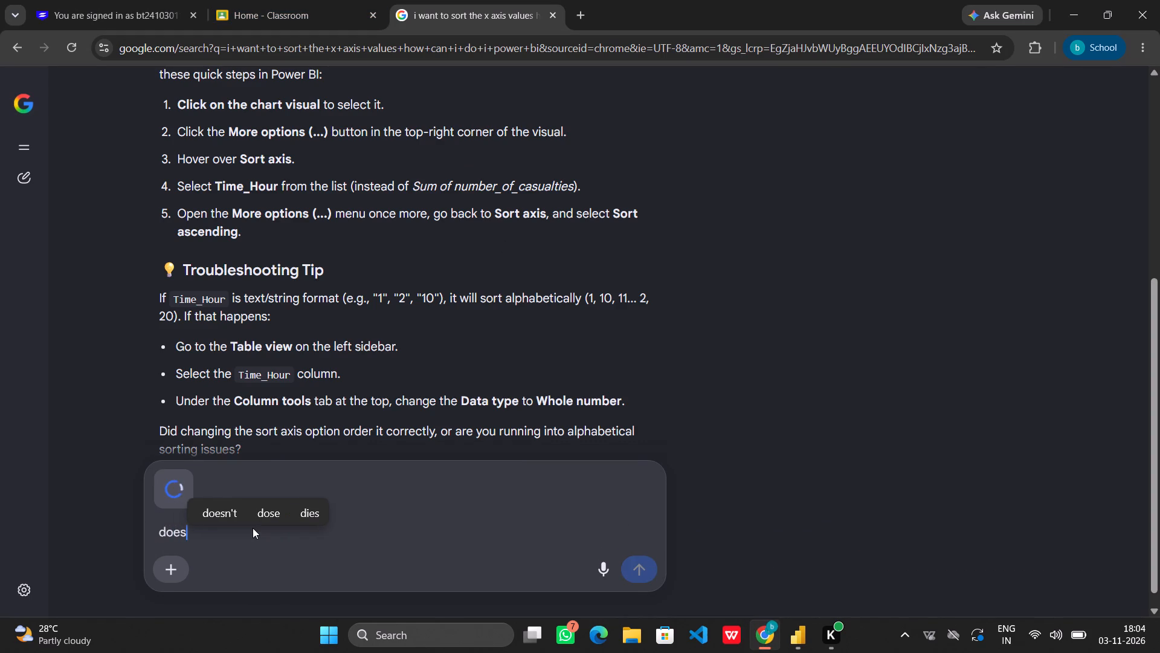
key("BackSpace")
key("BackSpace")
key("BackSpace")
type("ra")
key("BackSpace")
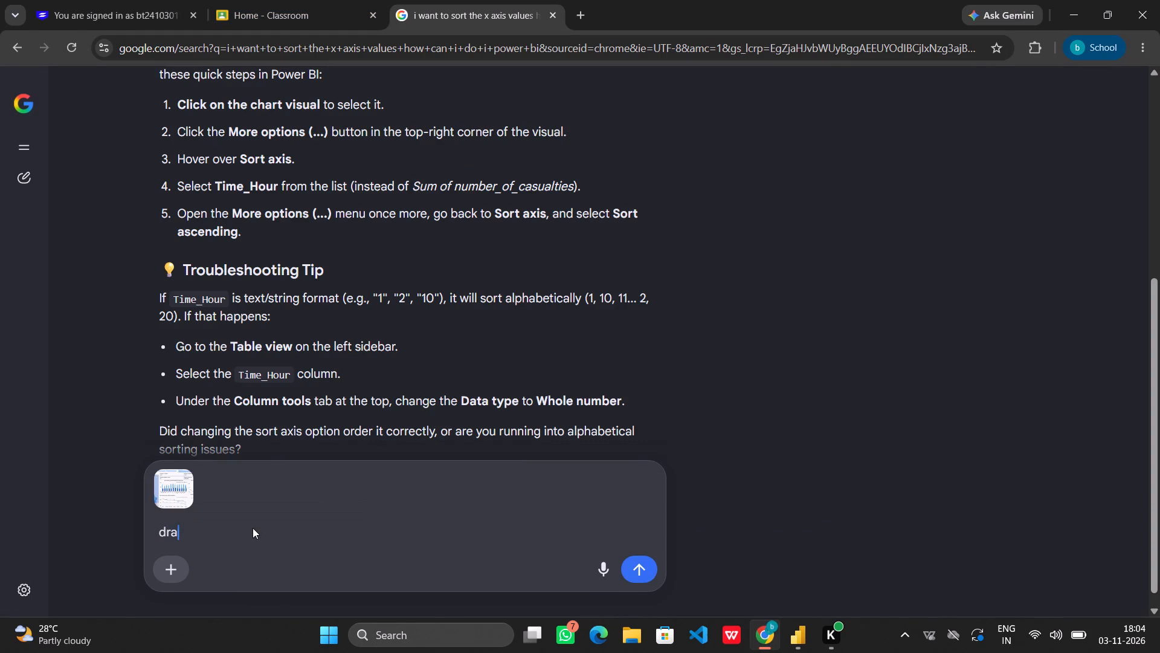
key("BackSpace")
key("BackSpace")
type("rate this")
key("space")
type("dashbor")
key("BackSpace")
type("ard out of t")
key("BackSpace")
type("10 and")
key("space")
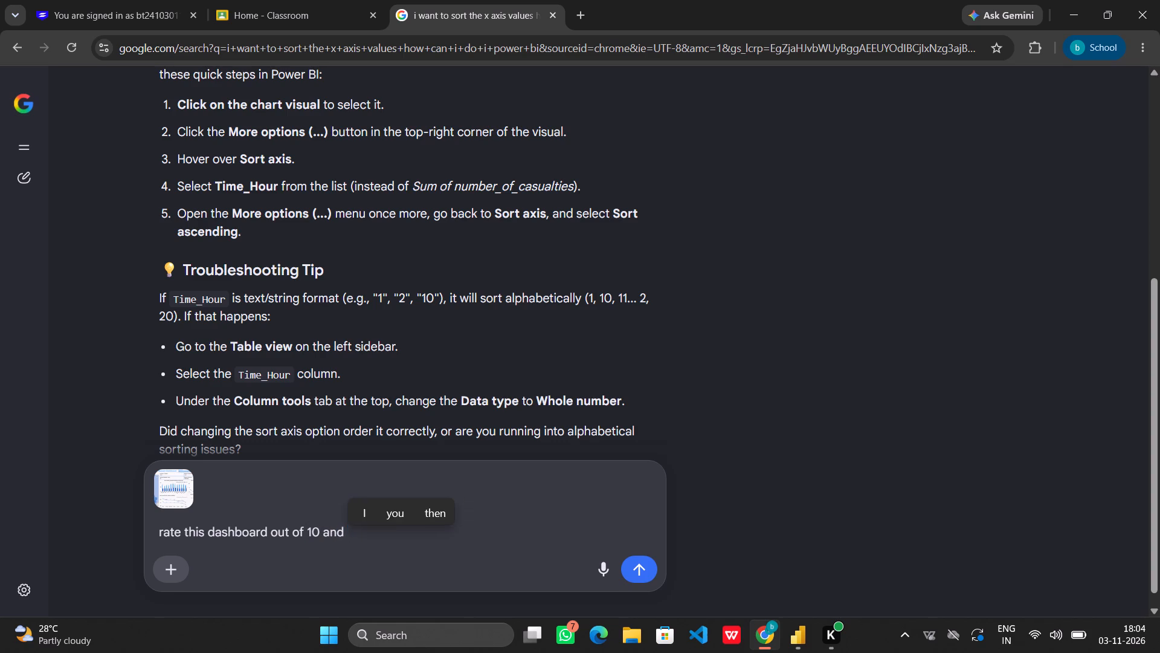
type("suggest point")
key("space")
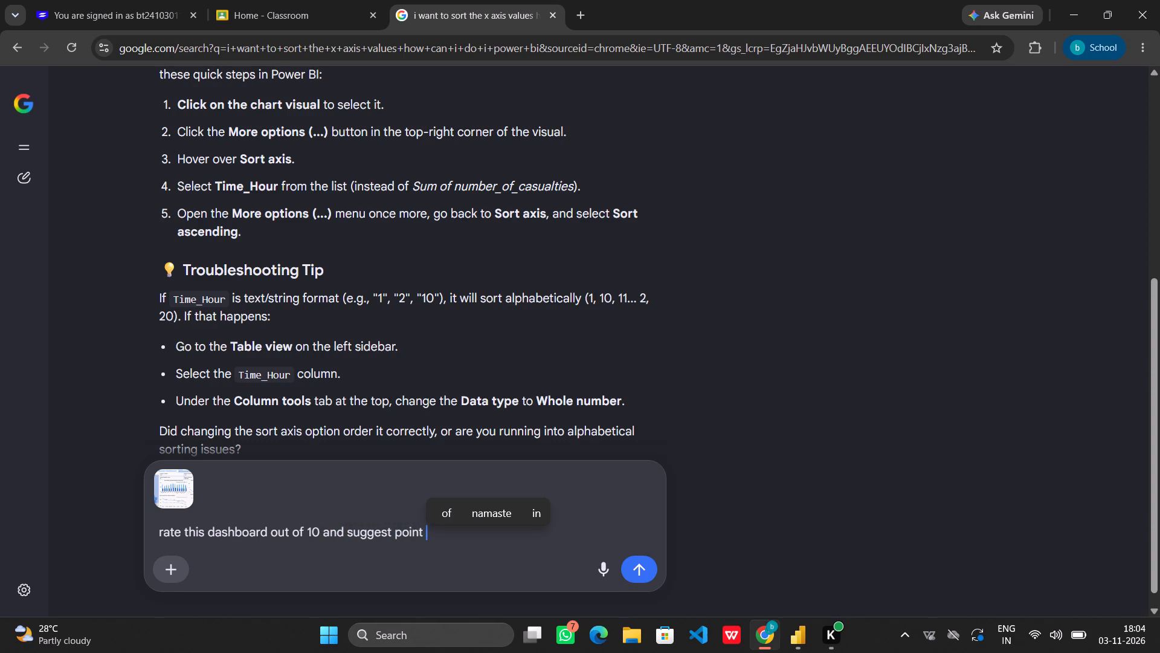
type("of in")
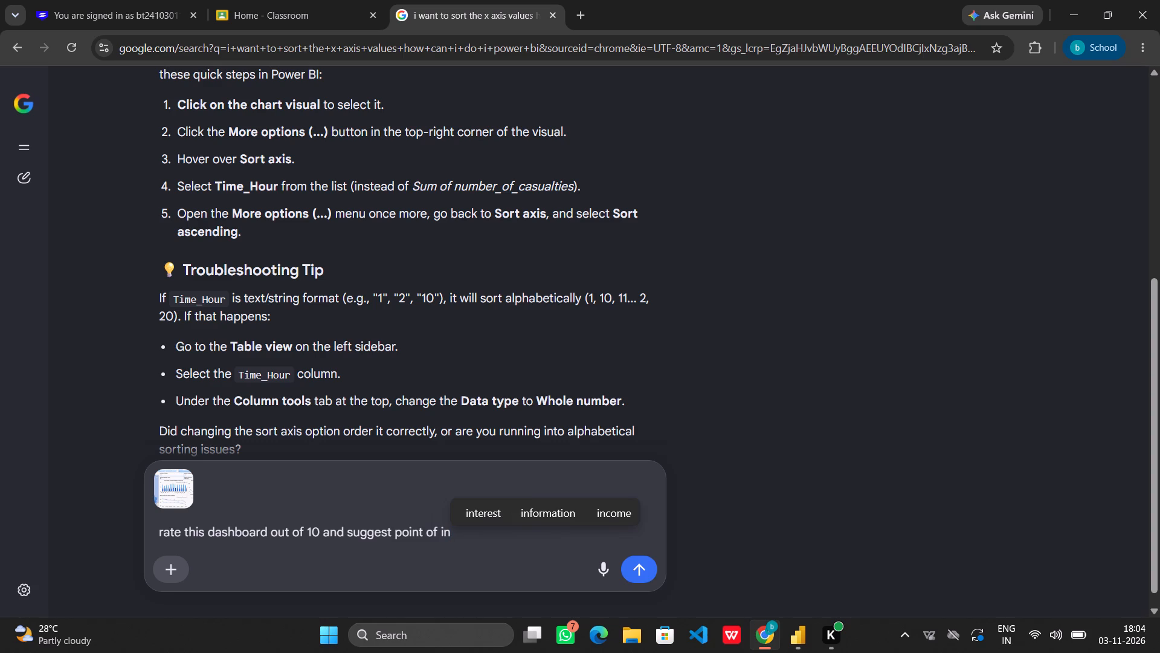
key("BackSpace")
type("mprovement")
key("Return")
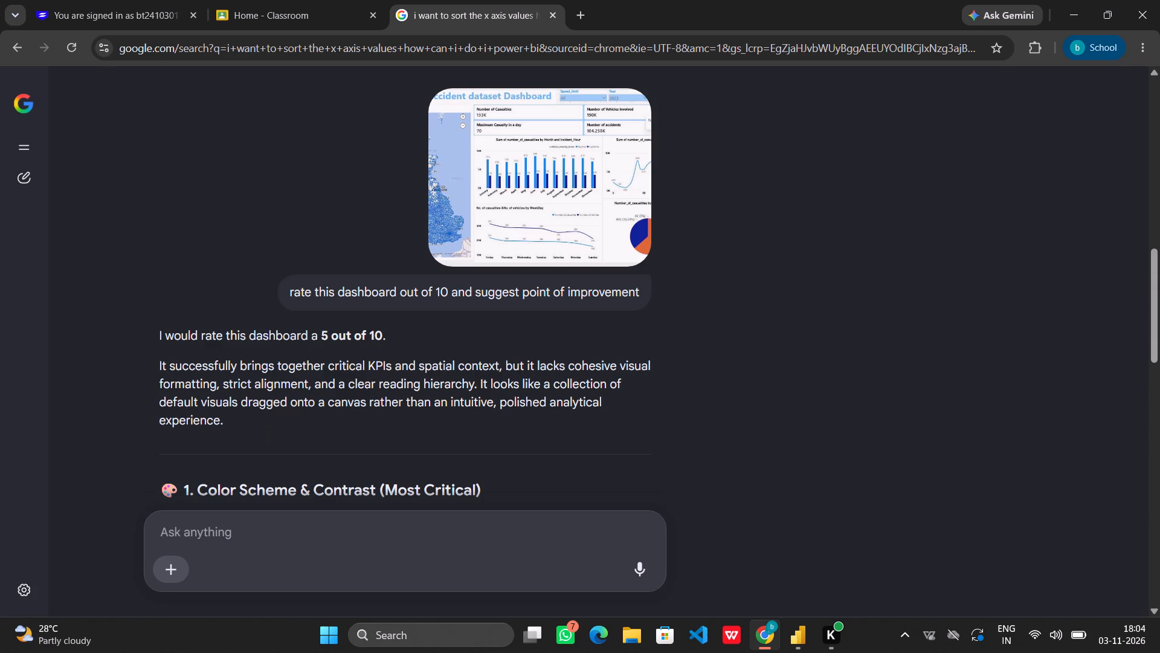
Read the dashboard feedback on color scheme, layout and margins, chart configuration and geospatial context.
scroll(358, 368, "down", 1)
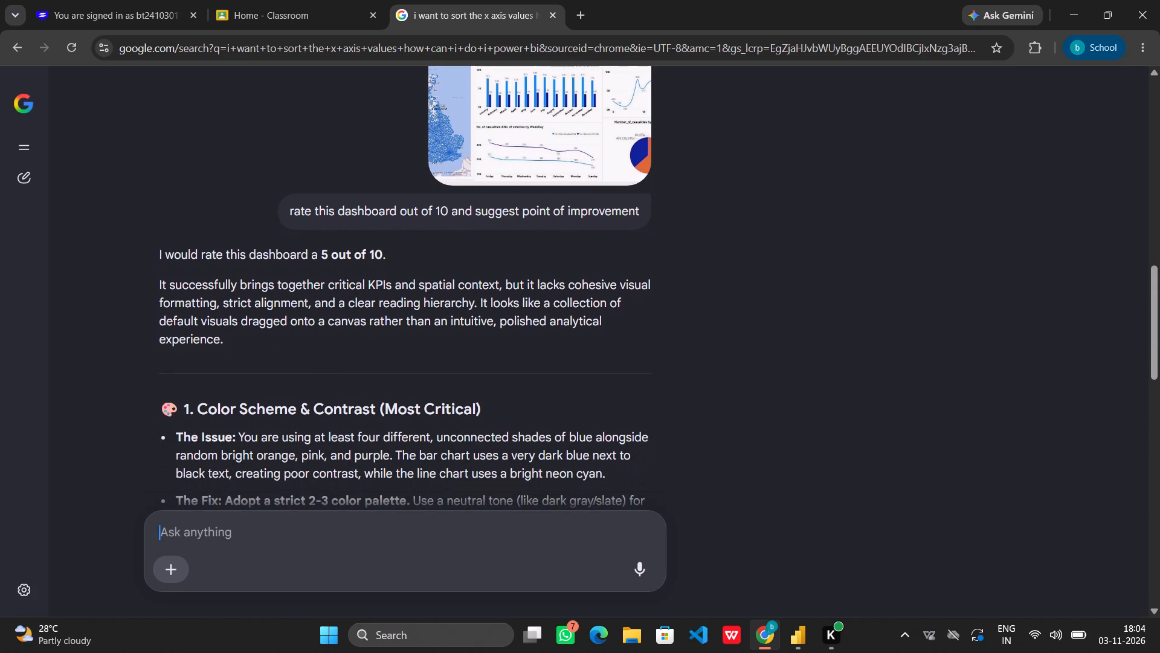
scroll(358, 368, "down", 1)
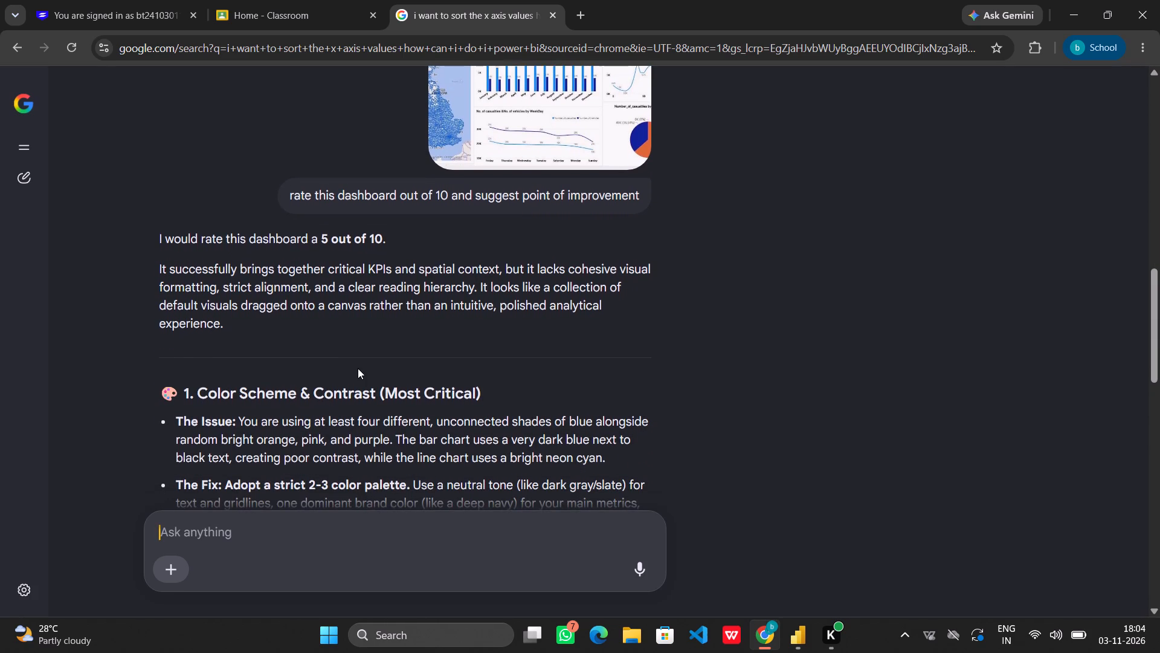
scroll(358, 368, "down", 3)
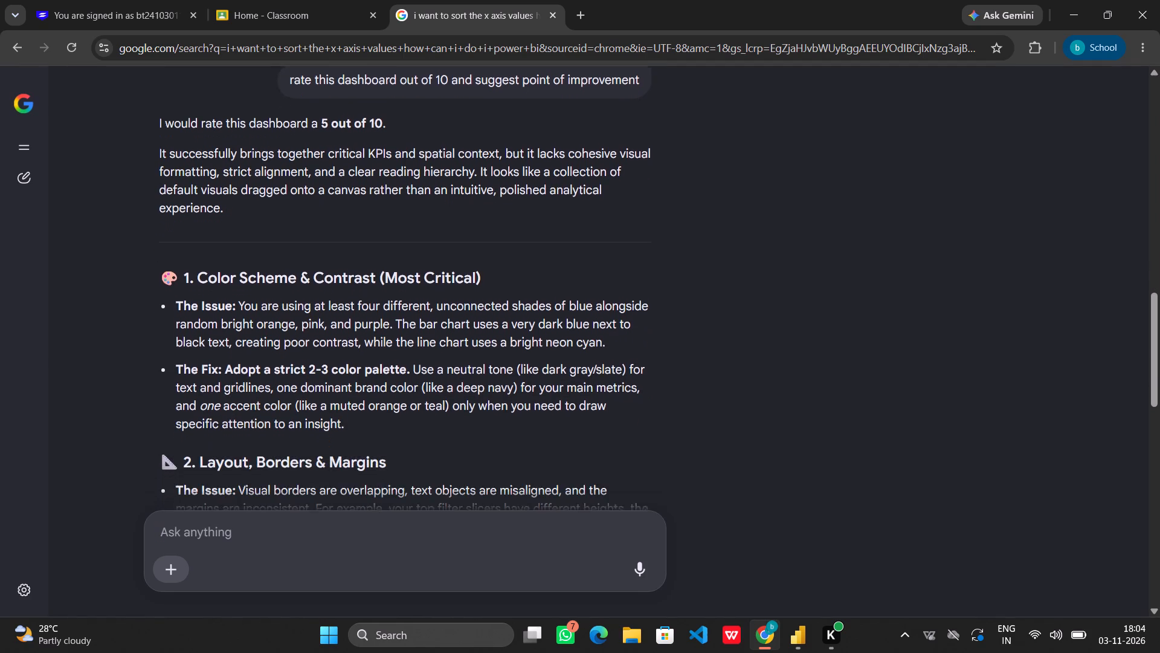
scroll(358, 368, "down", 2)
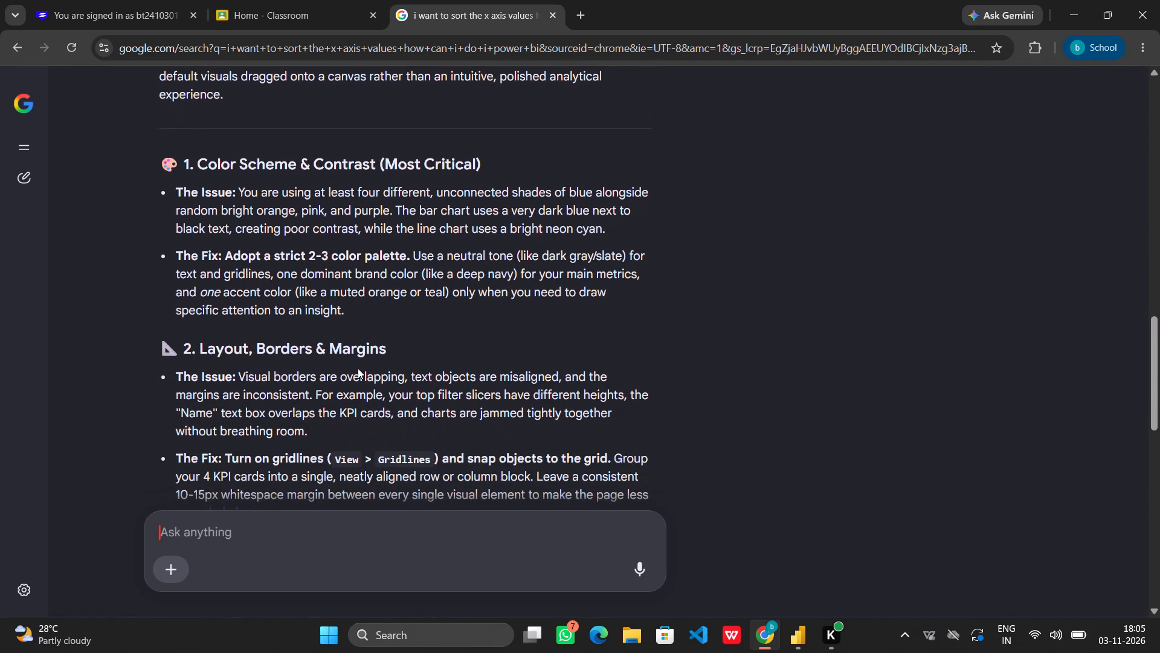
scroll(358, 368, "down", 4)
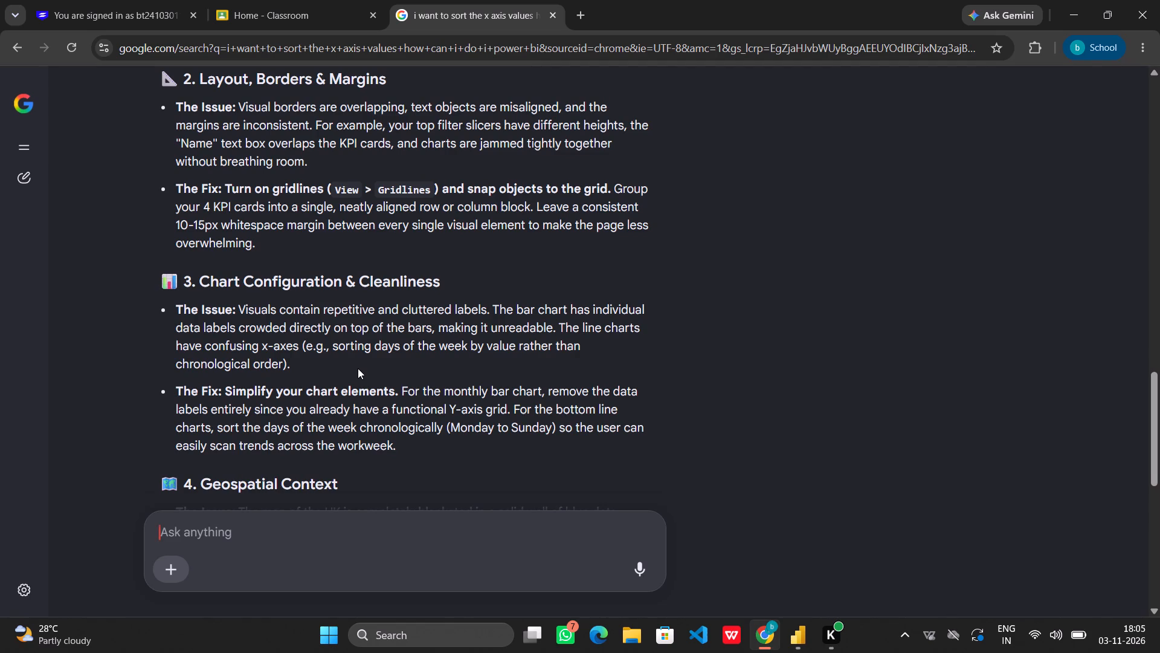
scroll(358, 368, "down", 3)
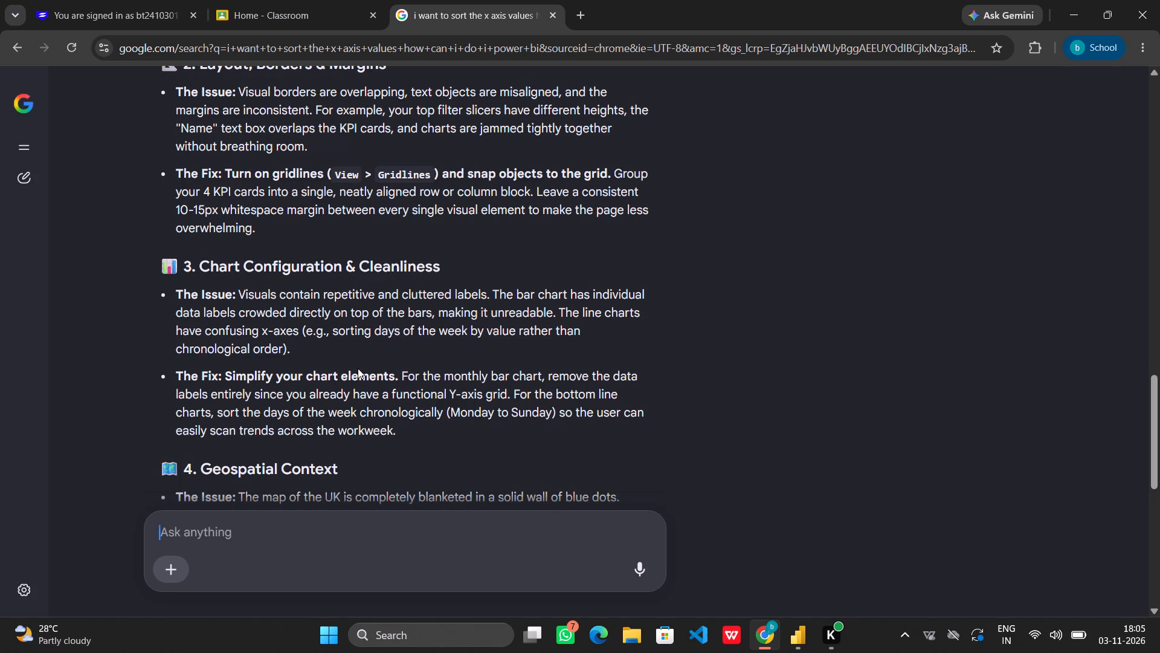
scroll(358, 368, "down", 4)
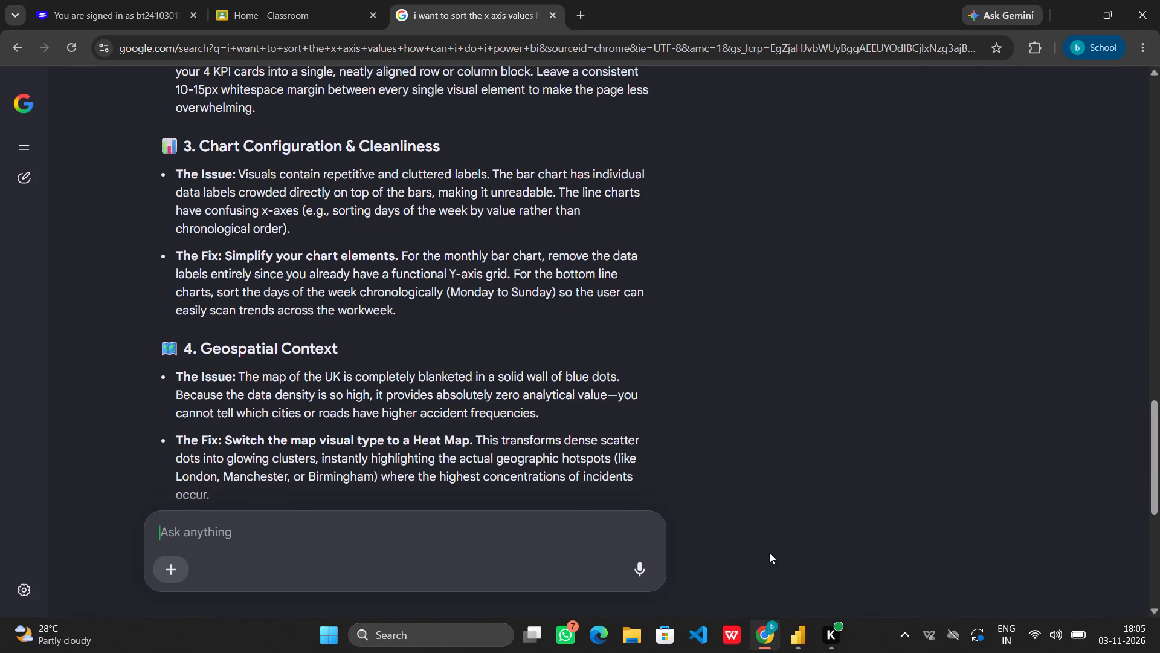
Switch to Power BI Desktop and set the horizontal gridline color of the Month and Incident_Hour column chart to black.
left_click(801, 643)
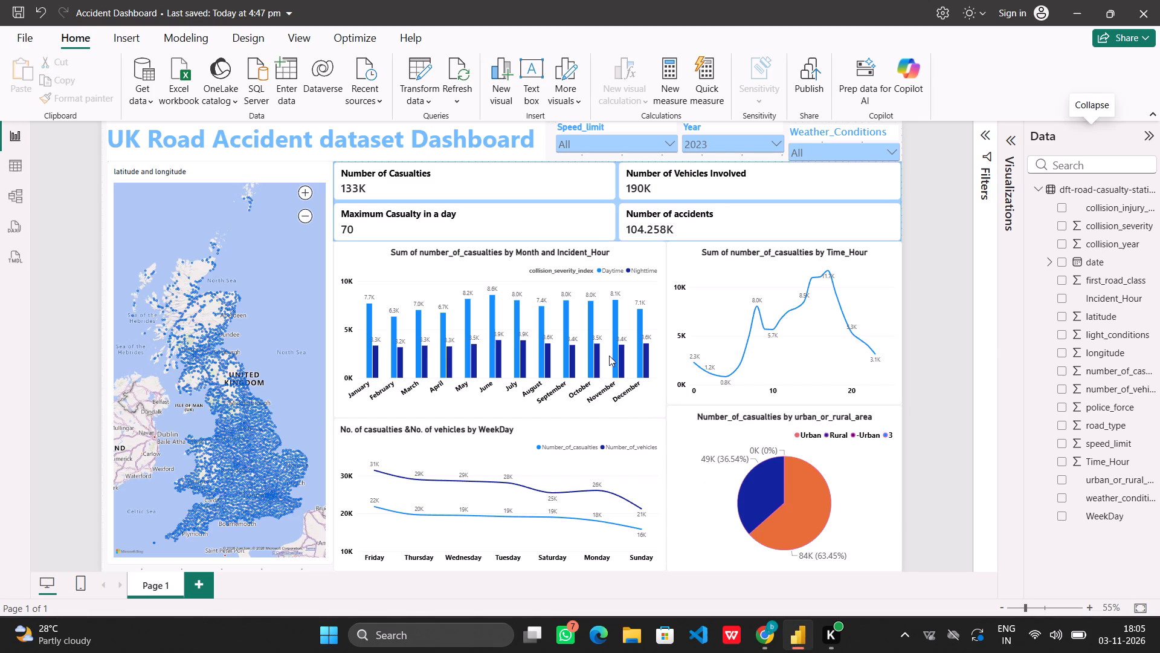
left_click(636, 281)
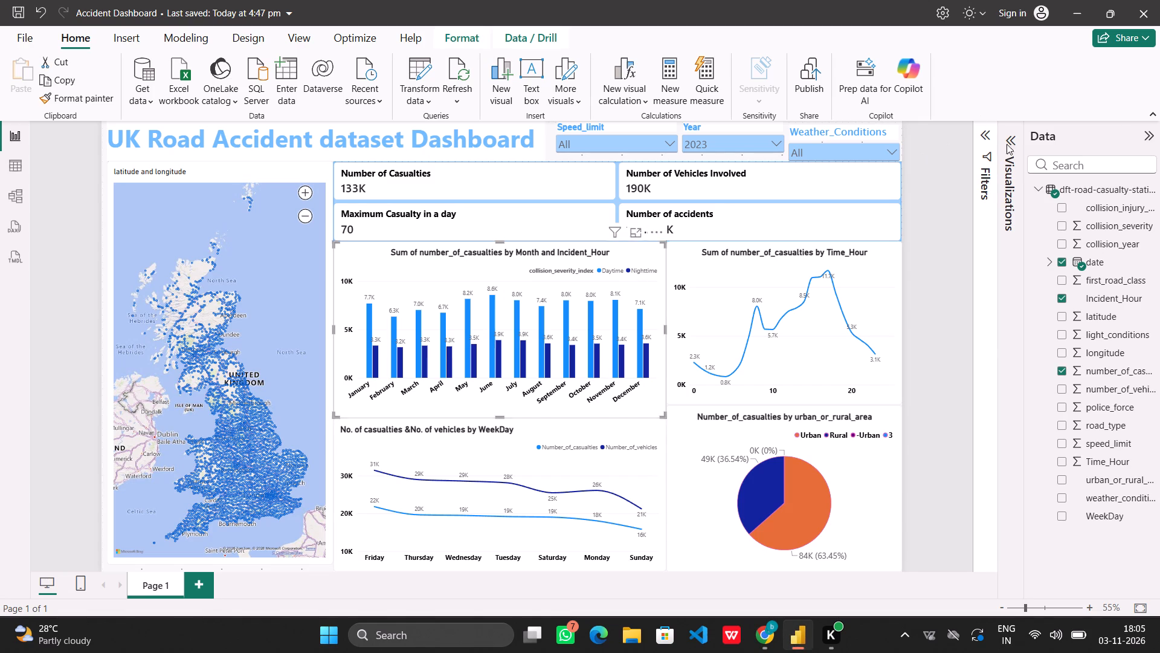
left_click(1014, 144)
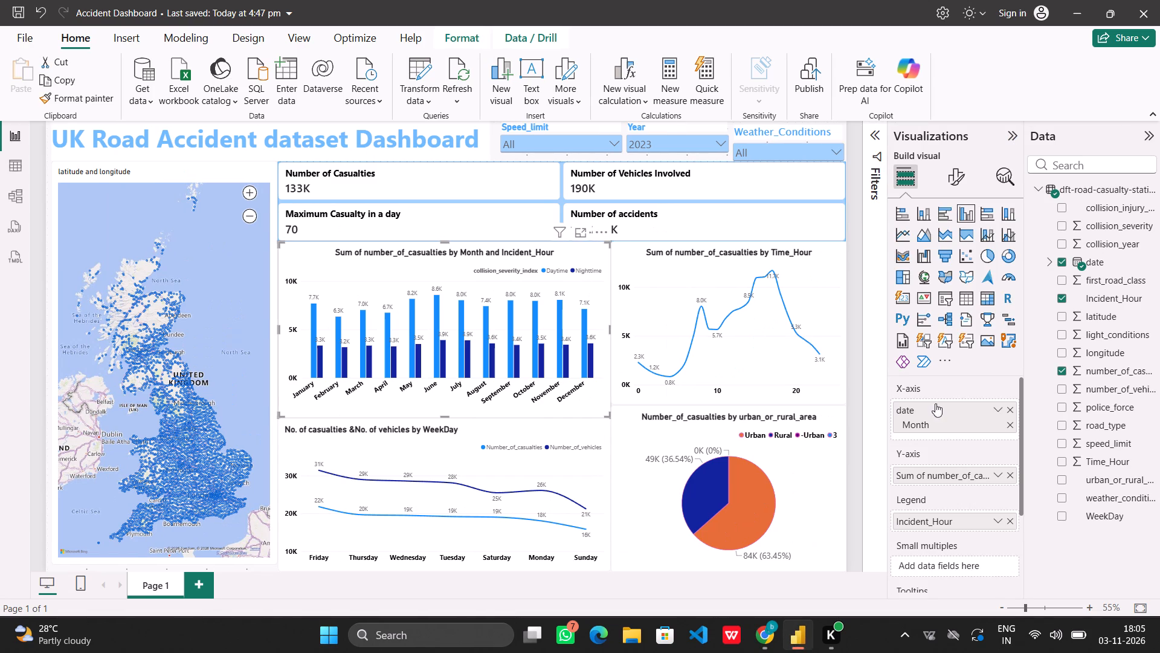
left_click(952, 178)
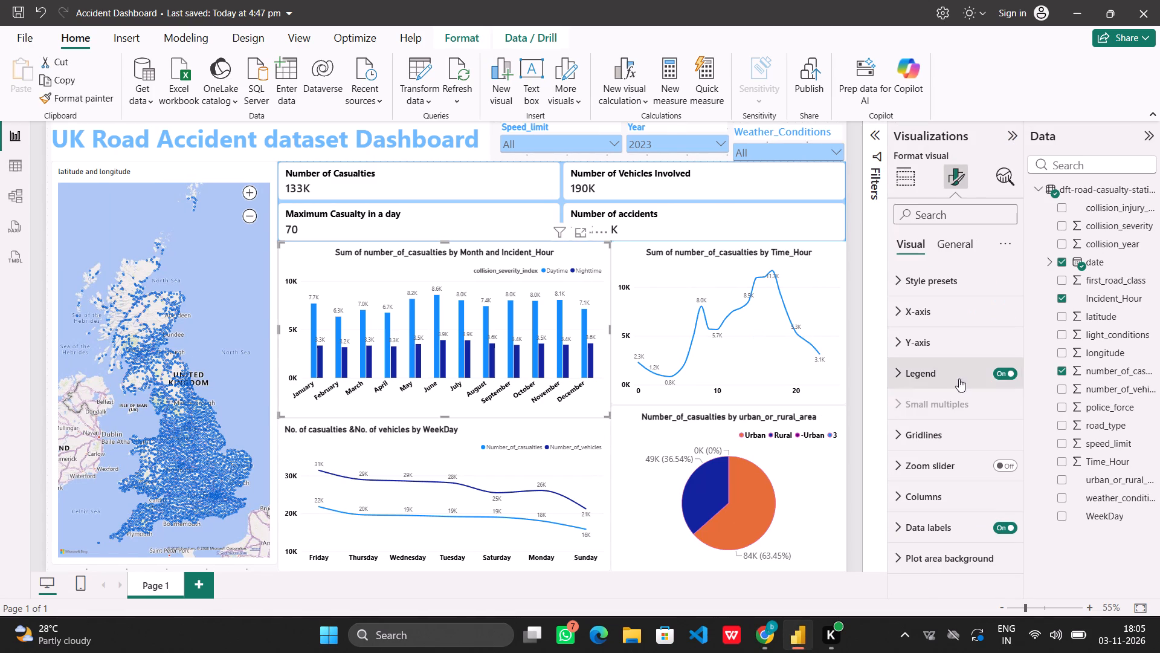
scroll(958, 389, "down", 1)
left_click(943, 427)
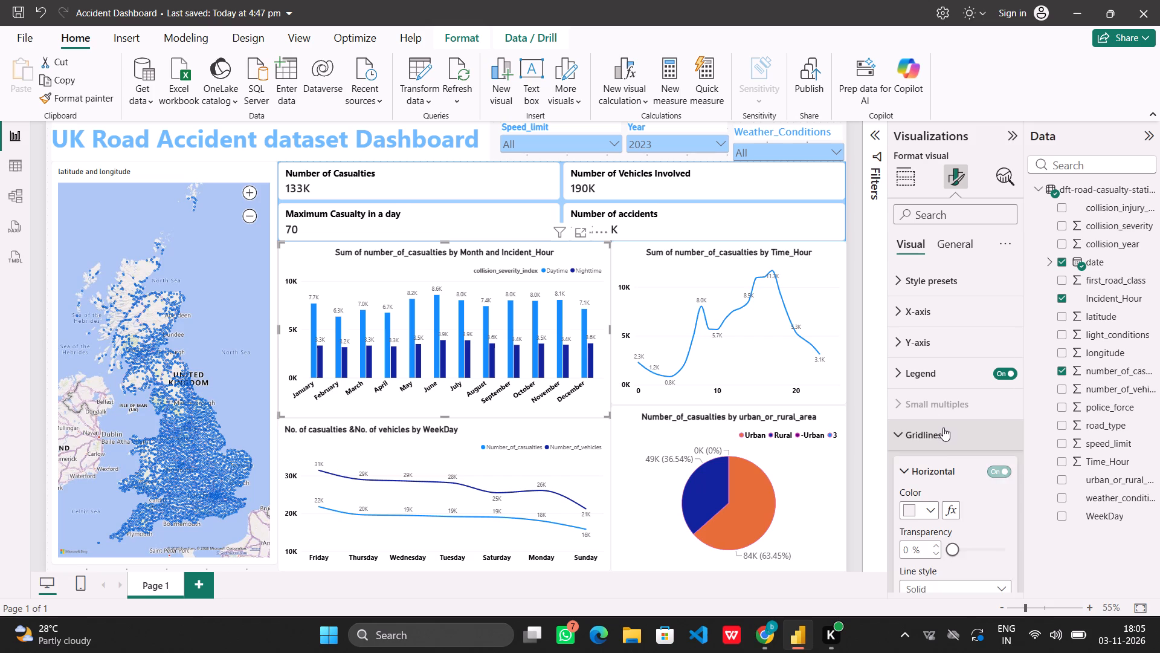
scroll(943, 427, "down", 1)
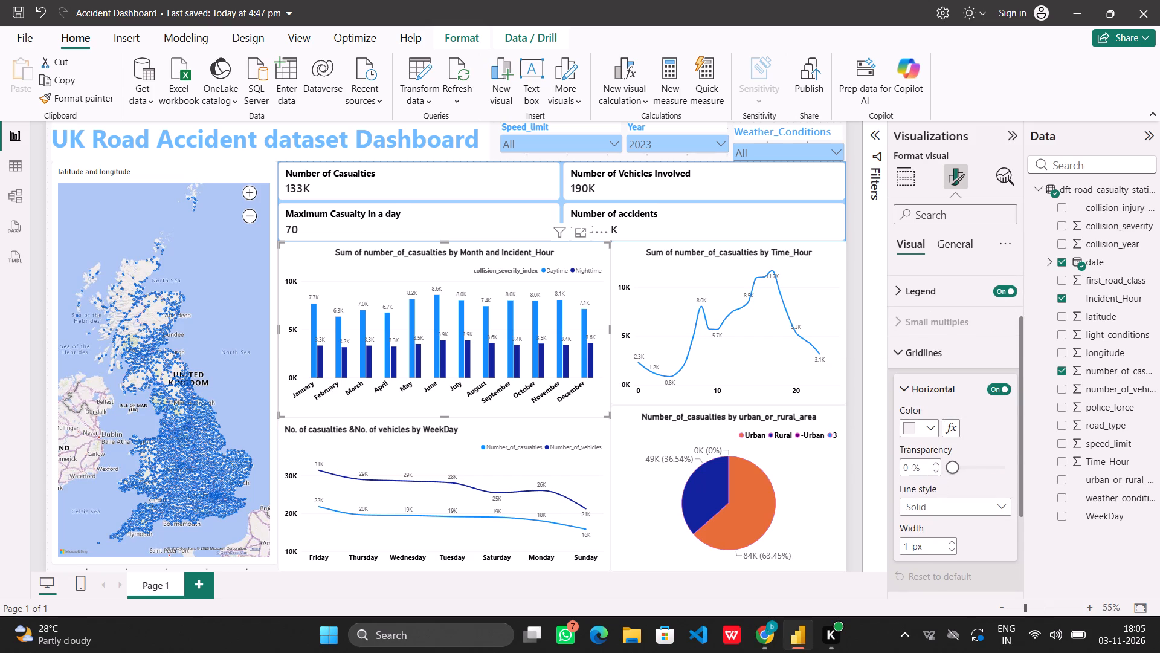
left_click(932, 428)
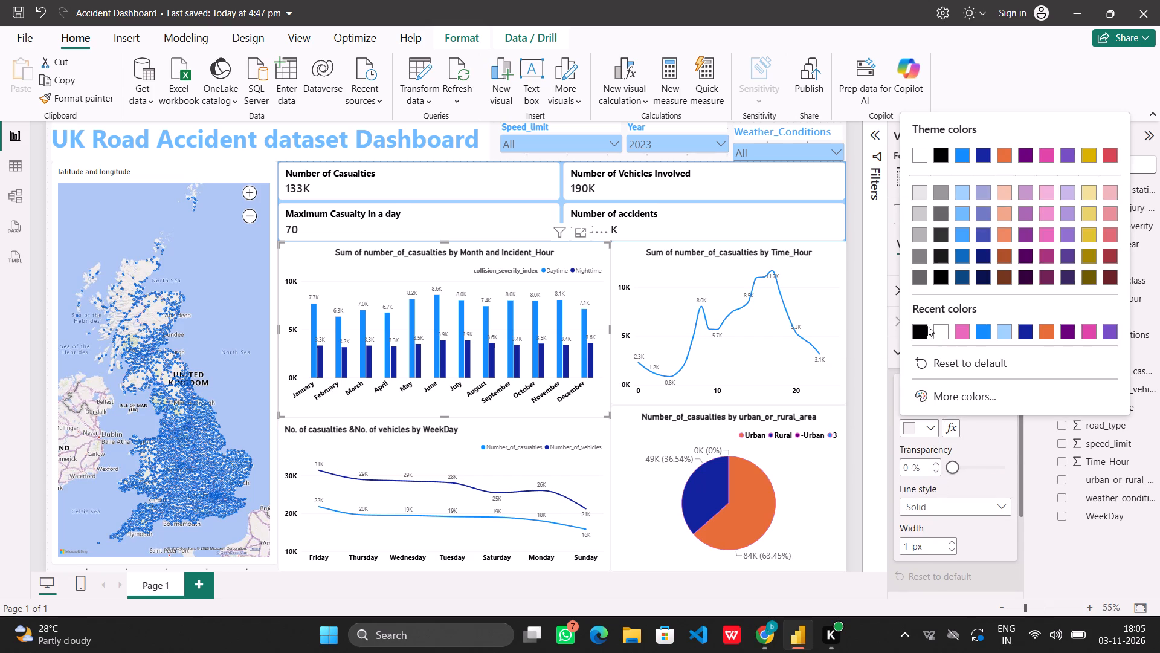
left_click(920, 325)
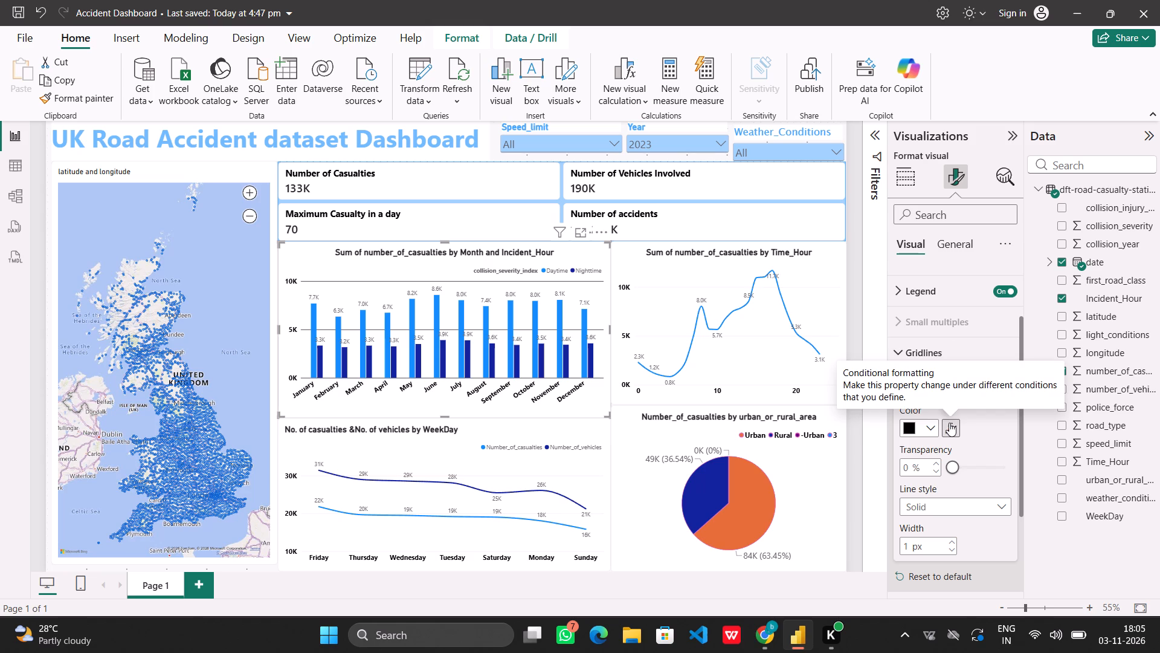
Copy the formatting of the Month and Incident_Hour column chart onto the Time_Hour line chart with the Format painter.
left_click(587, 253)
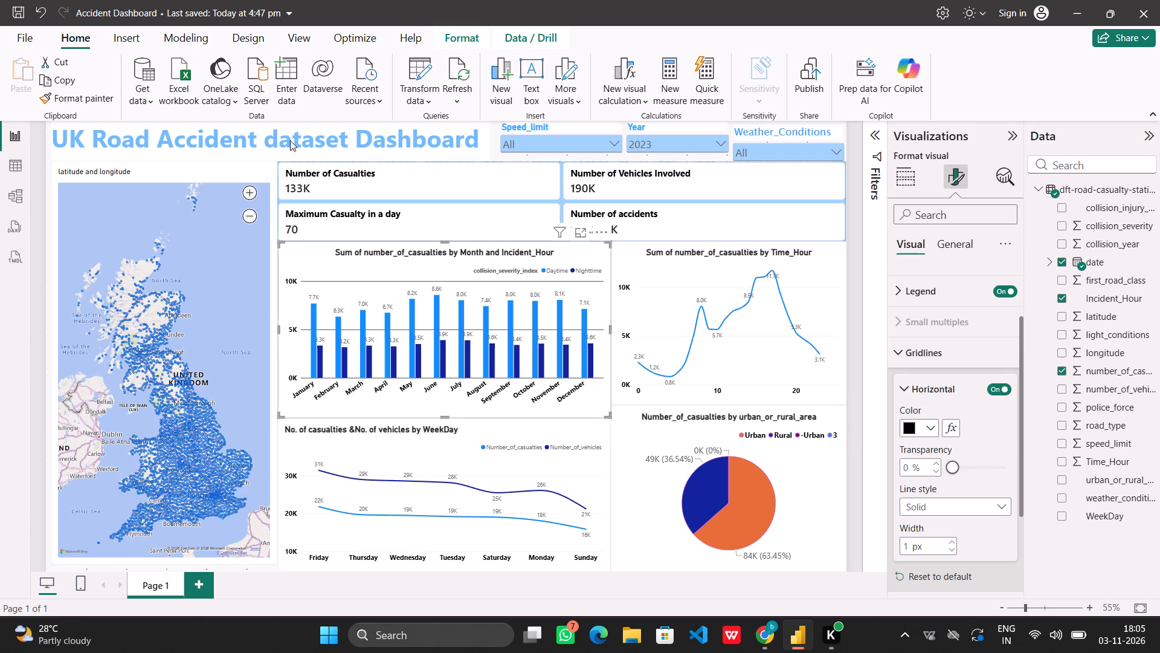
left_click(92, 99)
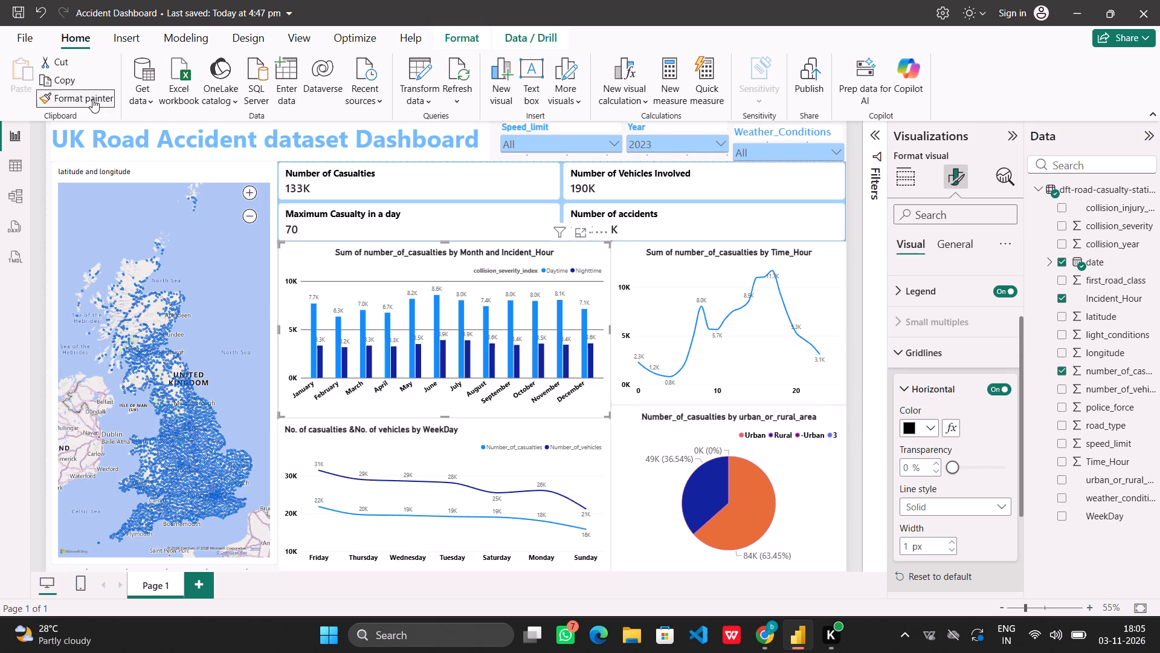
left_click(820, 245)
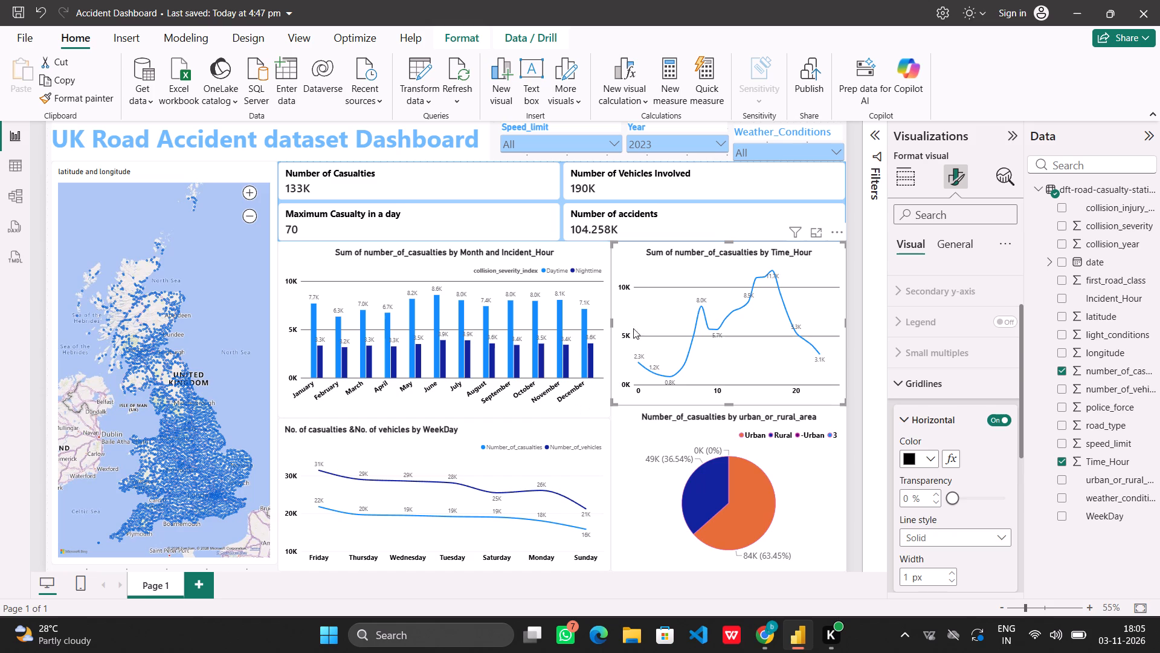
Copy the Time_Hour line chart's formatting onto the casualties and vehicles by WeekDay line chart with the Format painter.
left_click(627, 259)
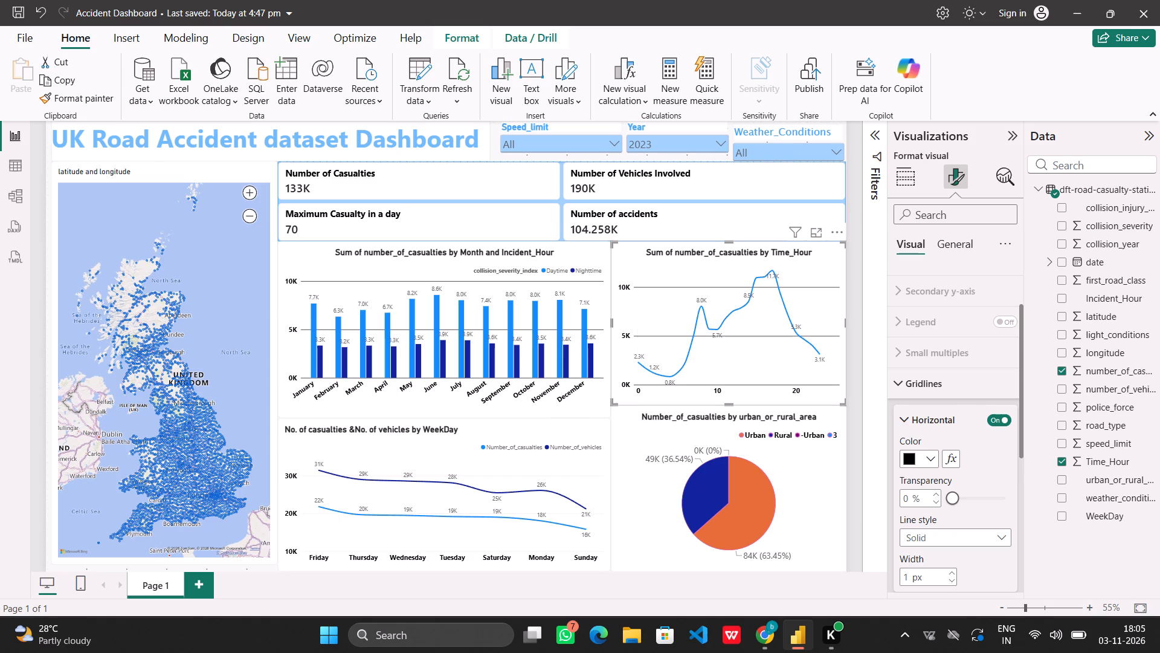
left_click(82, 99)
left_click(559, 420)
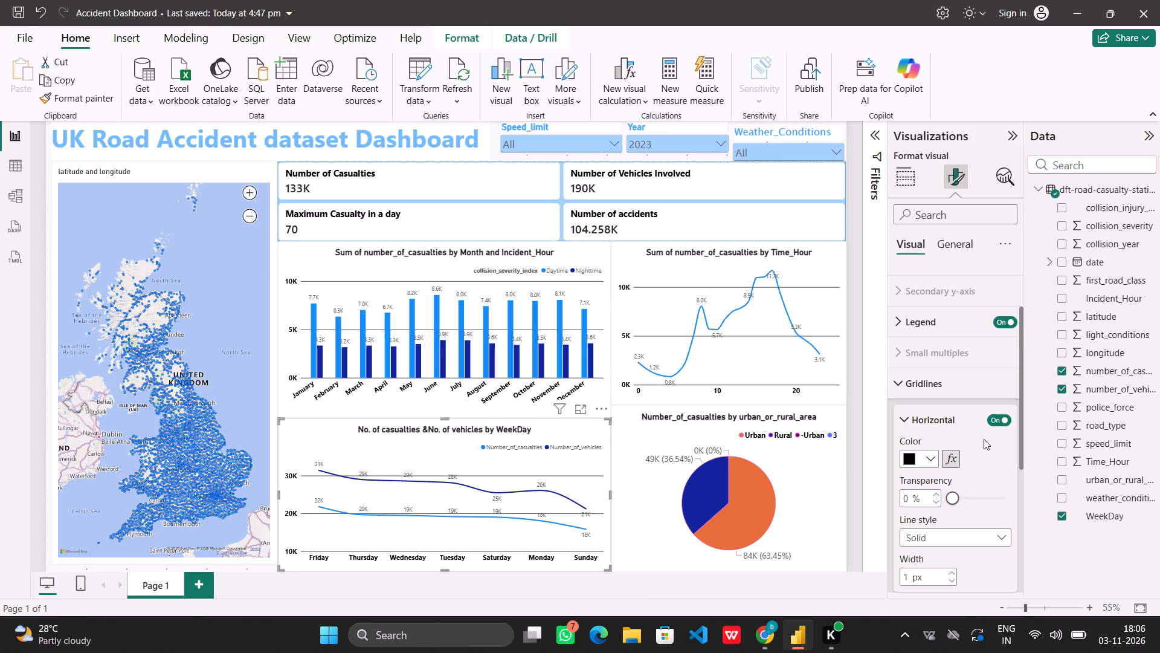
Turn off the horizontal gridlines of the WeekDay line chart.
left_click(994, 418)
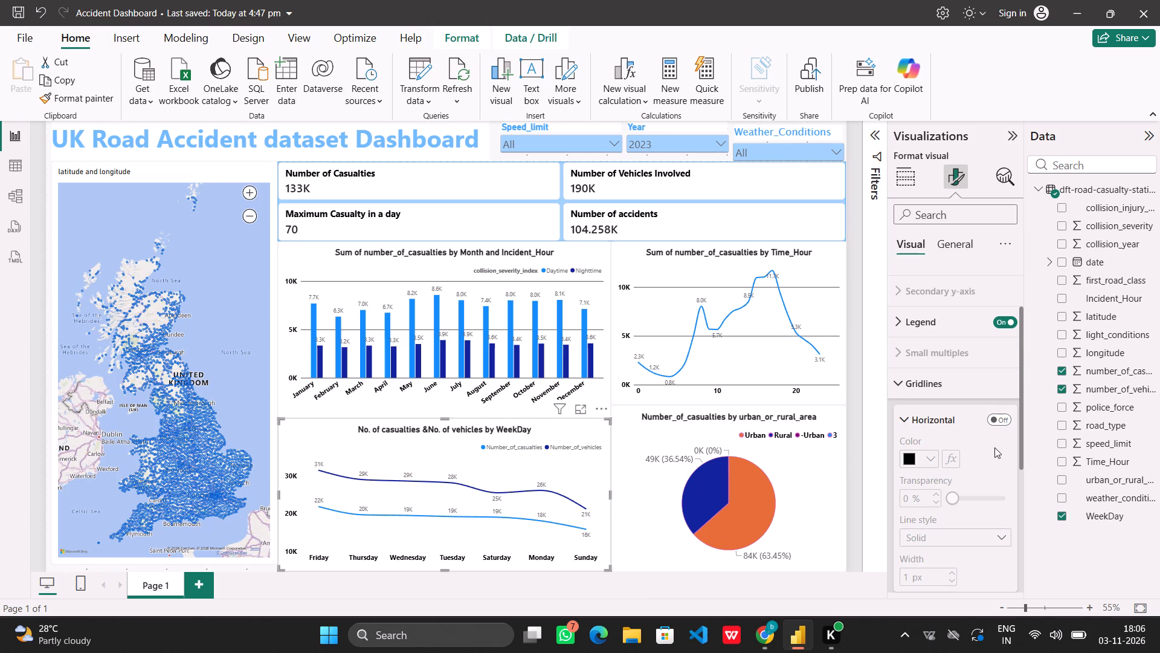
left_click(906, 417)
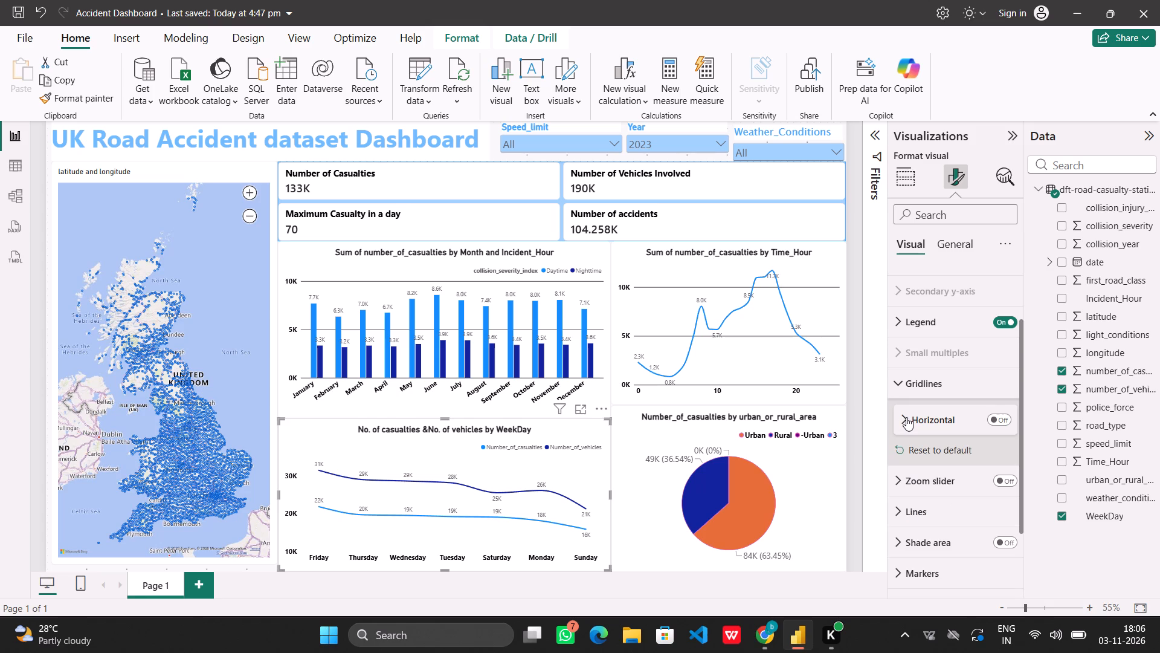
scroll(924, 367, "up", 6)
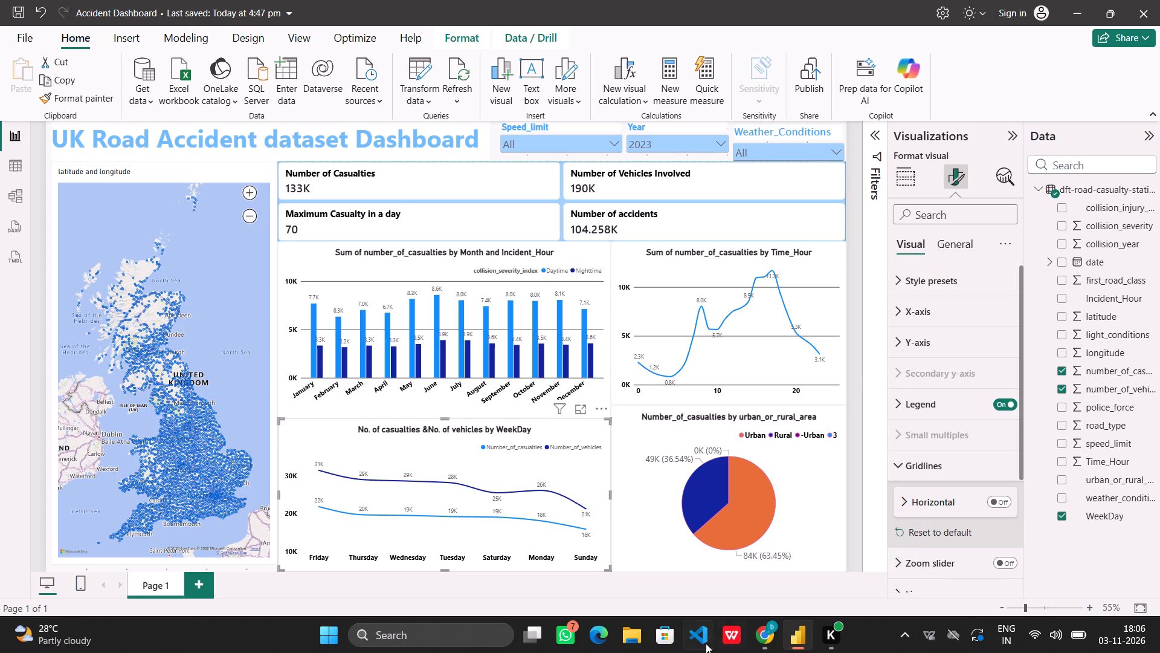
Switch to the Google AI conversation in Chrome, read the remaining feedback, and send "format a visualizational dashboard that you would suggest".
left_click(756, 628)
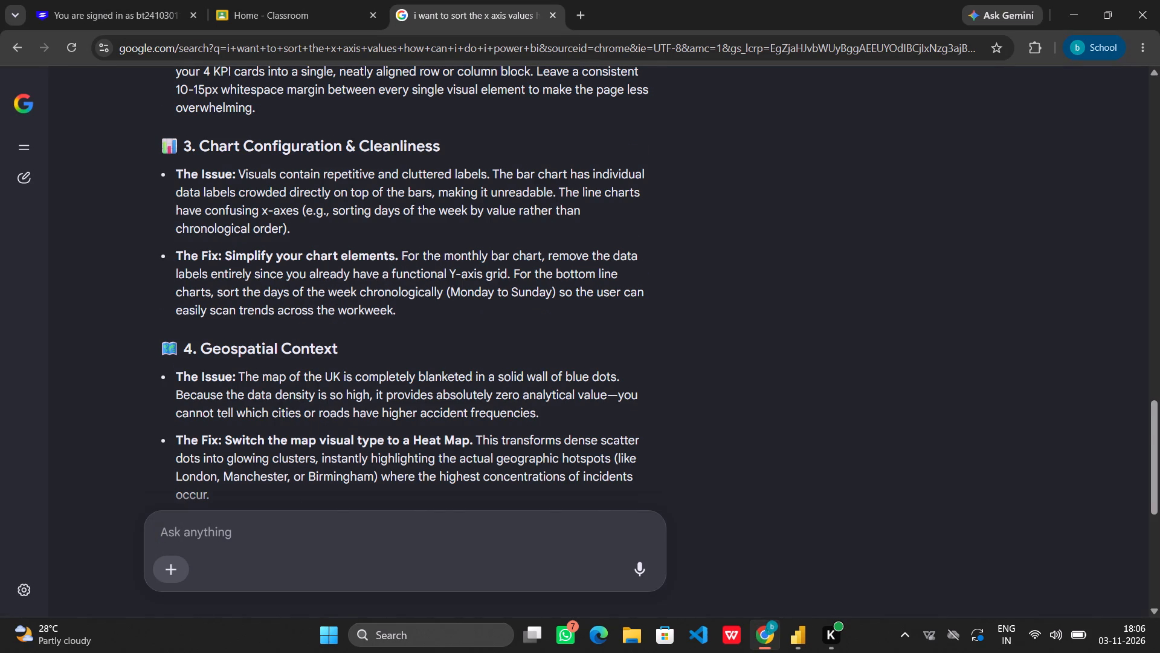
scroll(490, 372, "down", 2)
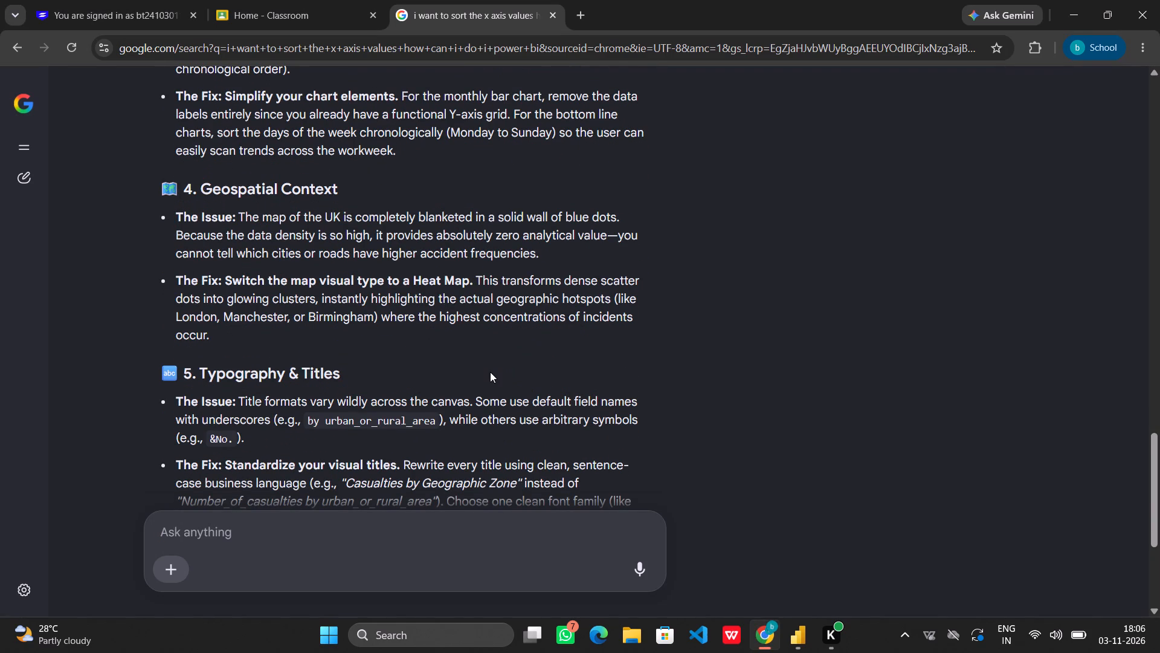
scroll(490, 372, "down", 6)
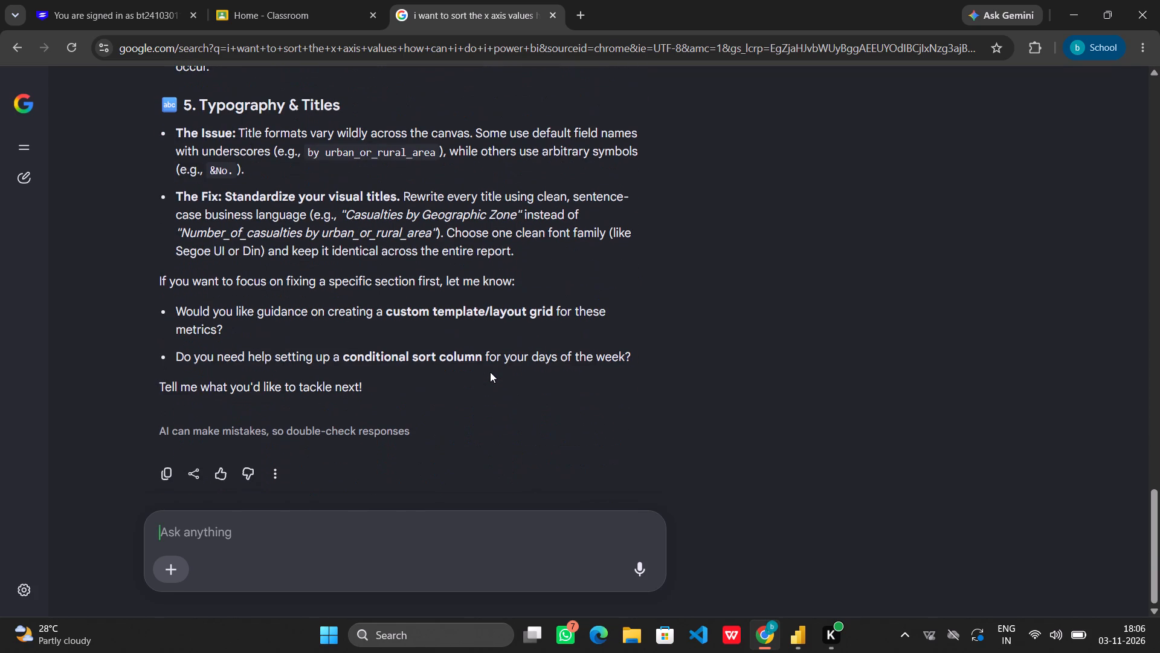
left_click(326, 531)
type("forma")
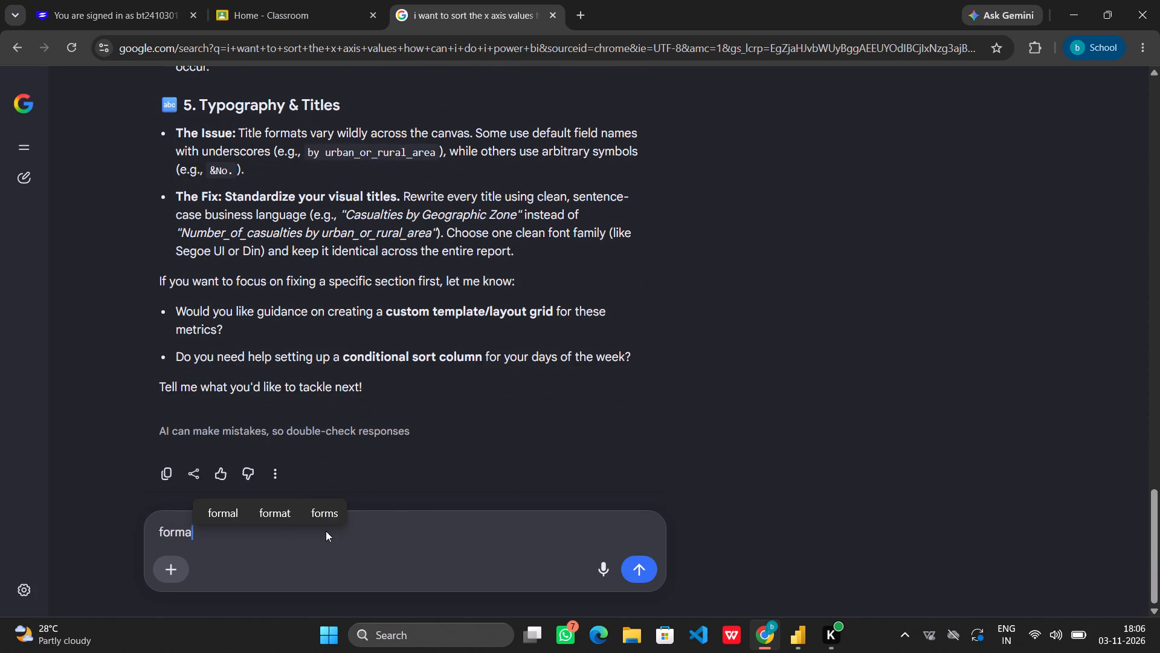
type("t a")
key("space")
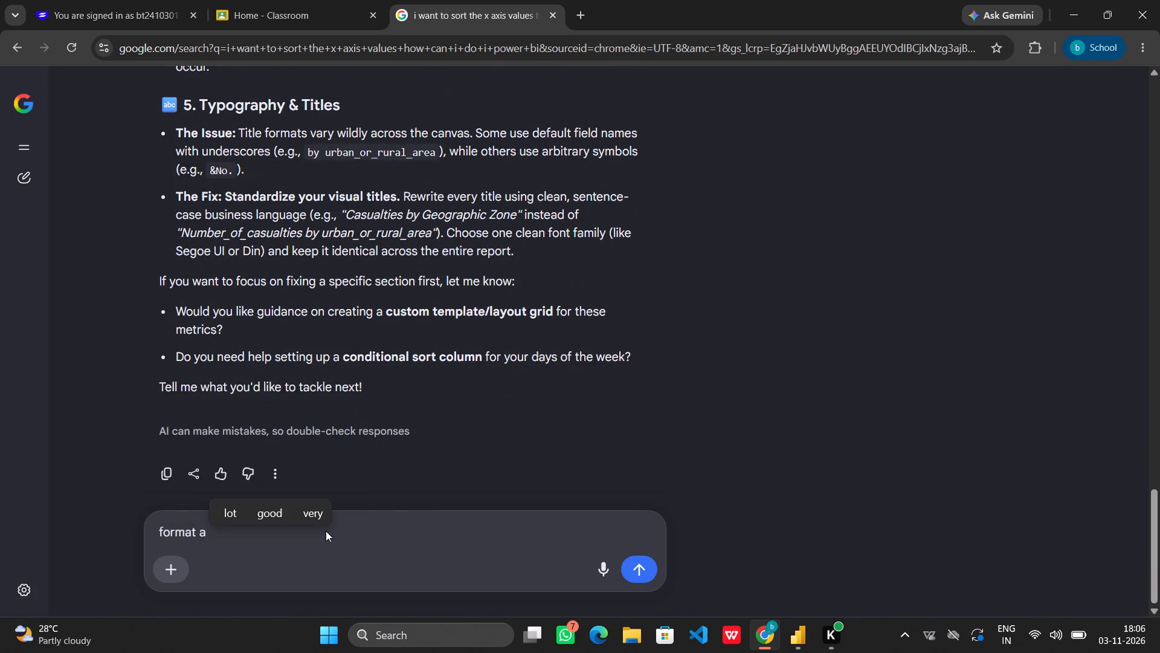
type("visula")
key("BackSpace")
key("BackSpace")
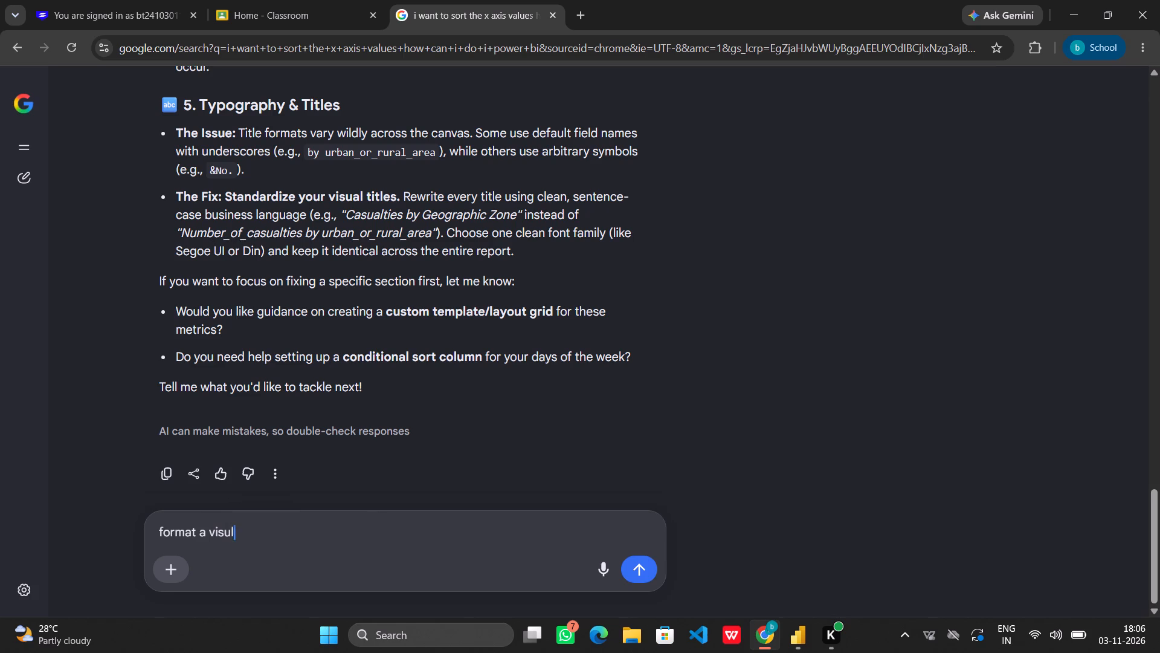
type("alizational dash")
key("BackSpace")
type("hboard that you")
key("space")
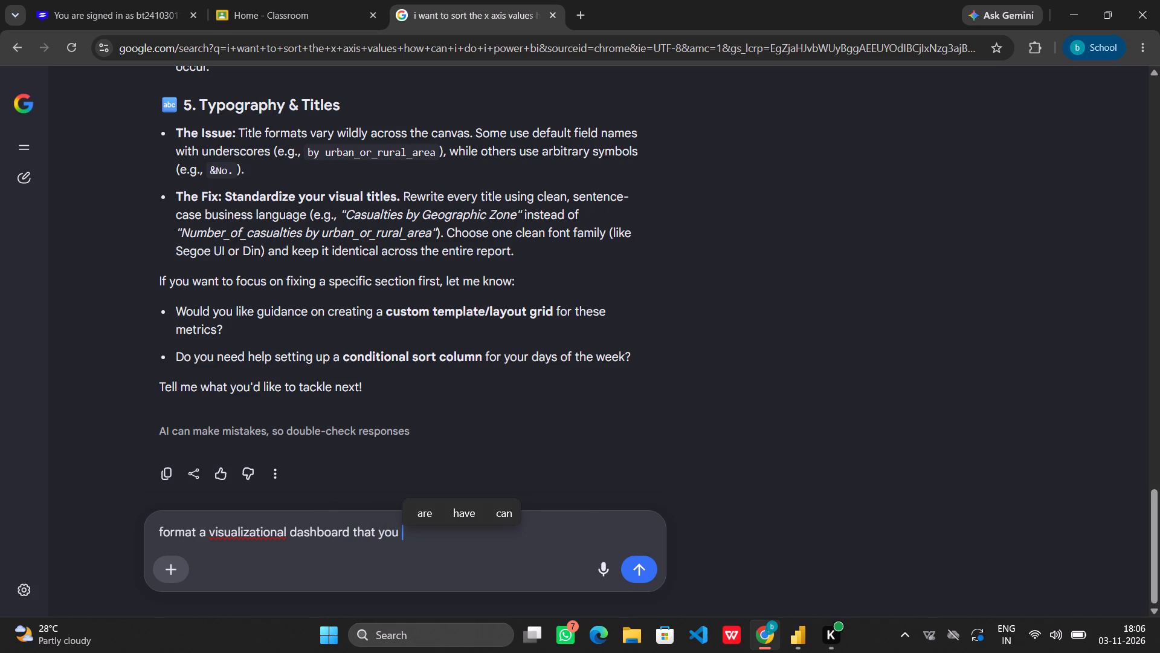
type("would suggest")
key("Return")
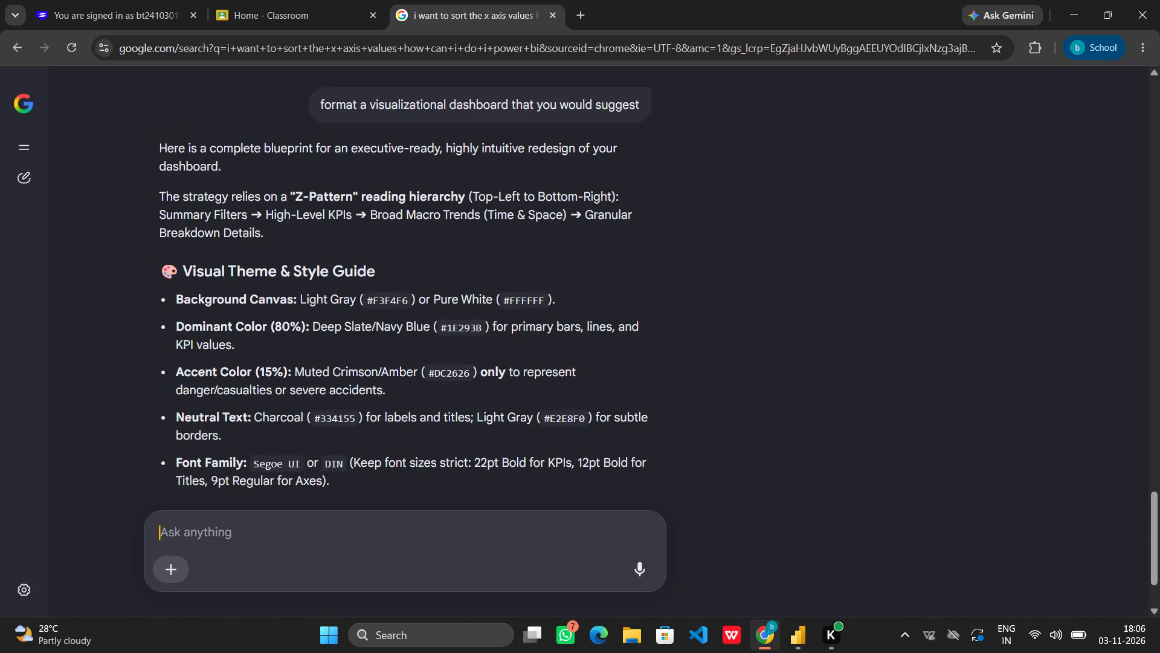
Read the suggested dashboard blueprint, examining the redesigned layout grid across its full width, from title and KPI block to map, charts and matrix.
scroll(331, 255, "down", 4)
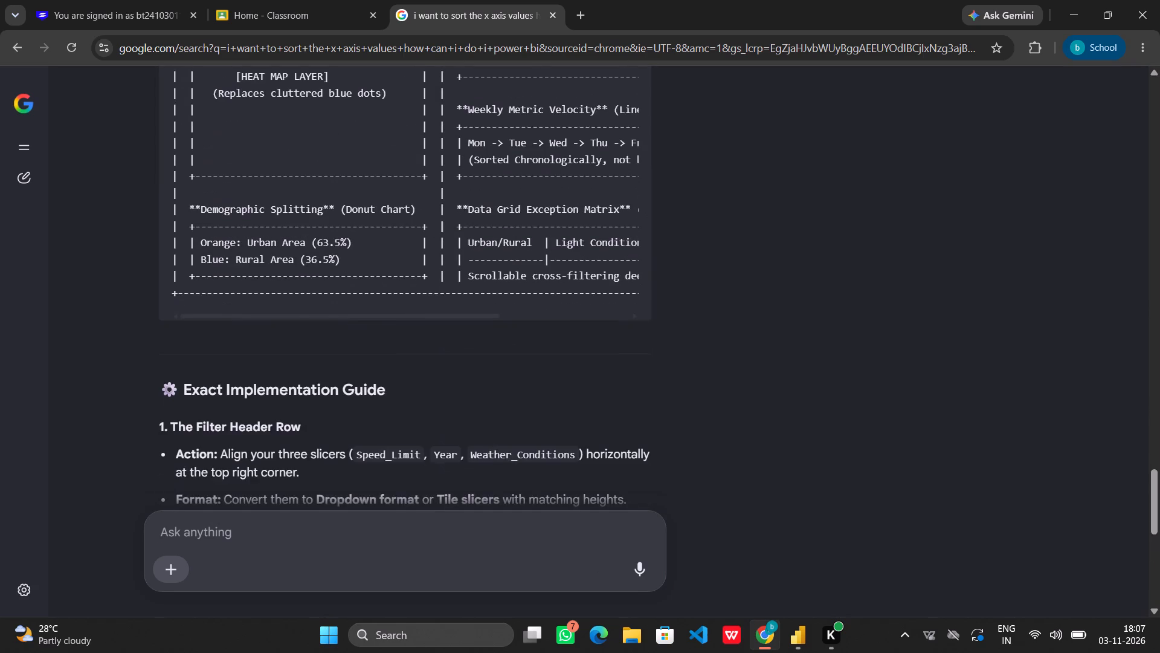
scroll(331, 255, "up", 2)
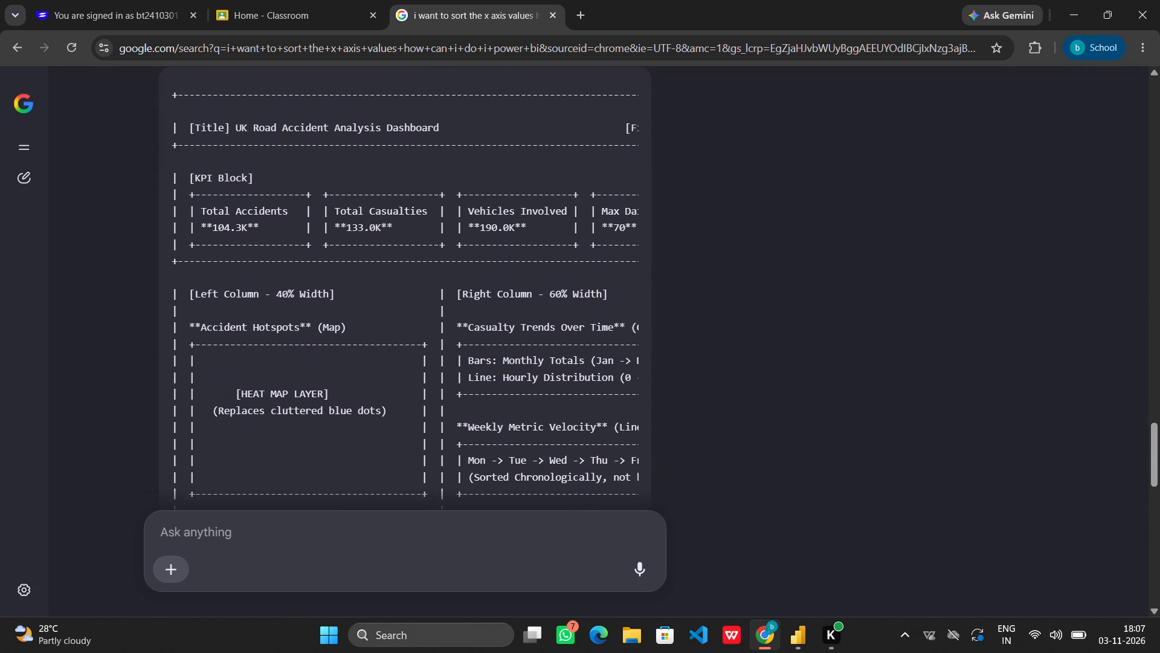
scroll(331, 255, "up", 2)
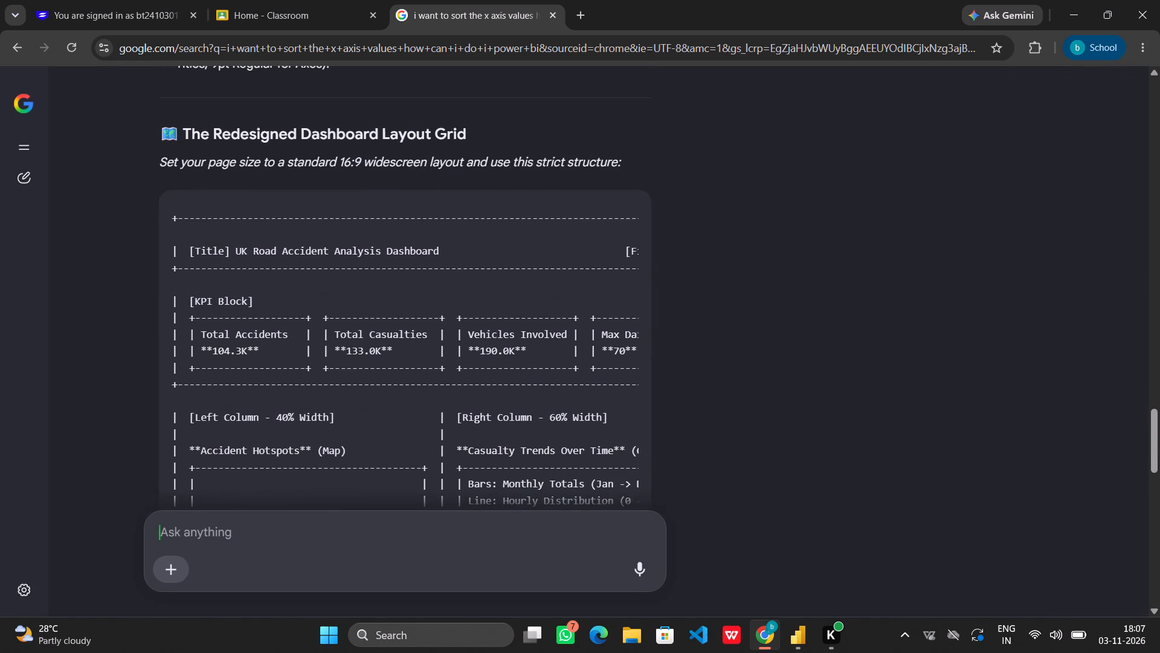
scroll(331, 255, "left", 6)
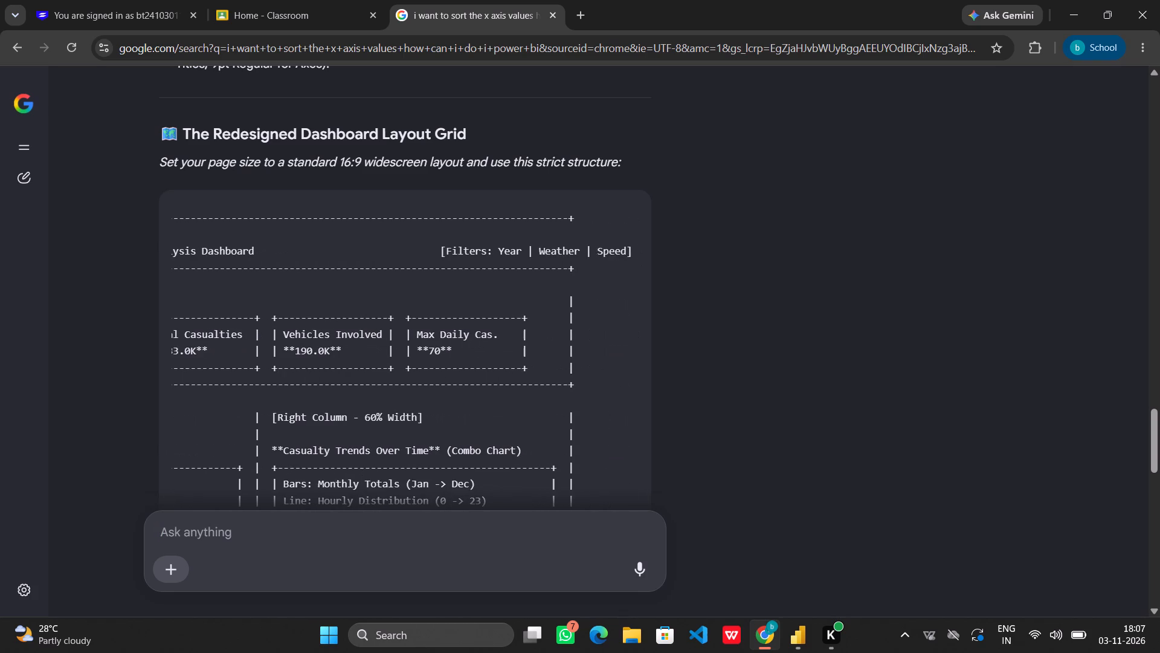
scroll(331, 255, "right", 5)
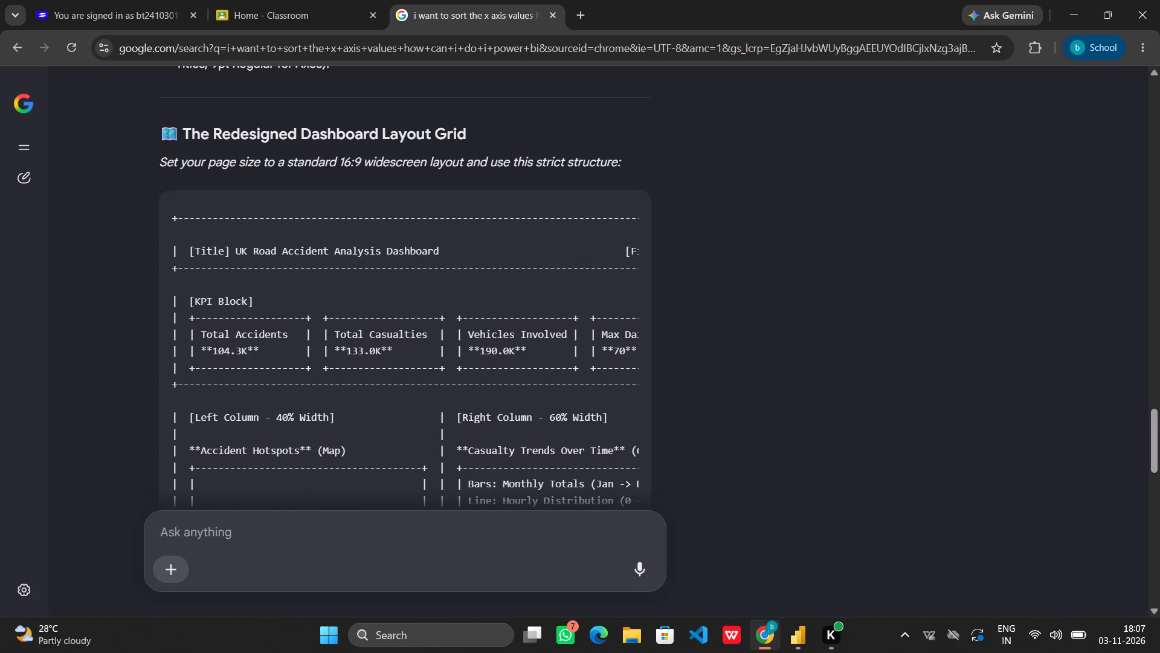
scroll(438, 250, "down", 1)
scroll(524, 337, "left", 1)
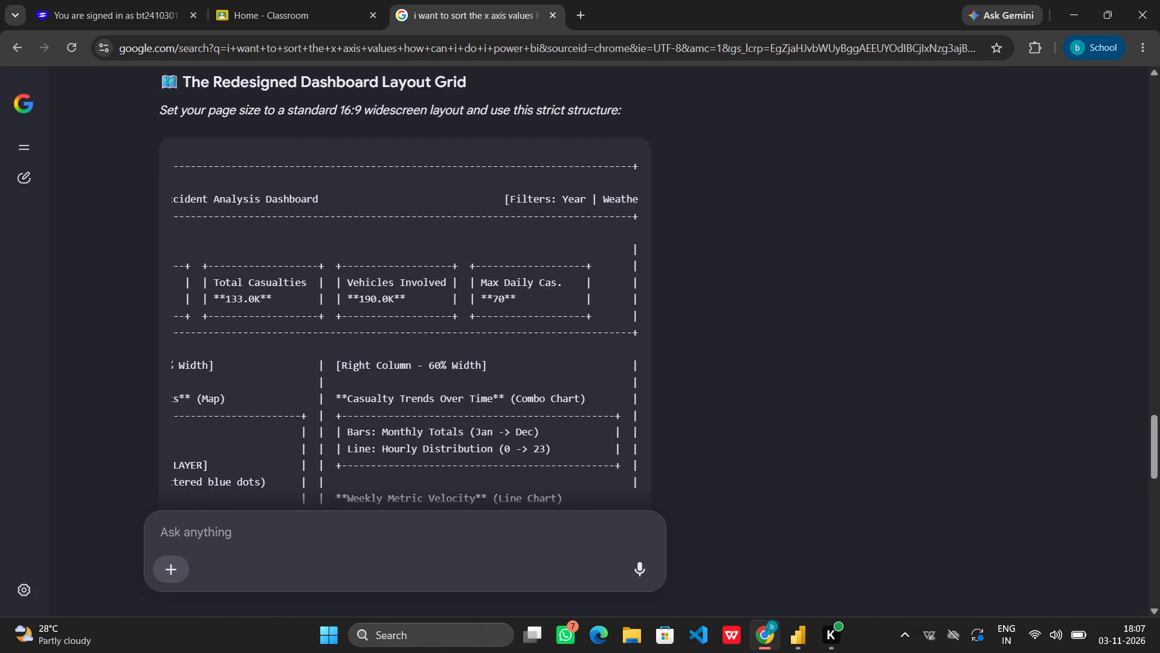
scroll(524, 337, "down", 1)
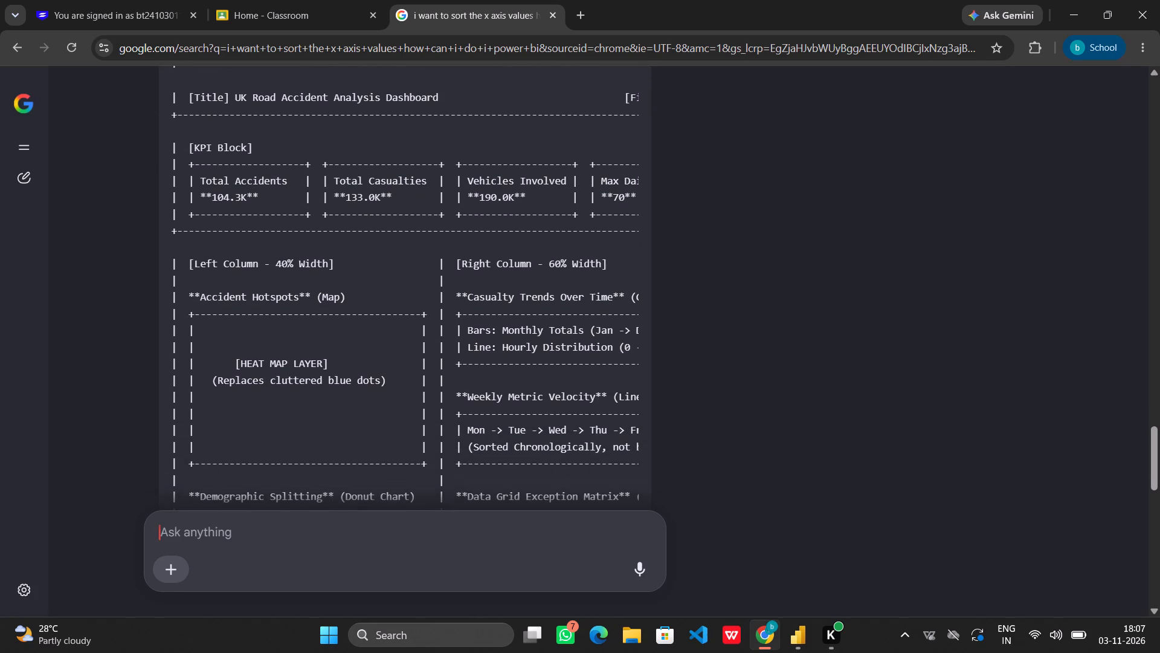
scroll(524, 337, "down", 1)
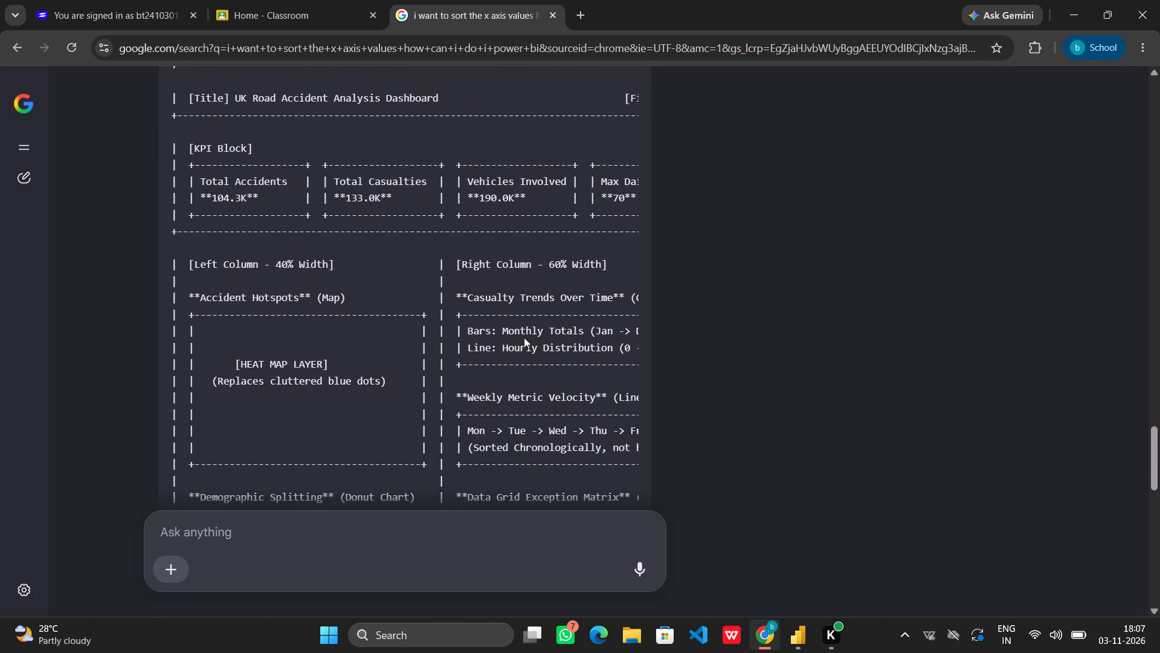
scroll(524, 337, "down", 1)
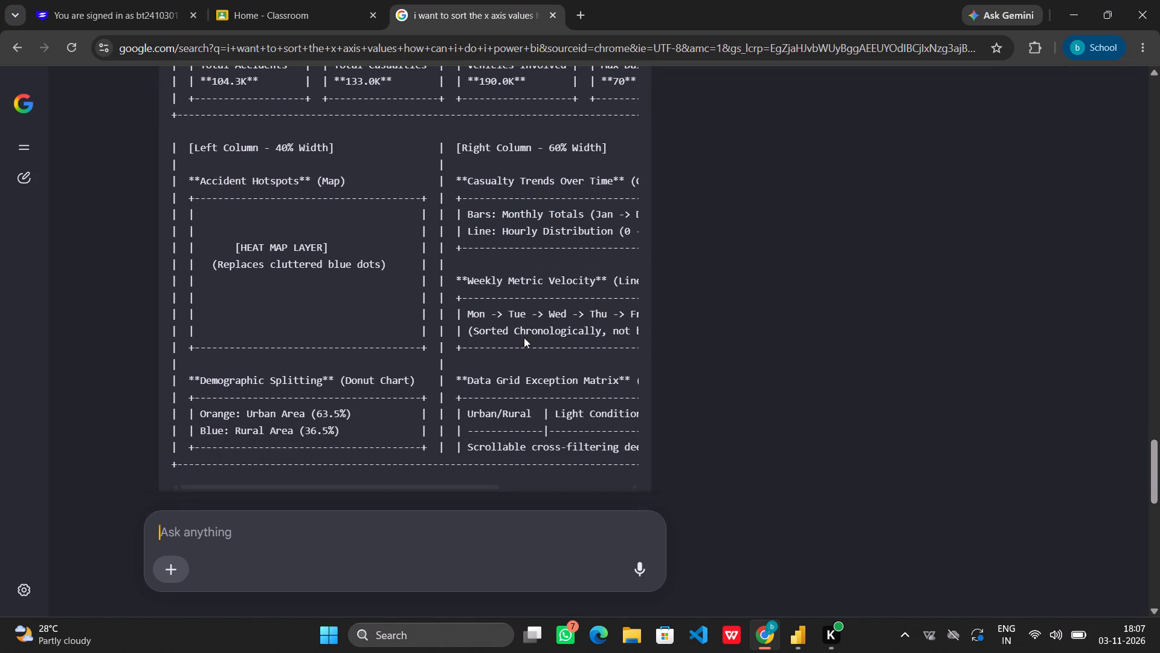
scroll(524, 337, "down", 1)
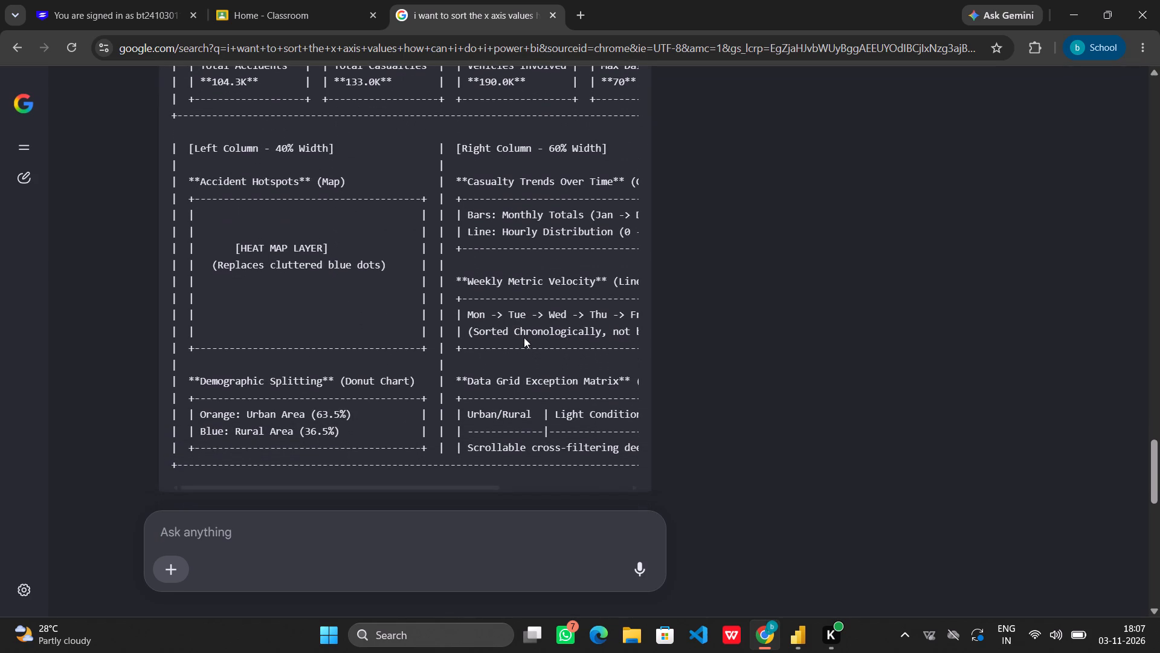
scroll(524, 337, "left", 3)
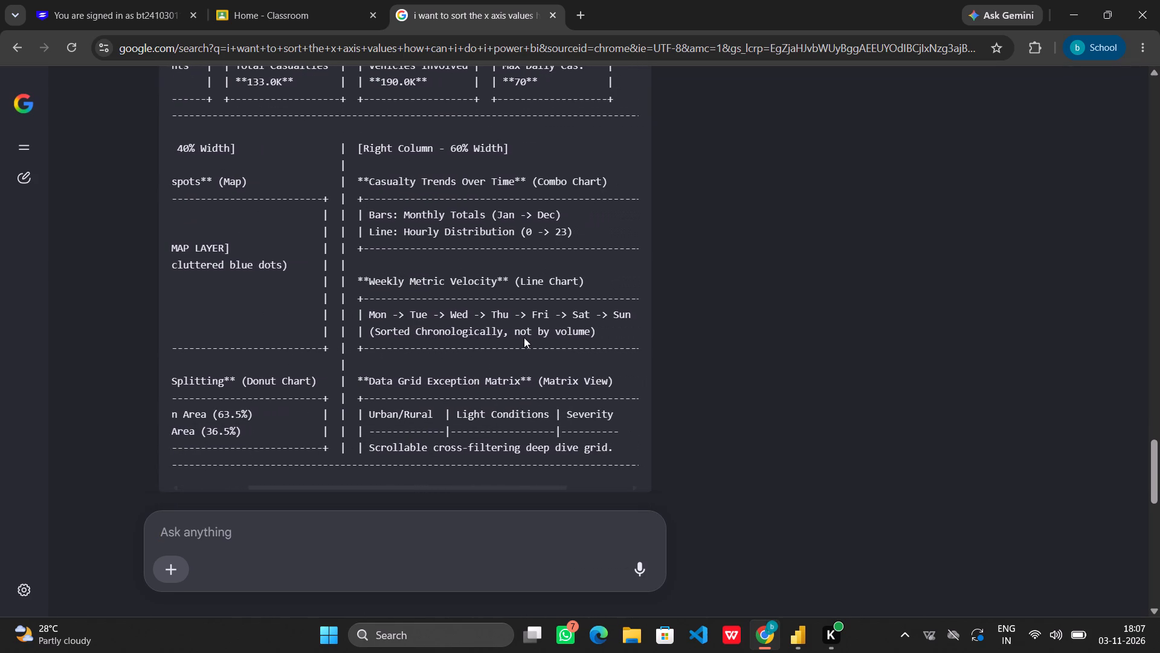
scroll(524, 337, "left", 1)
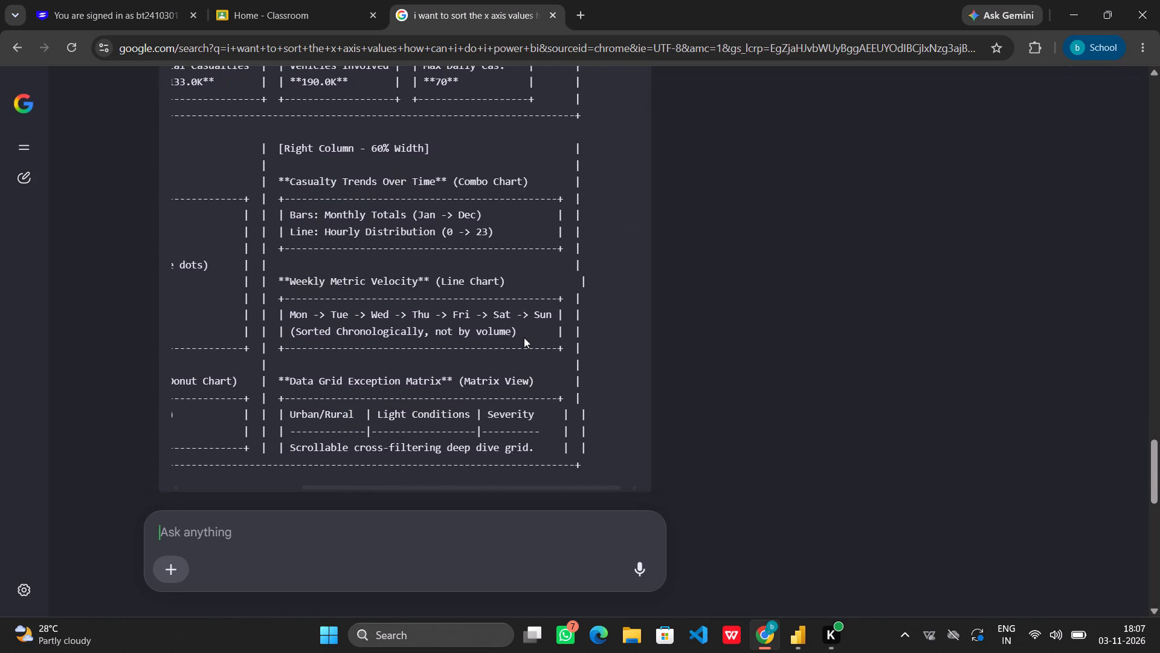
scroll(524, 337, "left", 1)
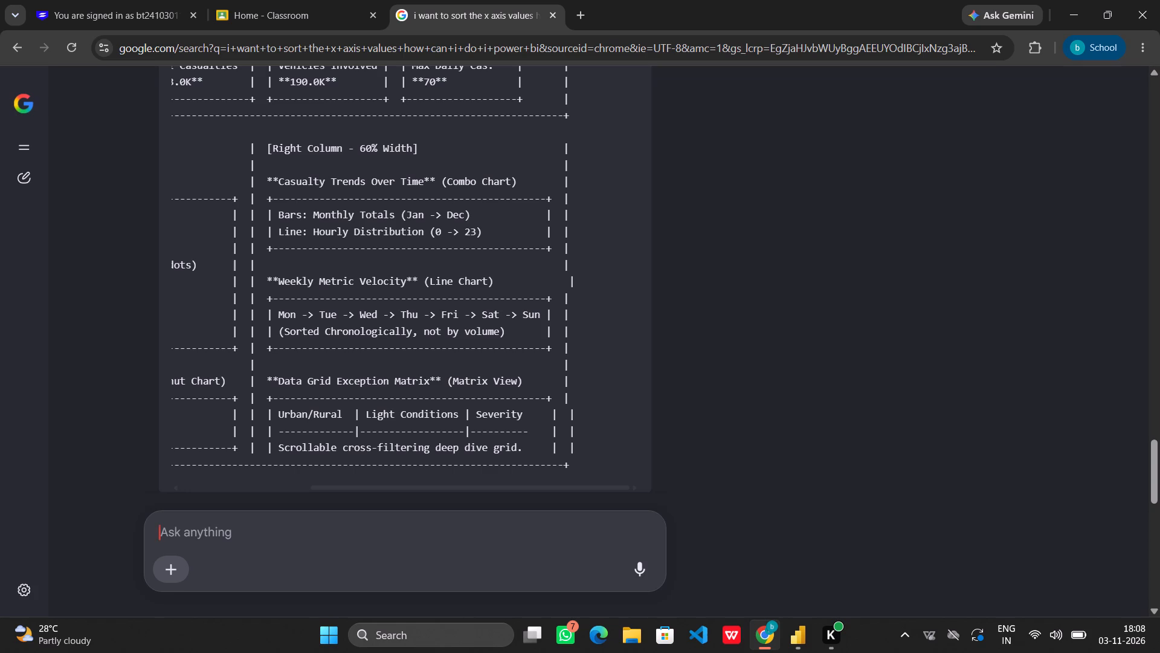
scroll(417, 301, "right", 7)
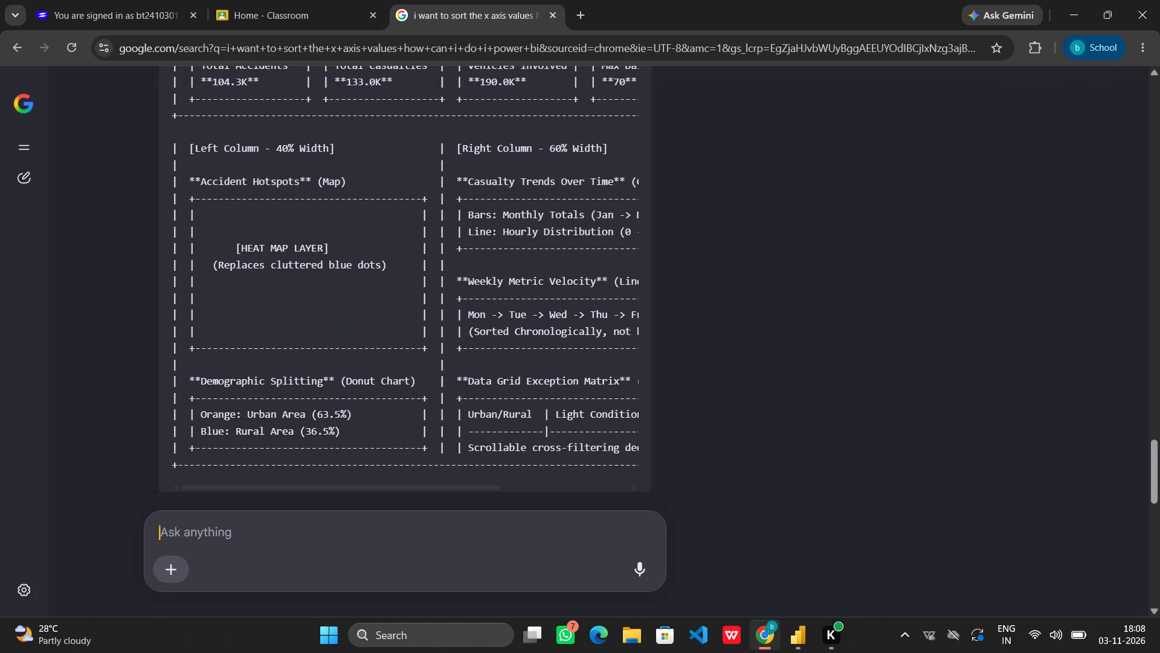
Switch to the Accident Dashboard report in Power BI Desktop and select the latitude and longitude map.
left_click(785, 634)
left_click(242, 255)
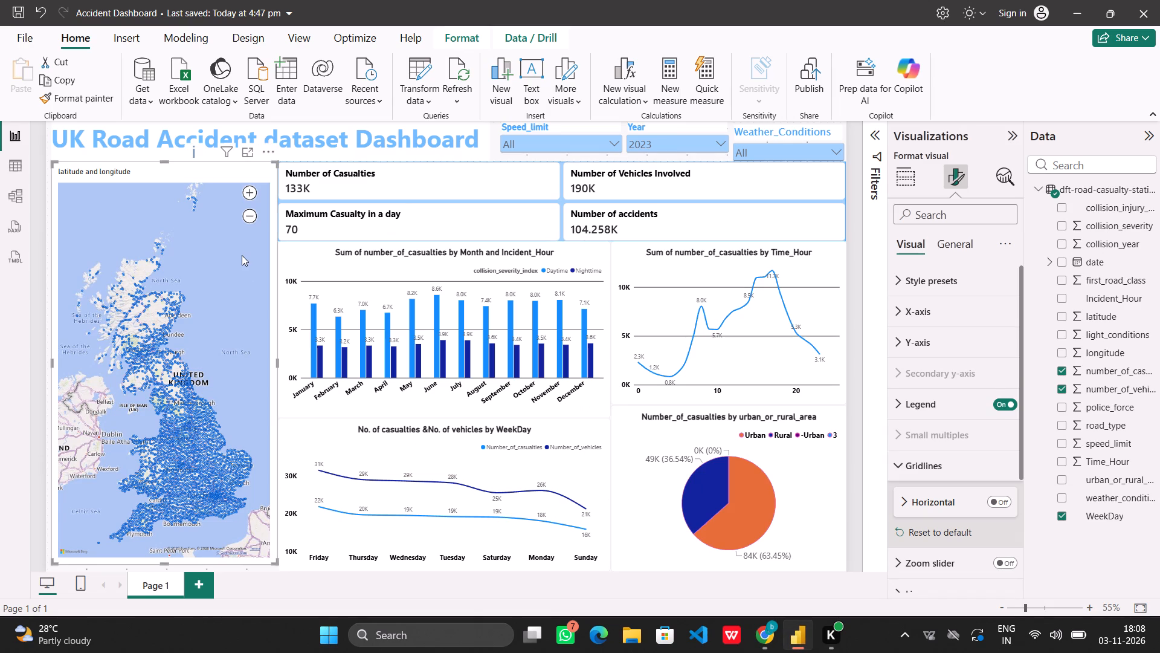
Try the Dark and Light styles on the latitude and longitude map and settle on the Aerial style.
left_click(951, 243)
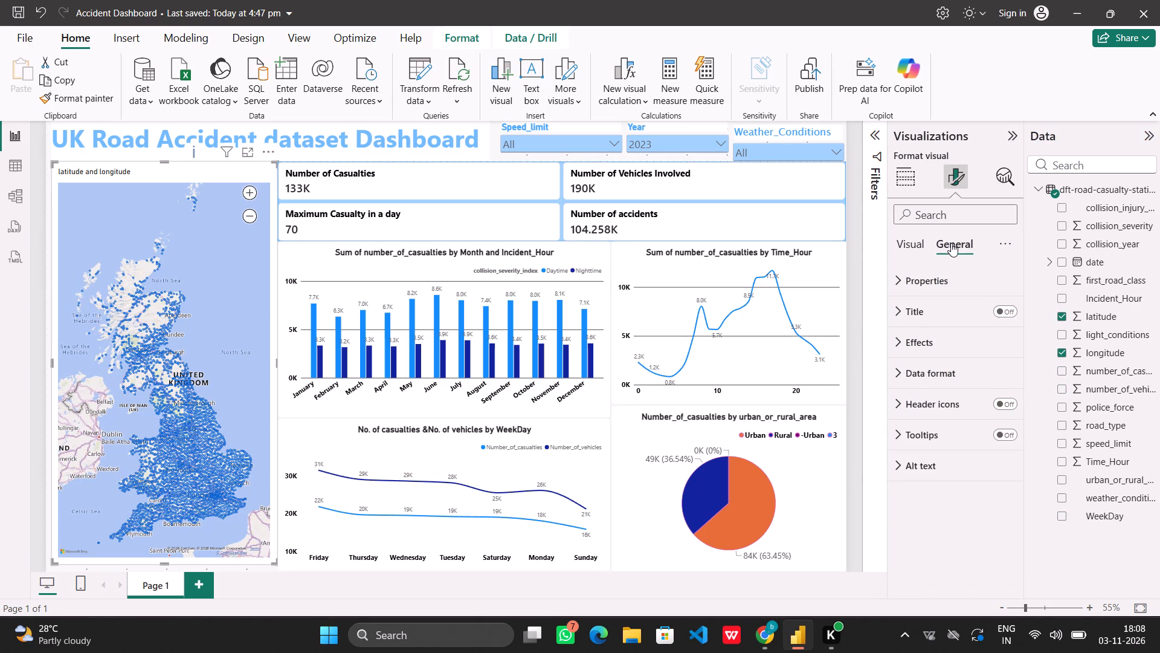
left_click(916, 247)
left_click(941, 281)
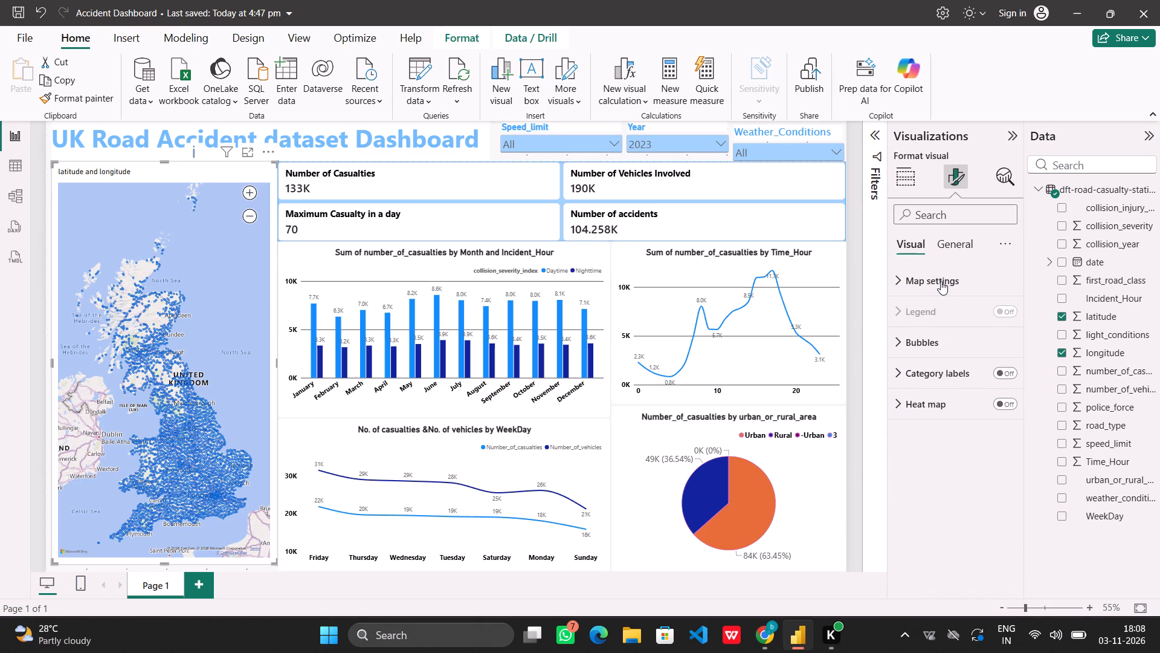
left_click(968, 349)
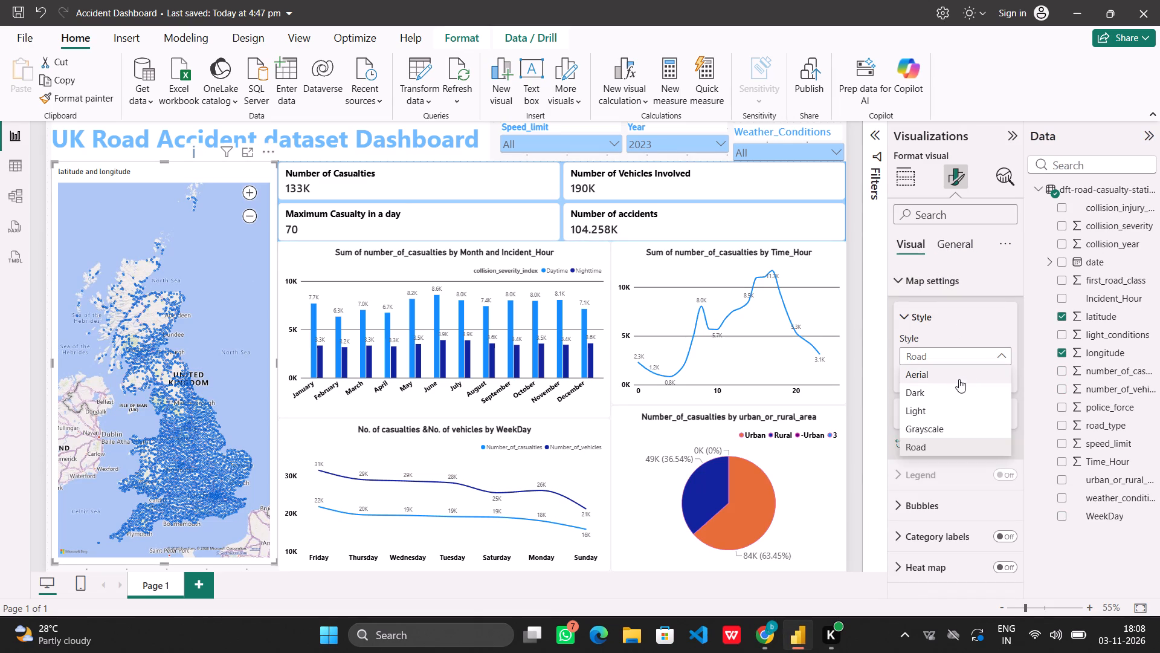
left_click(933, 385)
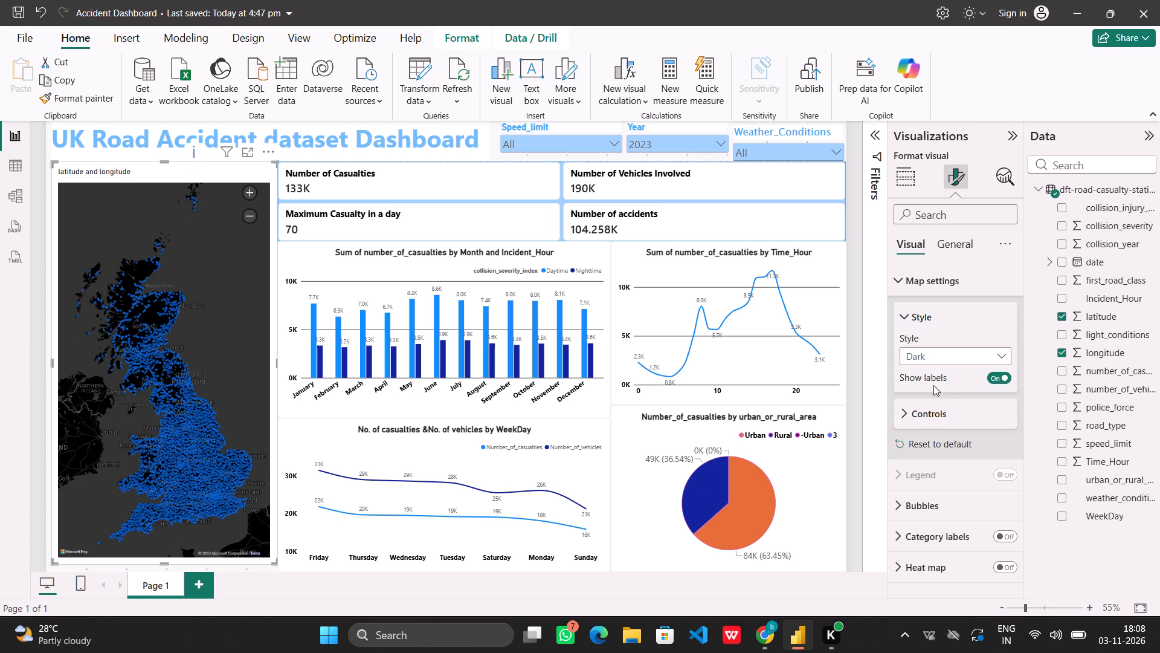
left_click(1005, 358)
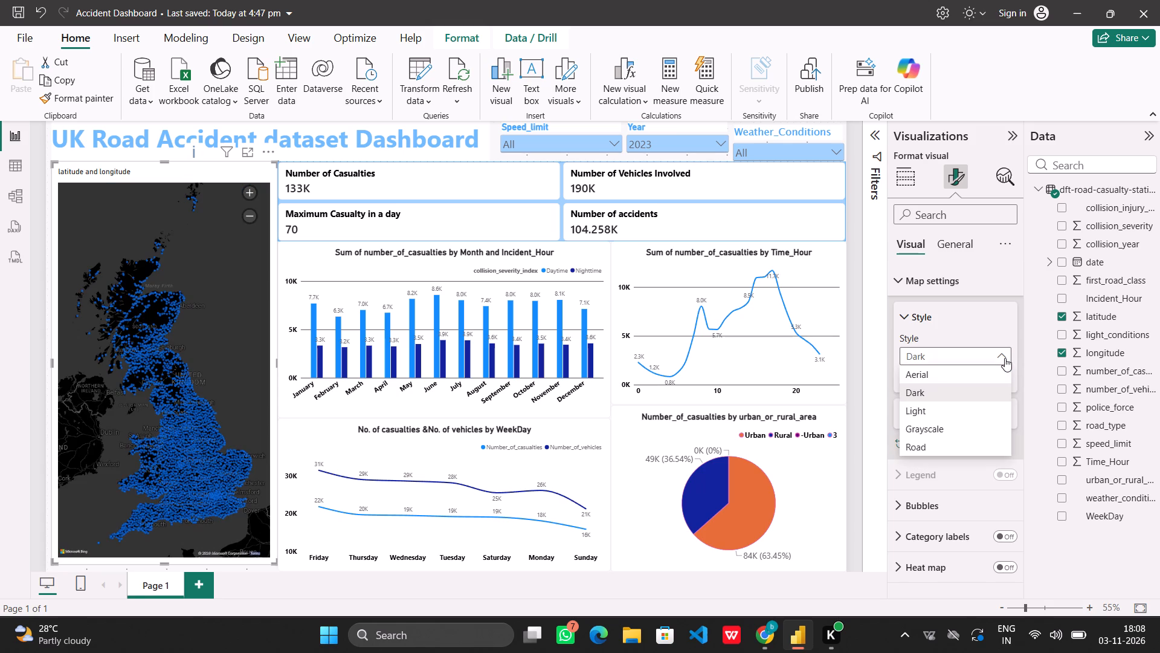
left_click(929, 408)
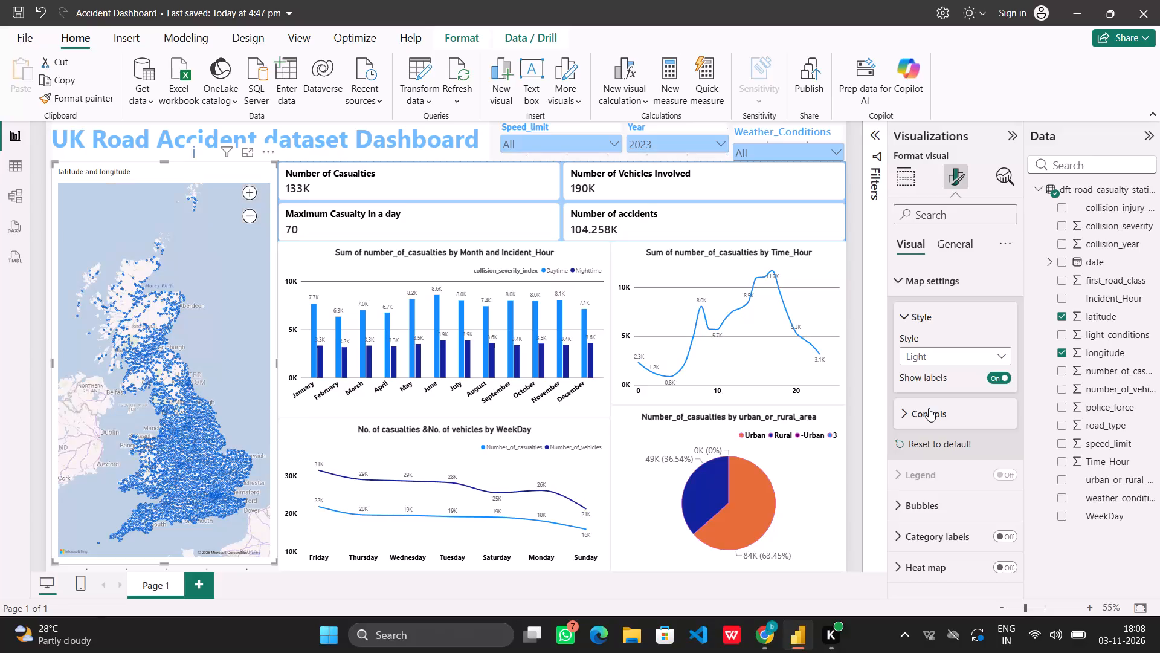
left_click(1003, 350)
left_click(949, 374)
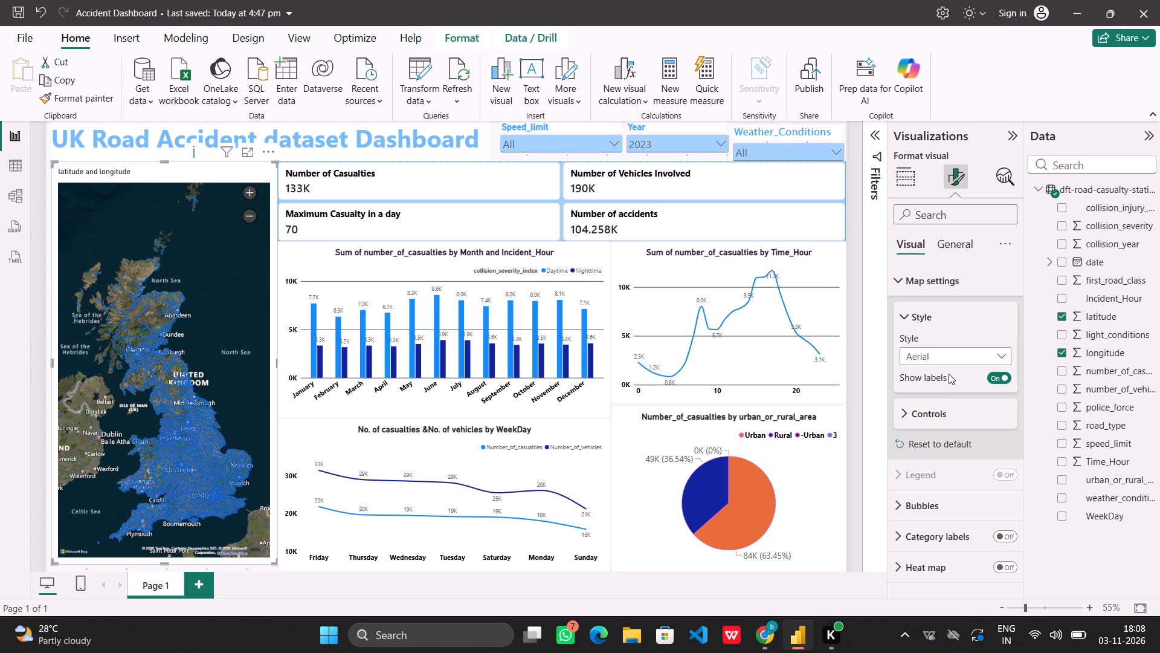
Try pink for the map's default bubble color, settle on orange, and collapse the formatting sections.
left_click(921, 517)
scroll(921, 517, "down", 2)
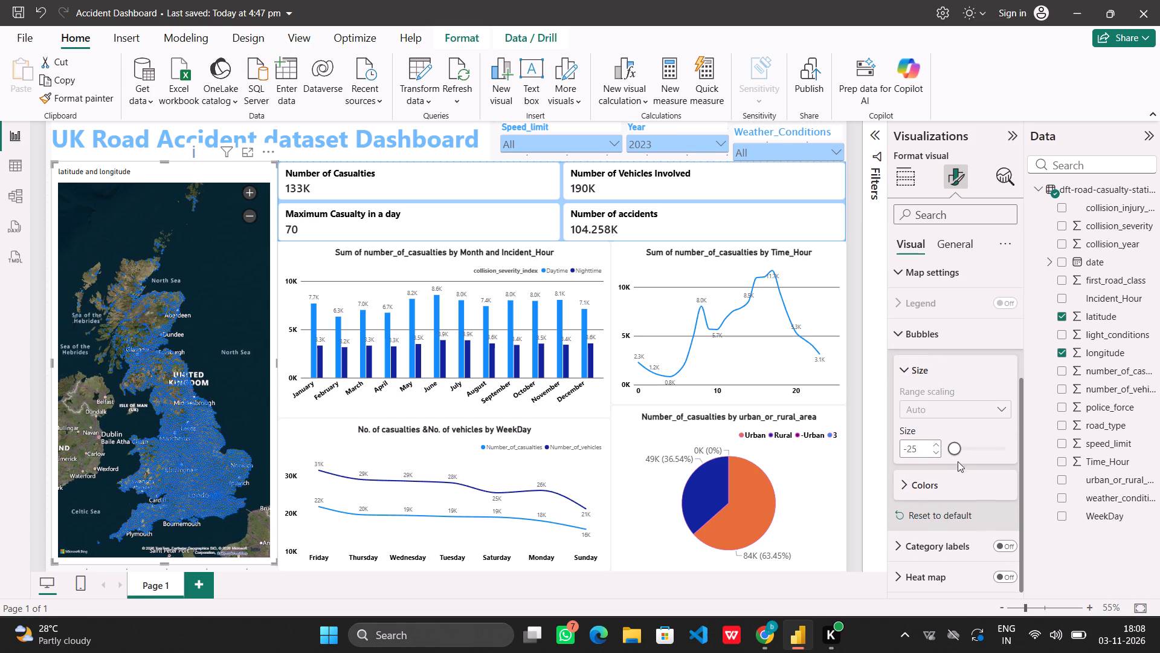
left_click(915, 484)
scroll(915, 484, "down", 1)
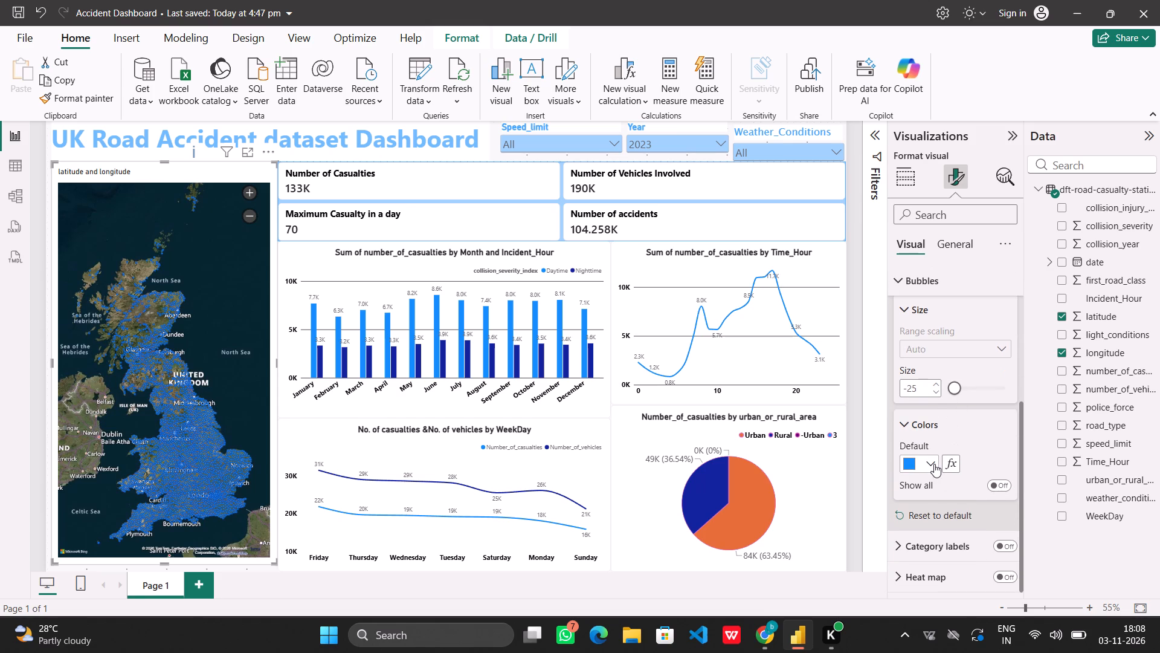
left_click(934, 464)
left_click(965, 364)
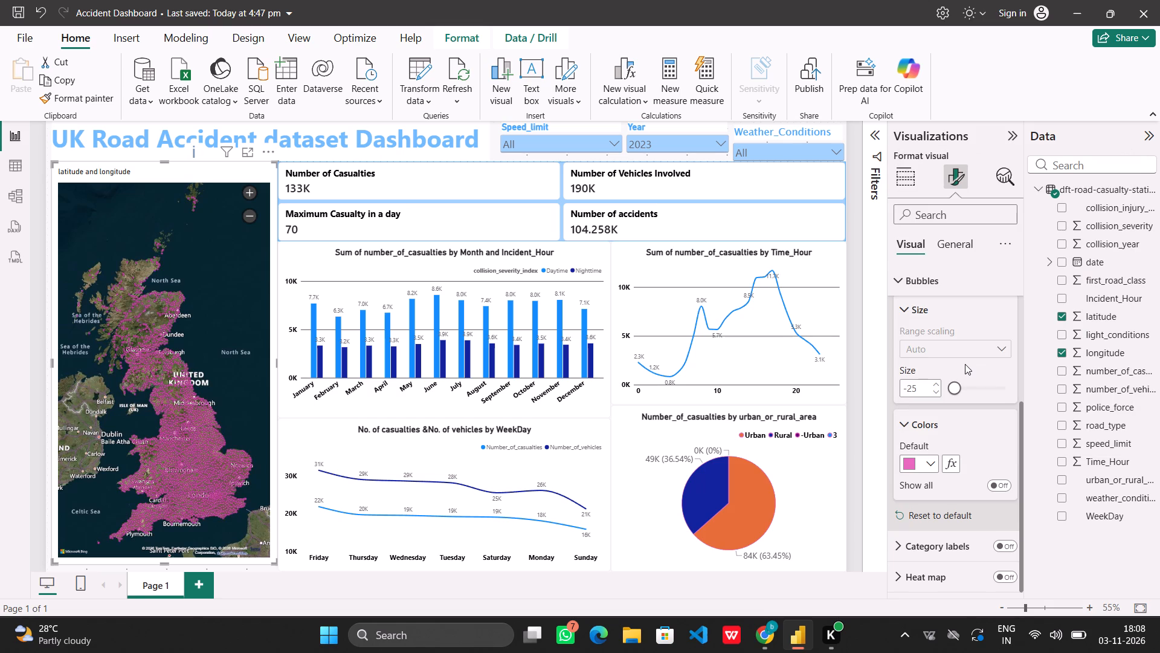
left_click(933, 466)
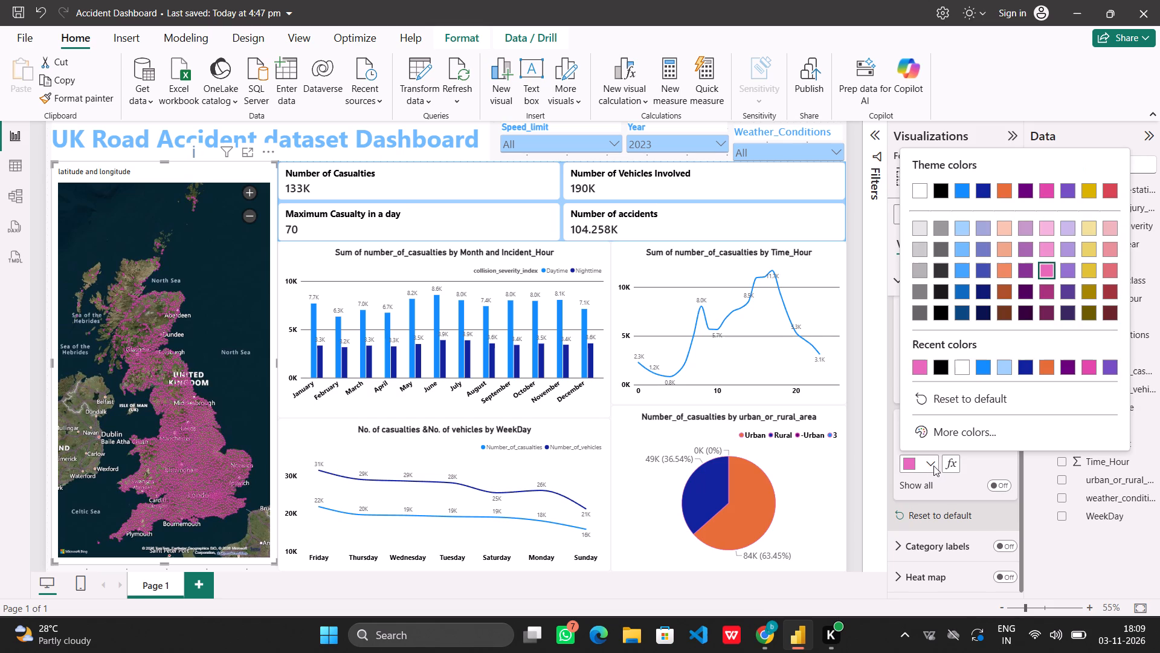
left_click(1048, 369)
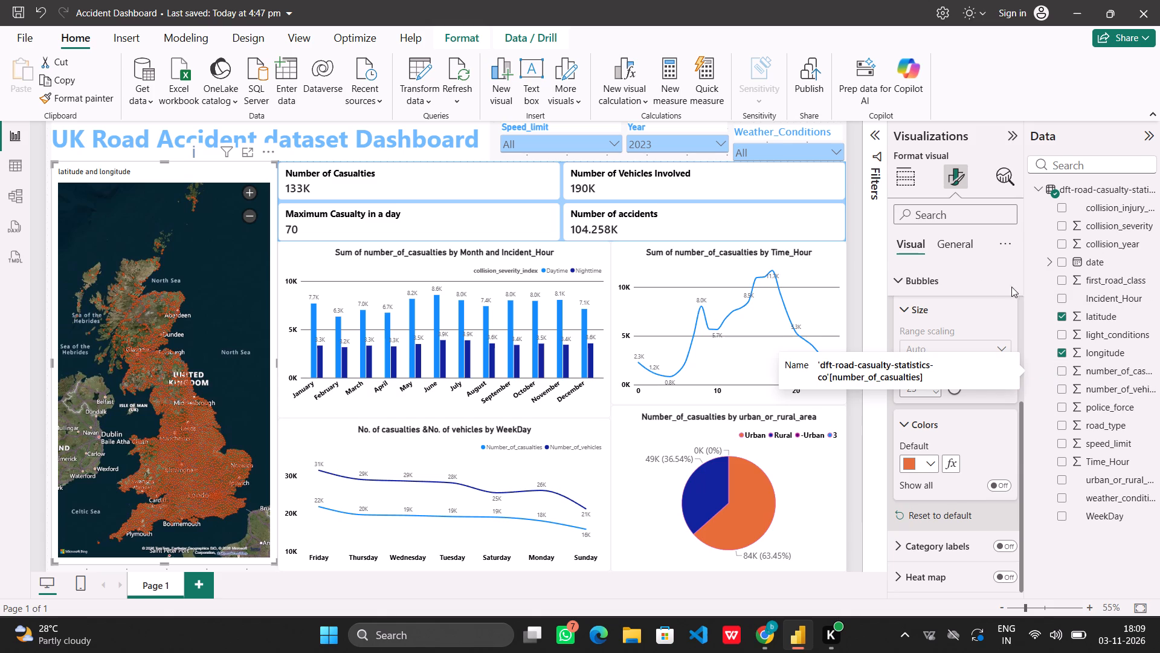
left_click(918, 280)
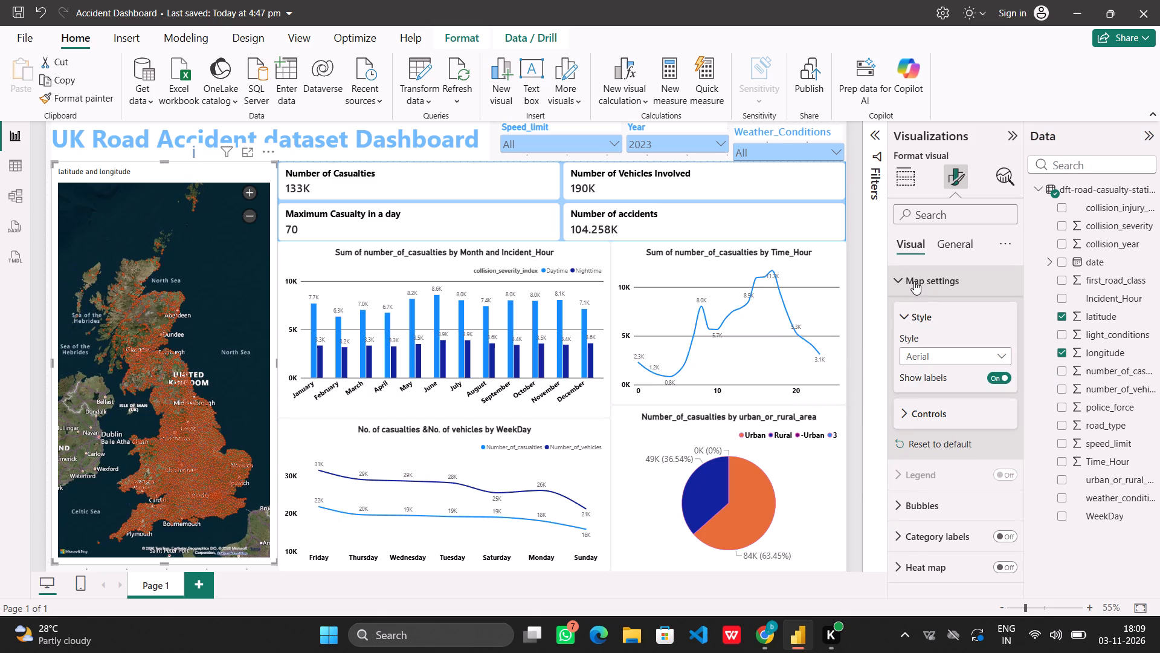
scroll(914, 281, "up", 3)
left_click(914, 281)
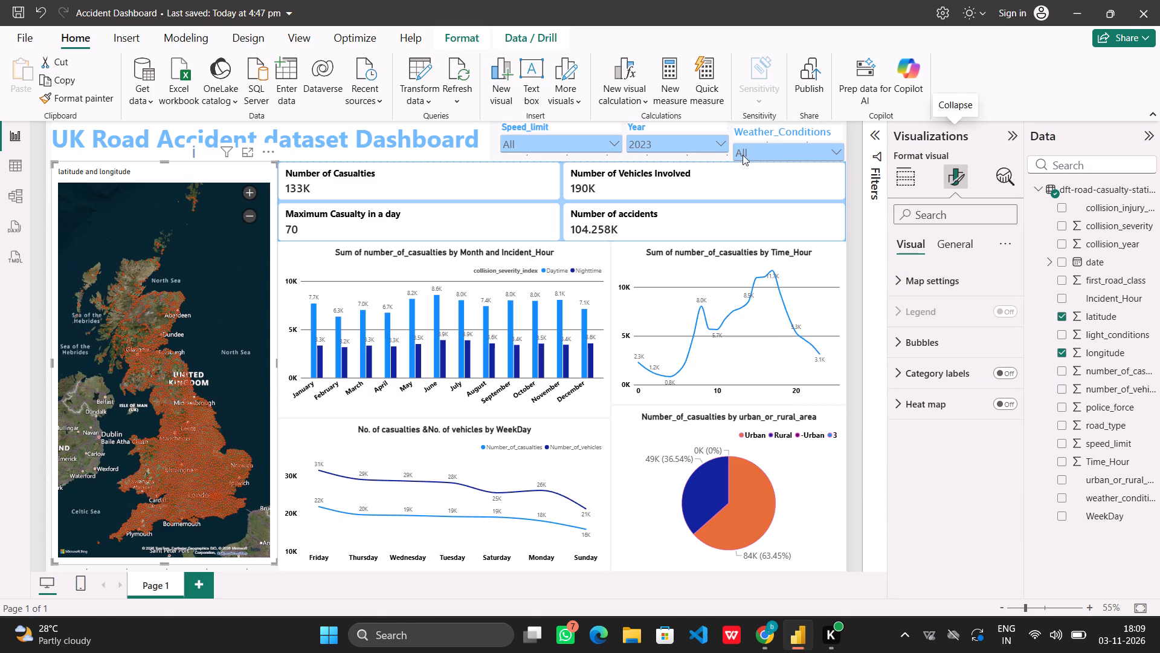
Shorten the latitude and longitude map so its lower edge lines up with the bottom of the monthly casualties column chart.
left_click(264, 334)
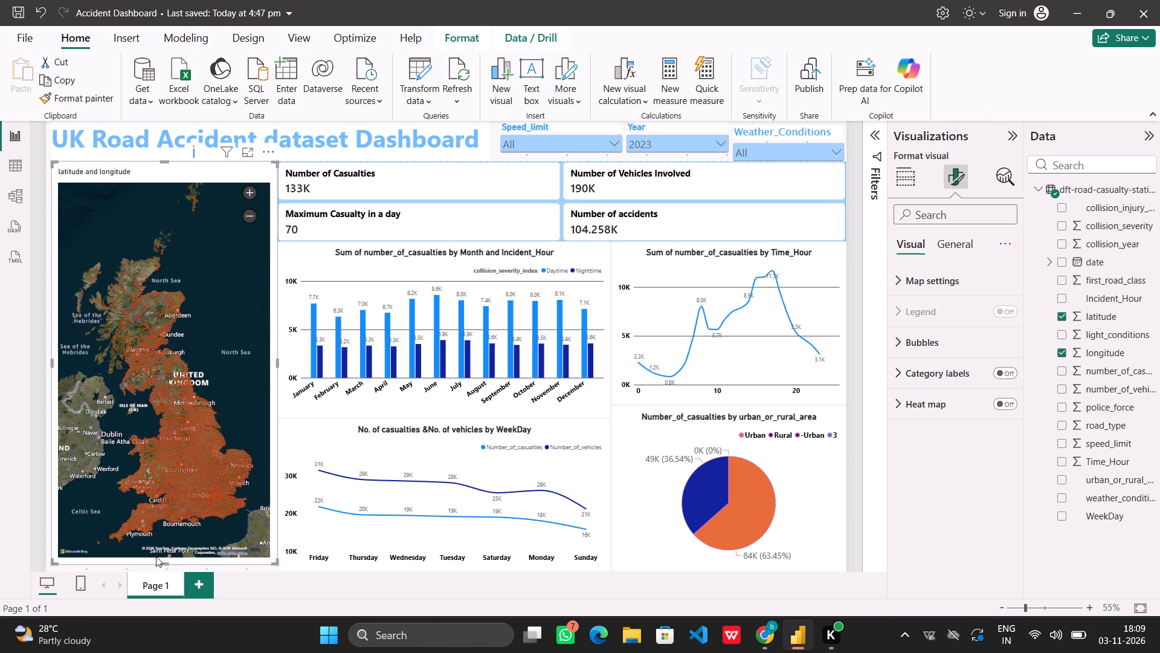
left_click_drag(166, 564, 156, 538)
left_click_drag(156, 538, 157, 415)
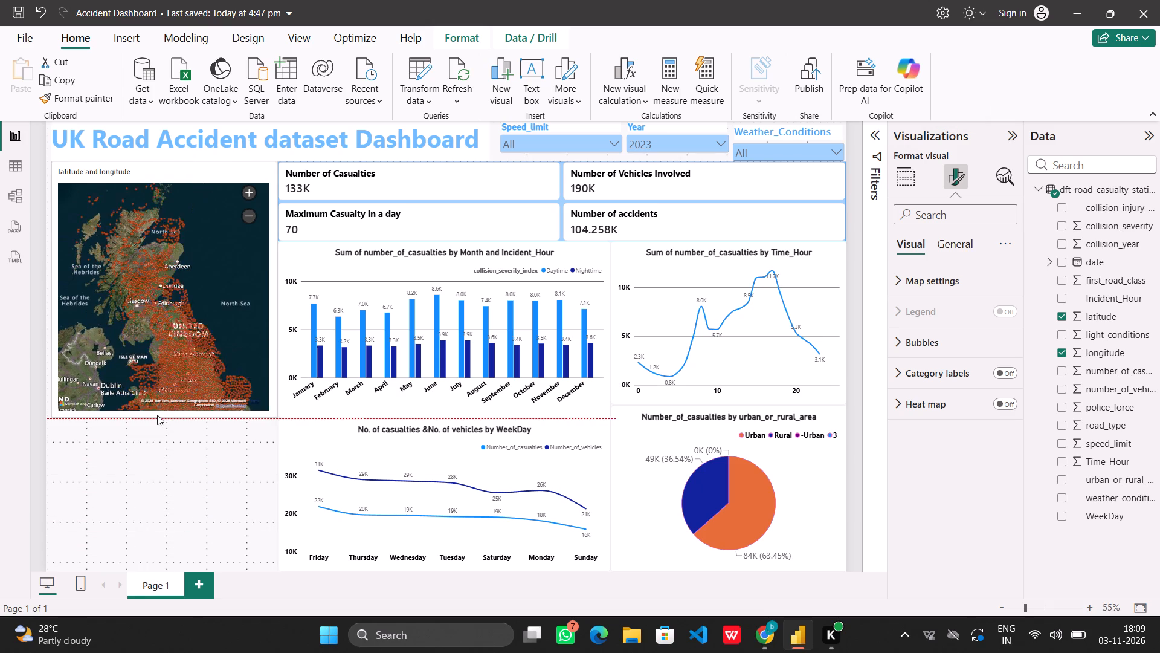
left_click_drag(157, 415, 157, 413)
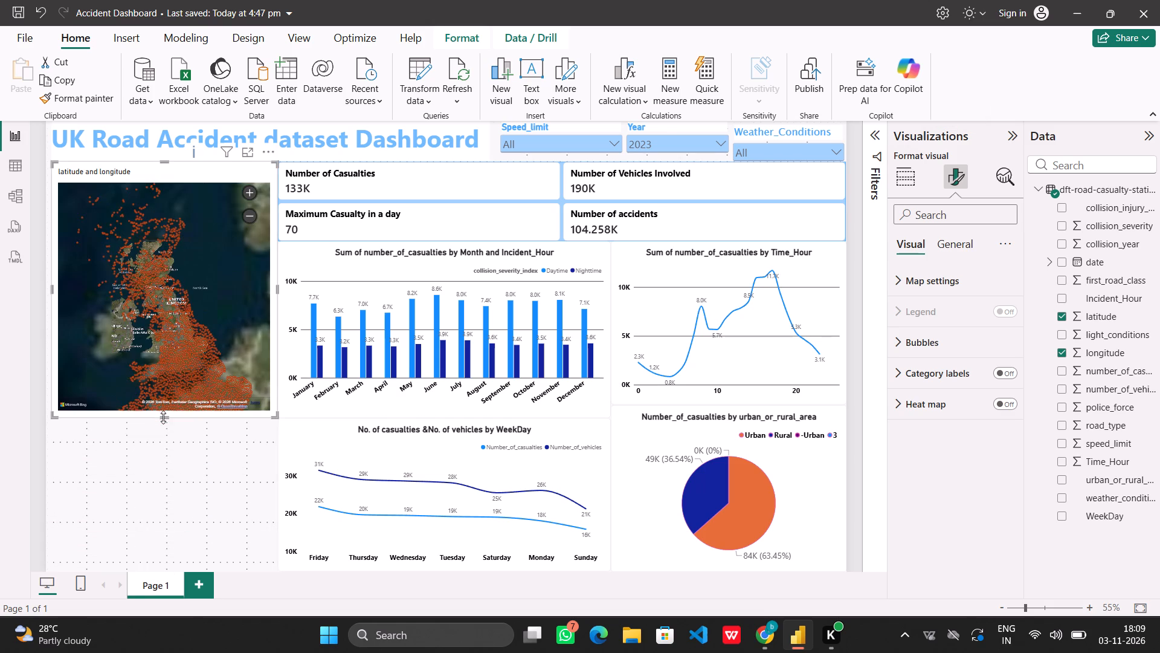
Zoom and pan inside the shortened map to frame it on England, Wales and southern Scotland, and deselect it.
left_click(251, 191)
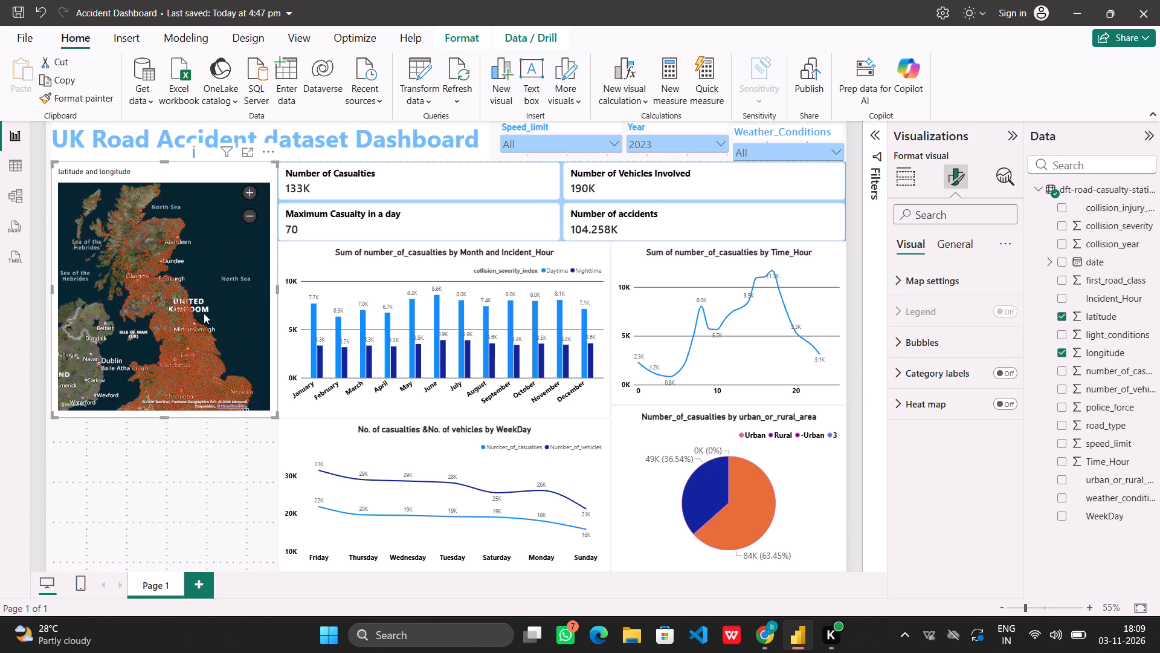
scroll(204, 313, "down", 1)
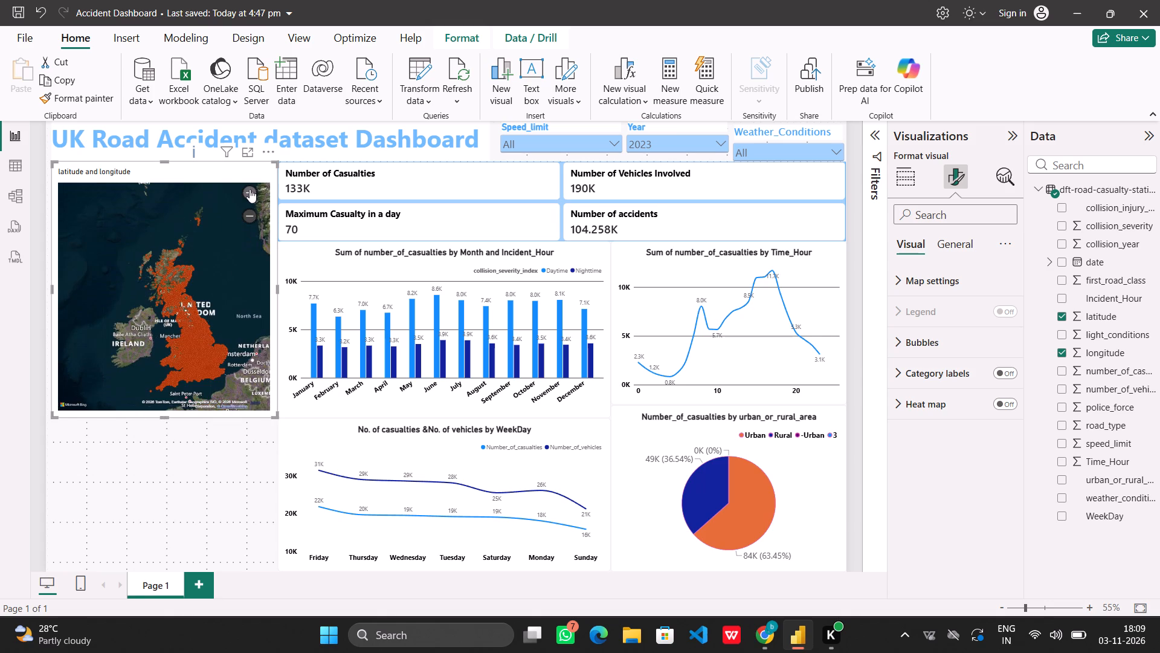
left_click(250, 189)
left_click_drag(237, 252, 214, 212)
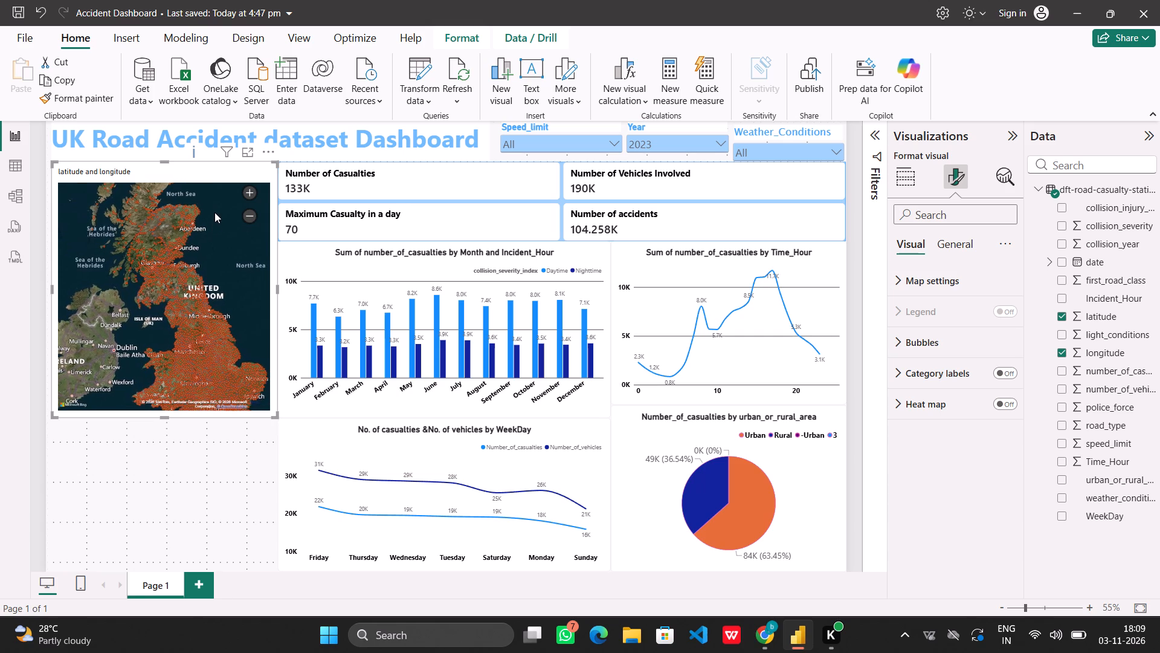
left_click_drag(214, 212, 209, 191)
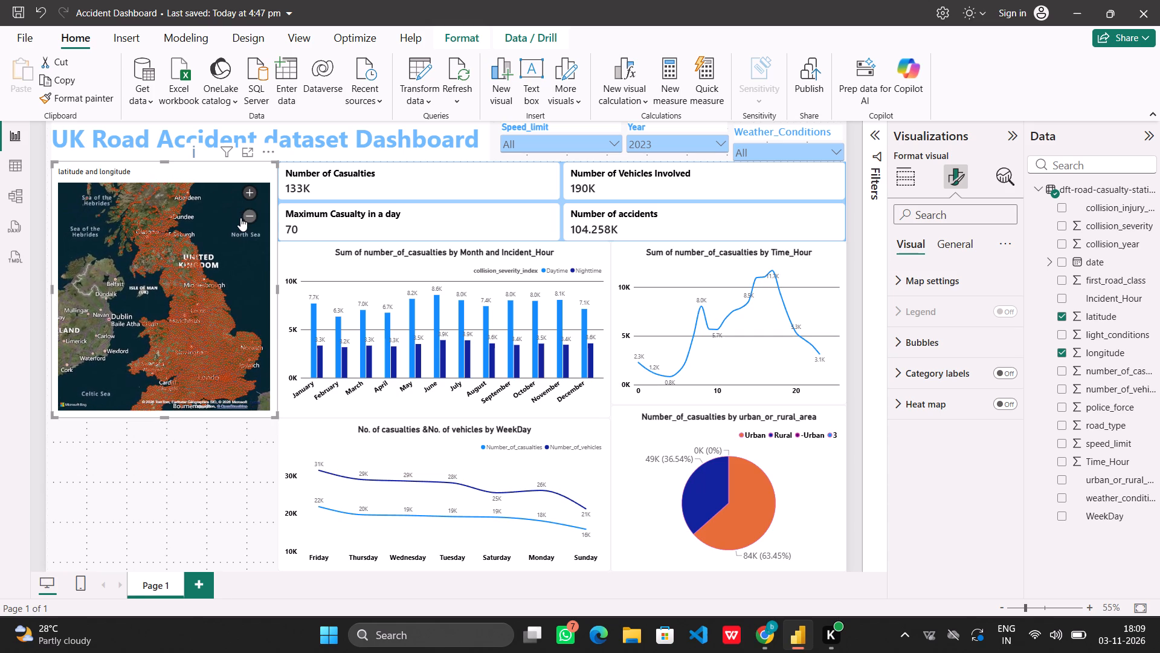
left_click(245, 216)
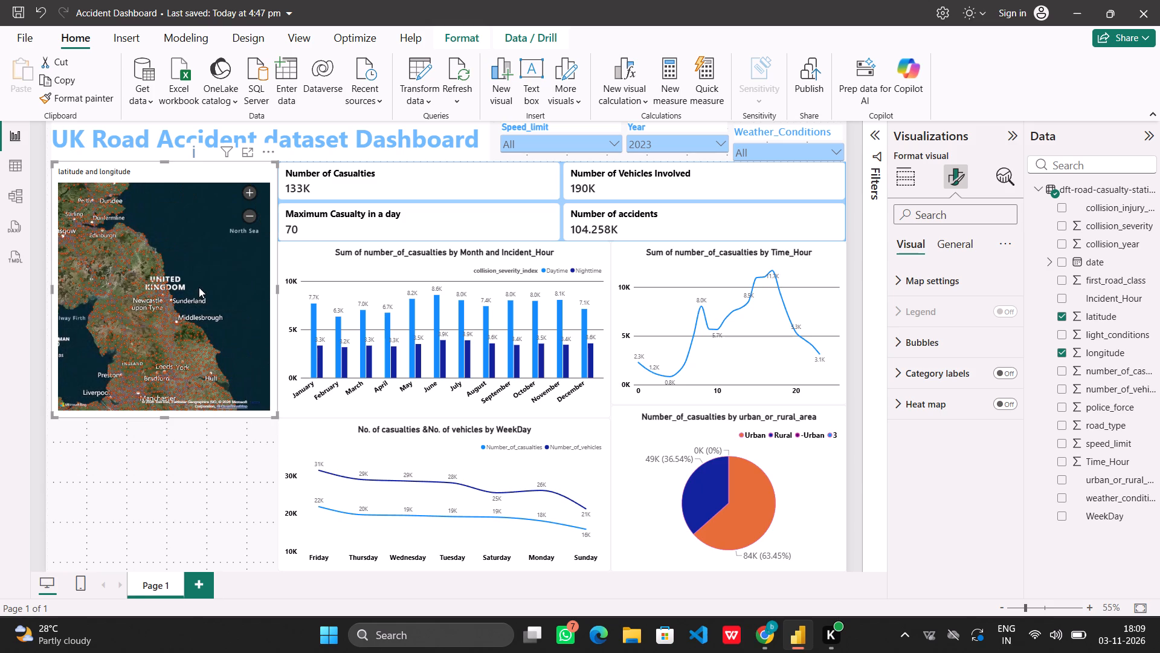
left_click_drag(208, 285, 208, 252)
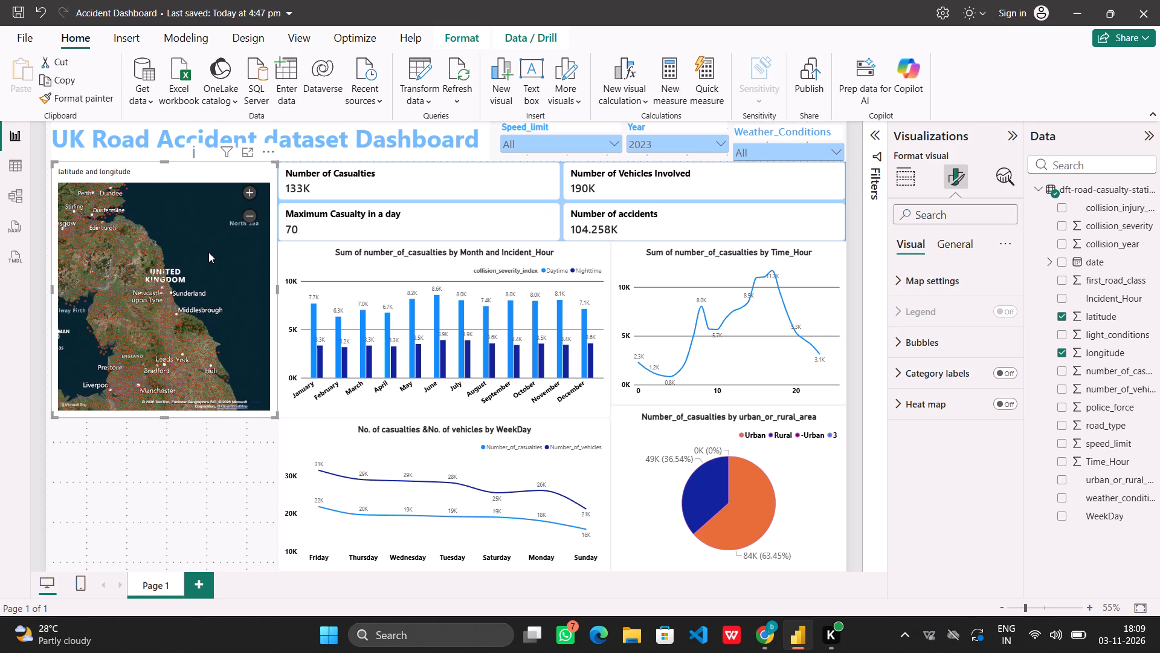
left_click_drag(208, 252, 208, 244)
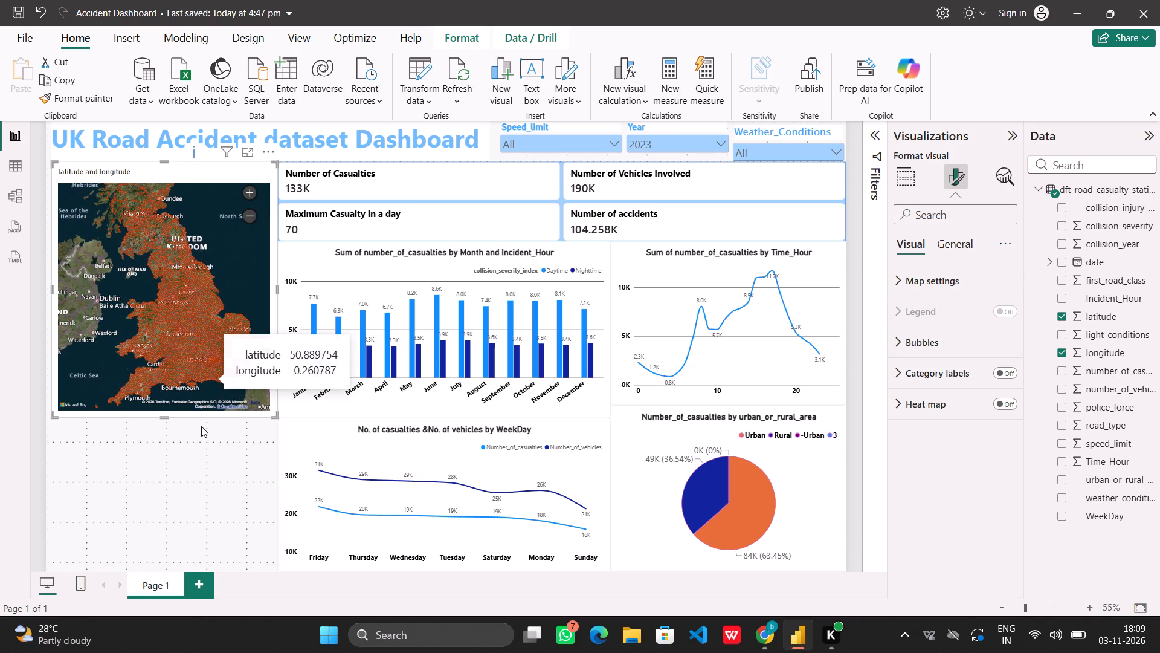
left_click(217, 500)
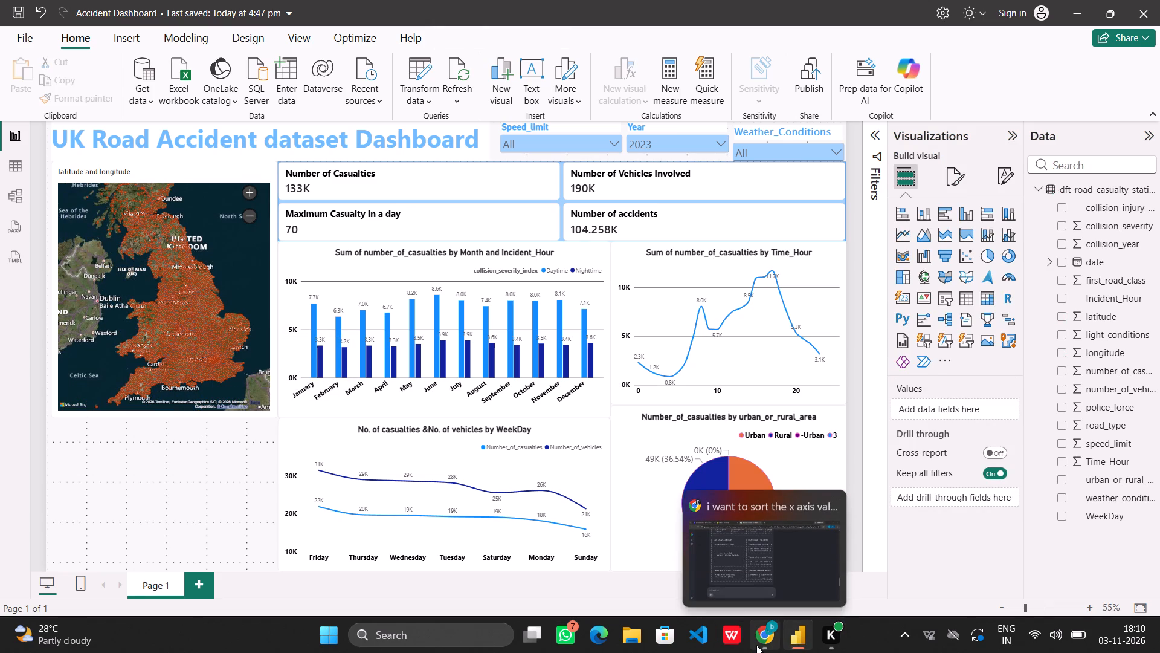
Check the suggested layout in Chrome, and in Power BI move the urban_or_rural_area pie chart beneath the map, resized to fit that space.
left_click(756, 645)
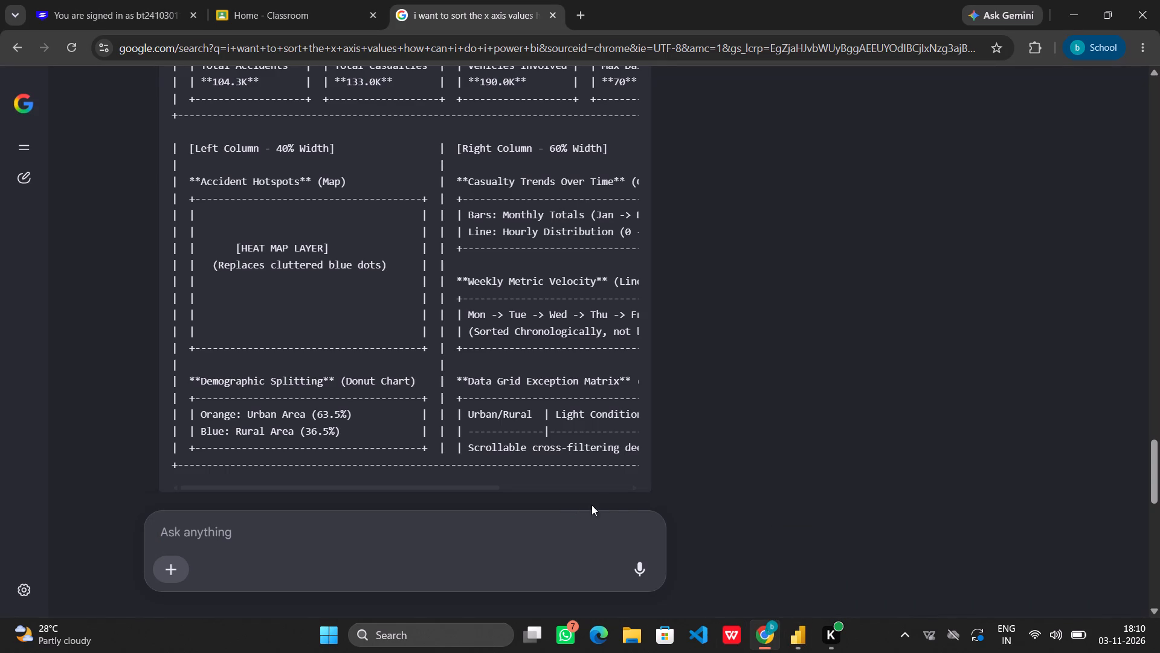
left_click(810, 632)
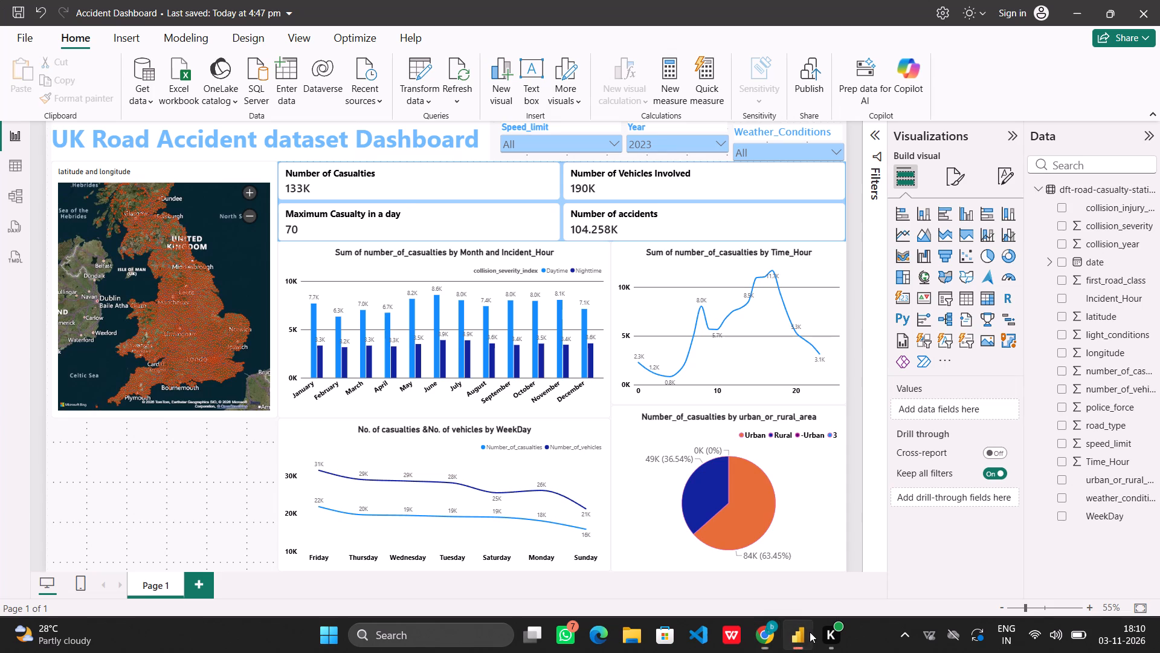
left_click_drag(706, 425, 592, 429)
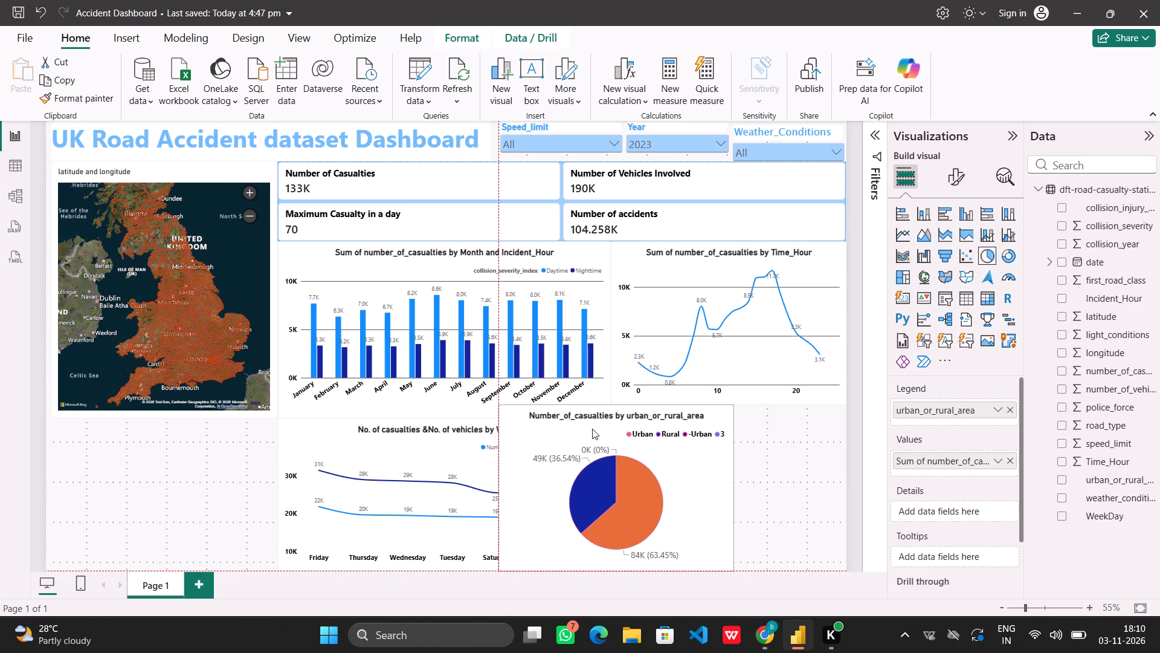
left_click_drag(592, 429, 139, 453)
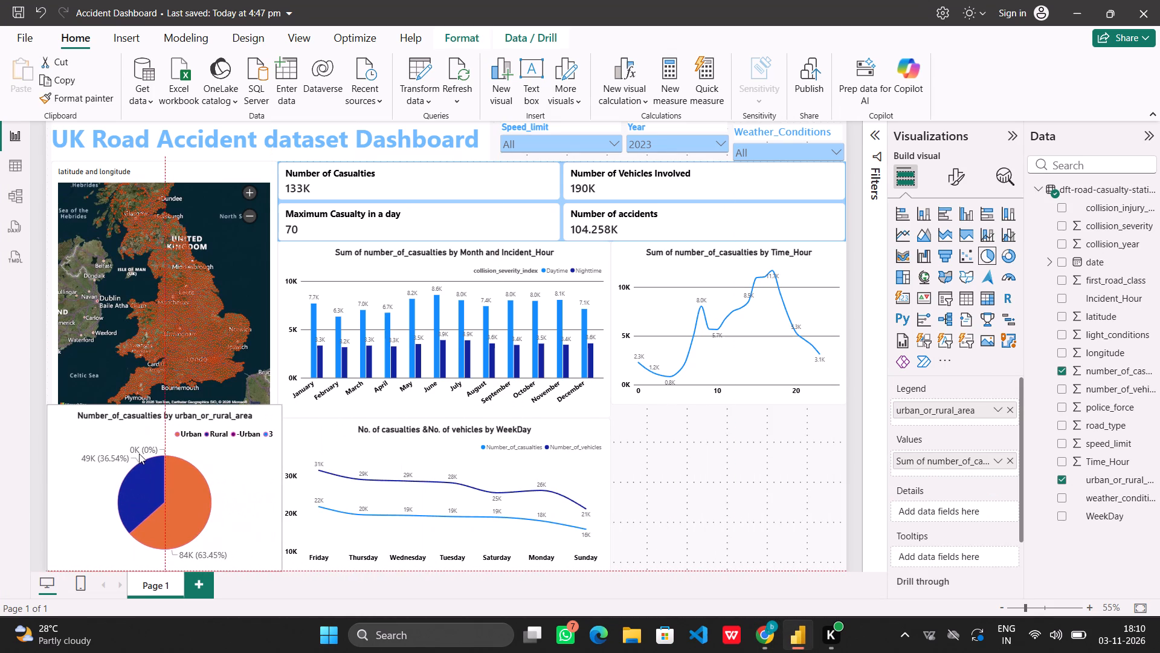
left_click_drag(139, 453, 140, 453)
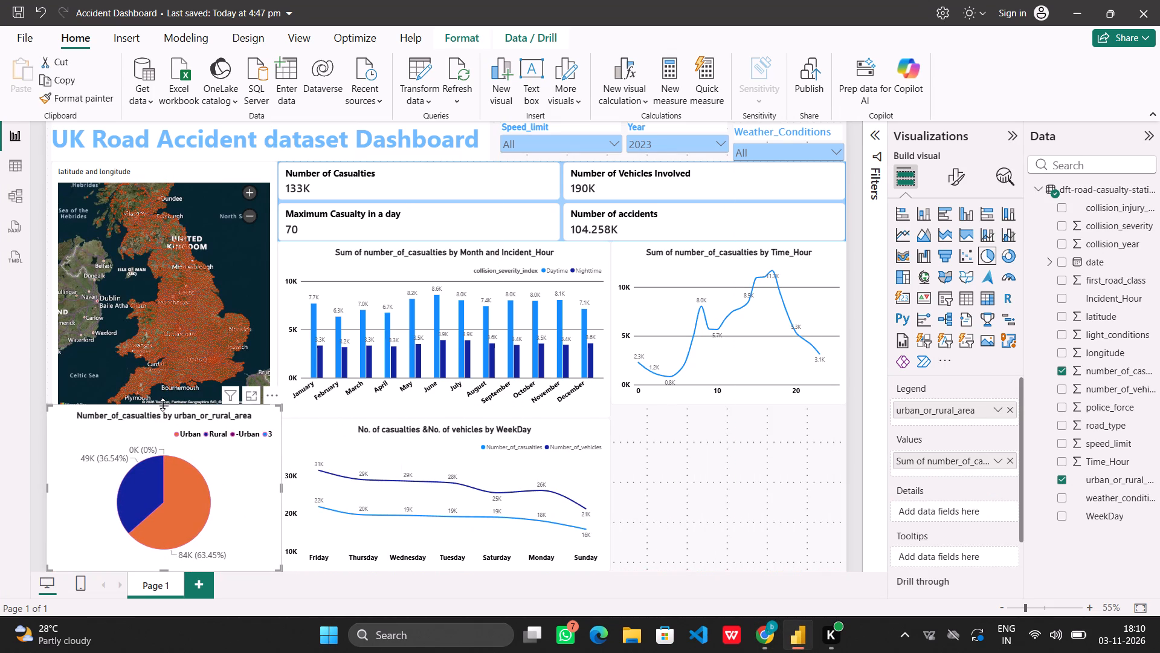
left_click_drag(163, 404, 163, 412)
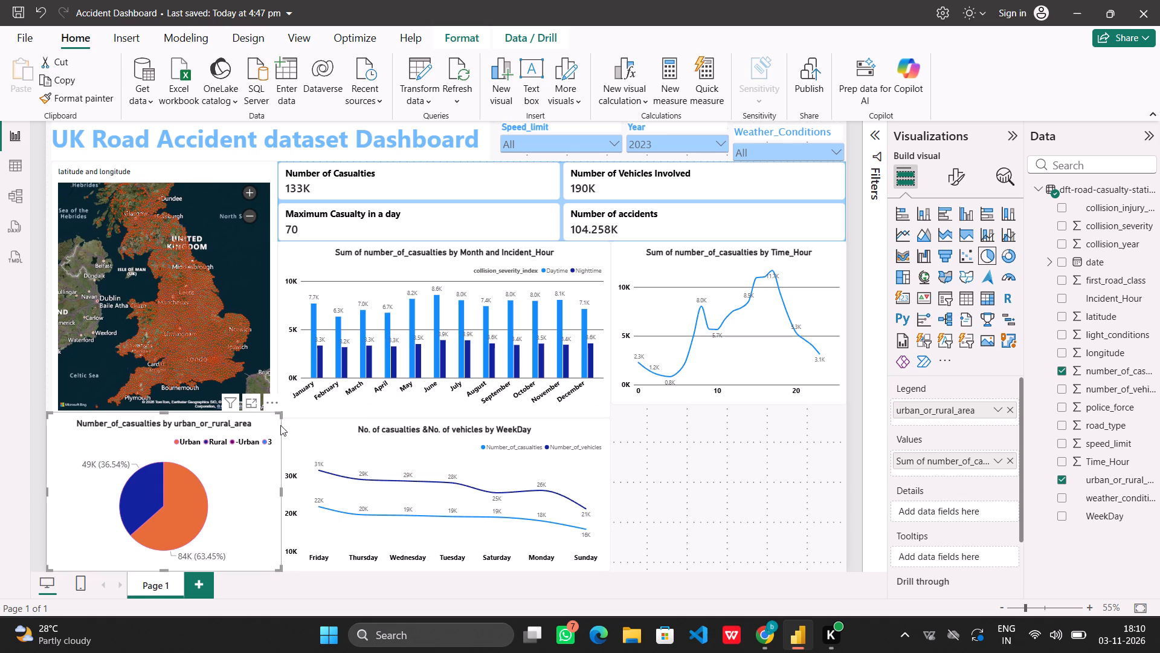
left_click_drag(279, 414, 268, 414)
left_click(736, 486)
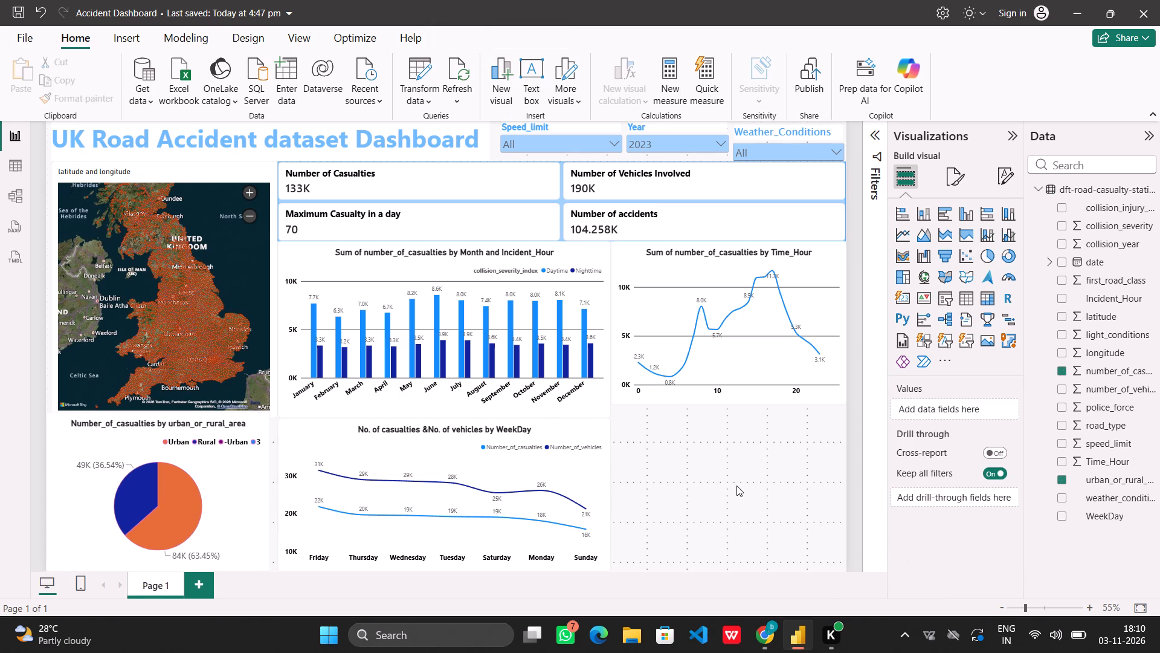
Read the AI's redesigned layout grid in Chrome, focusing on the right-column visuals, and compare it with the dashboard in Power BI.
left_click(766, 623)
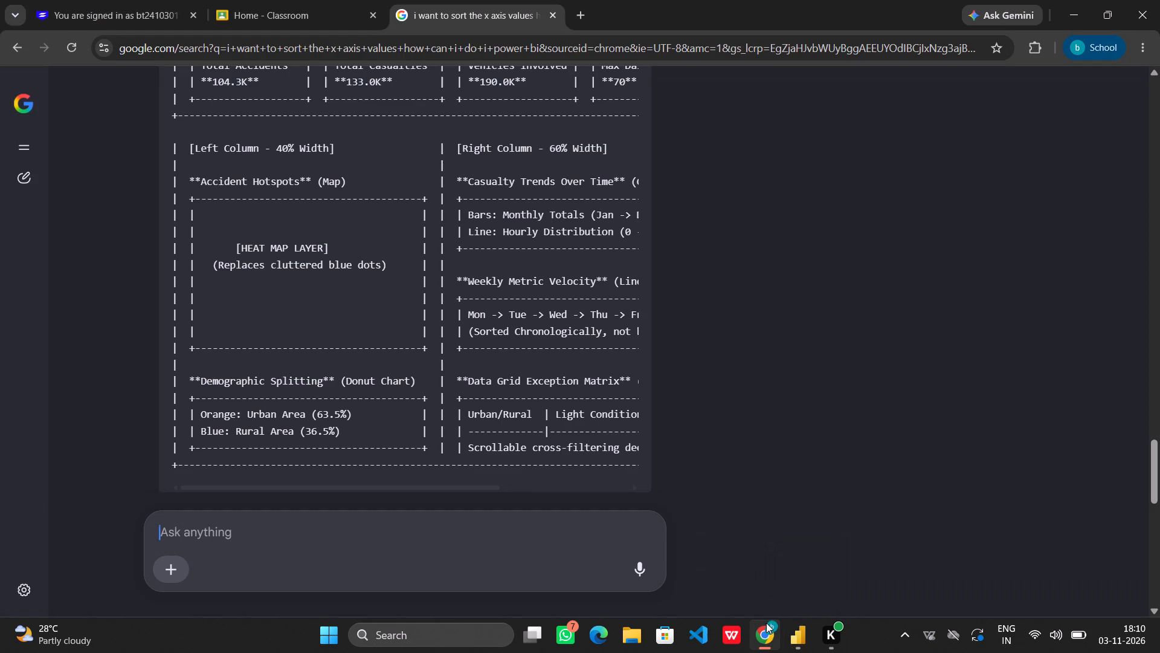
scroll(556, 356, "left", 3)
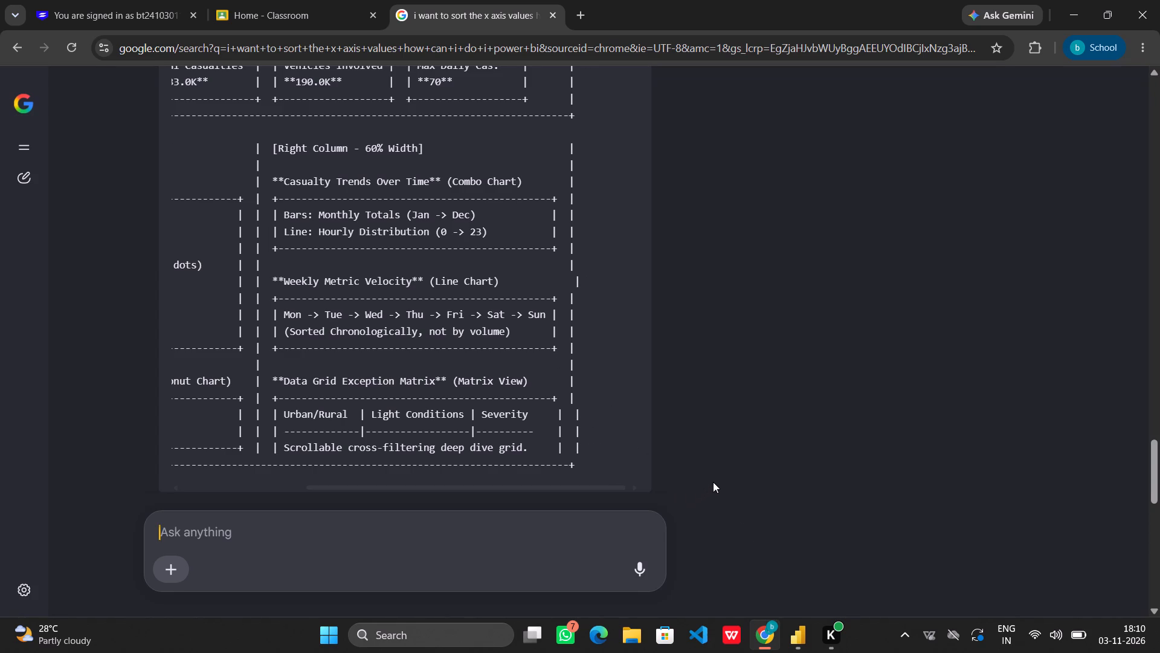
left_click(789, 626)
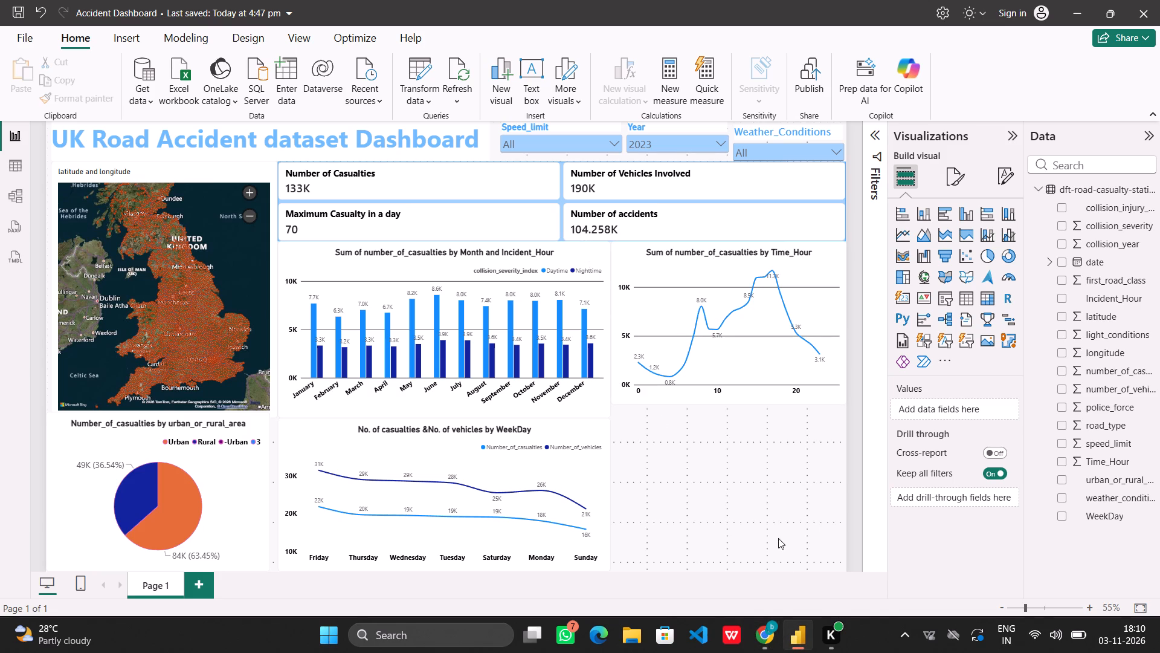
left_click(772, 640)
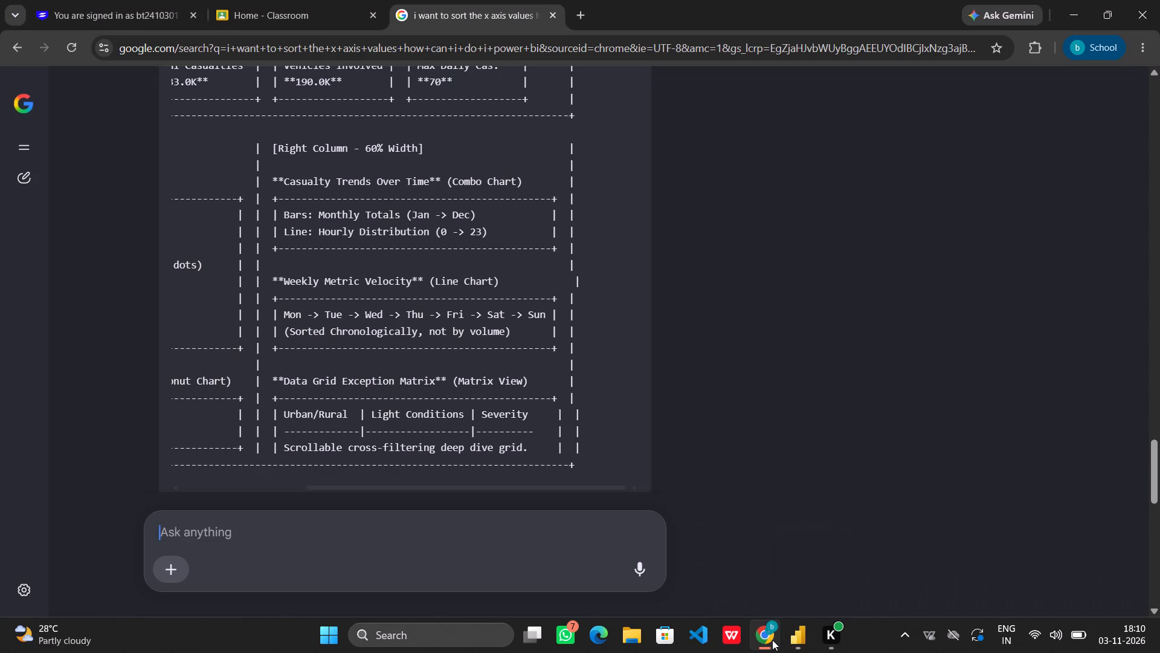
scroll(471, 421, "right", 4)
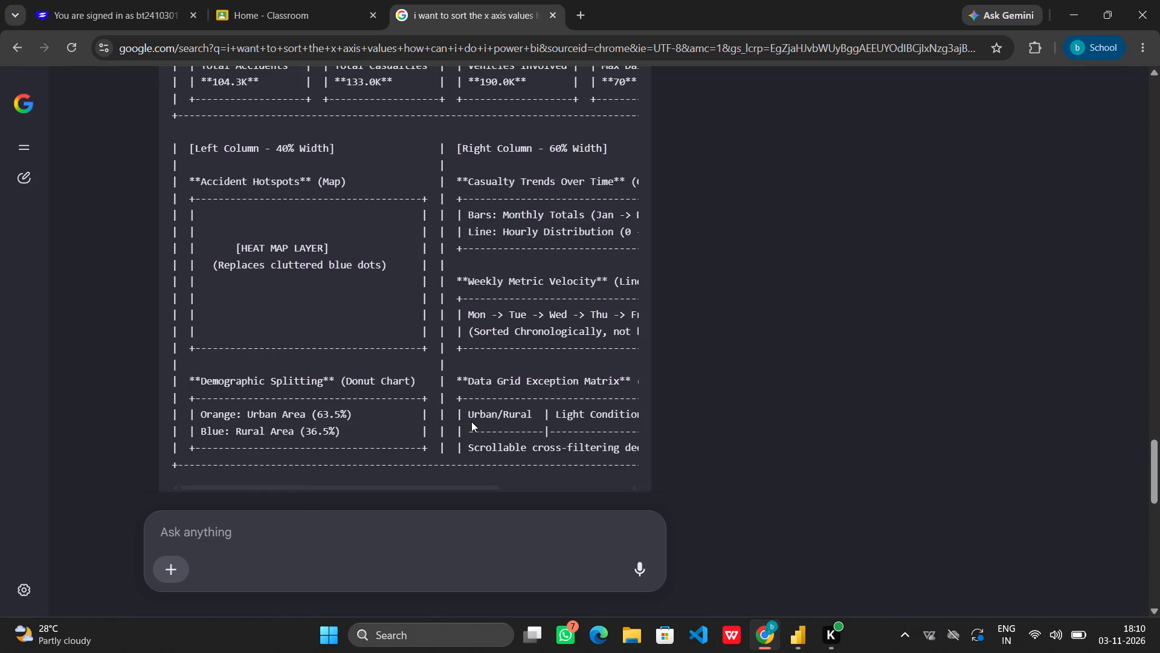
scroll(471, 421, "up", 3)
scroll(471, 421, "left", 1)
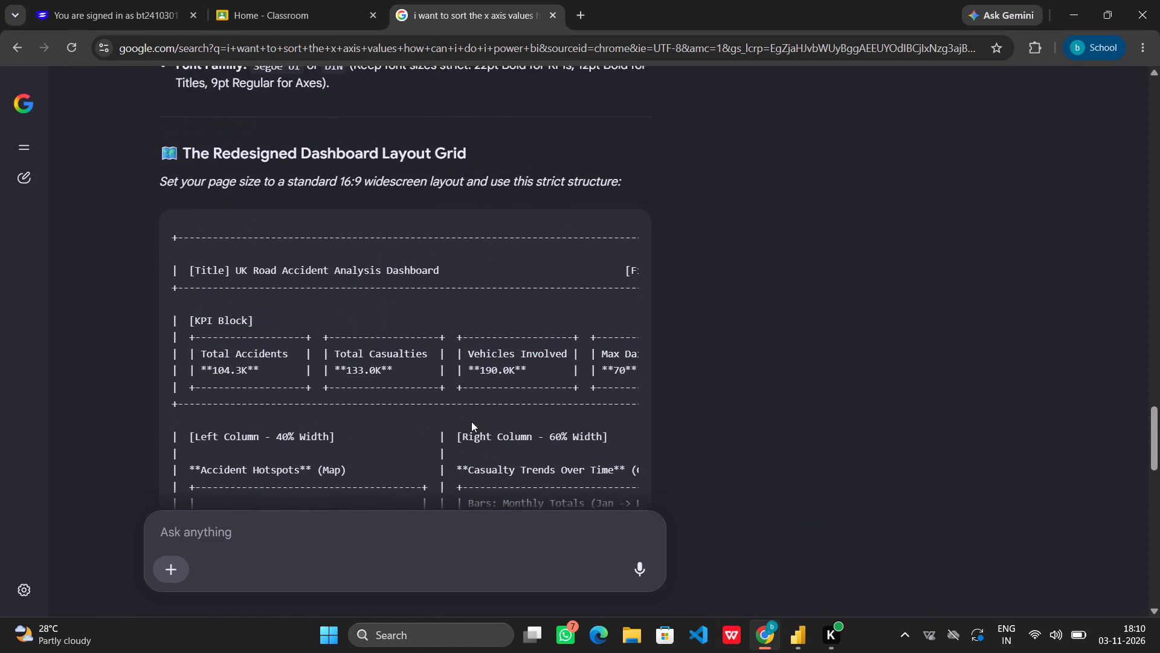
scroll(471, 421, "down", 4)
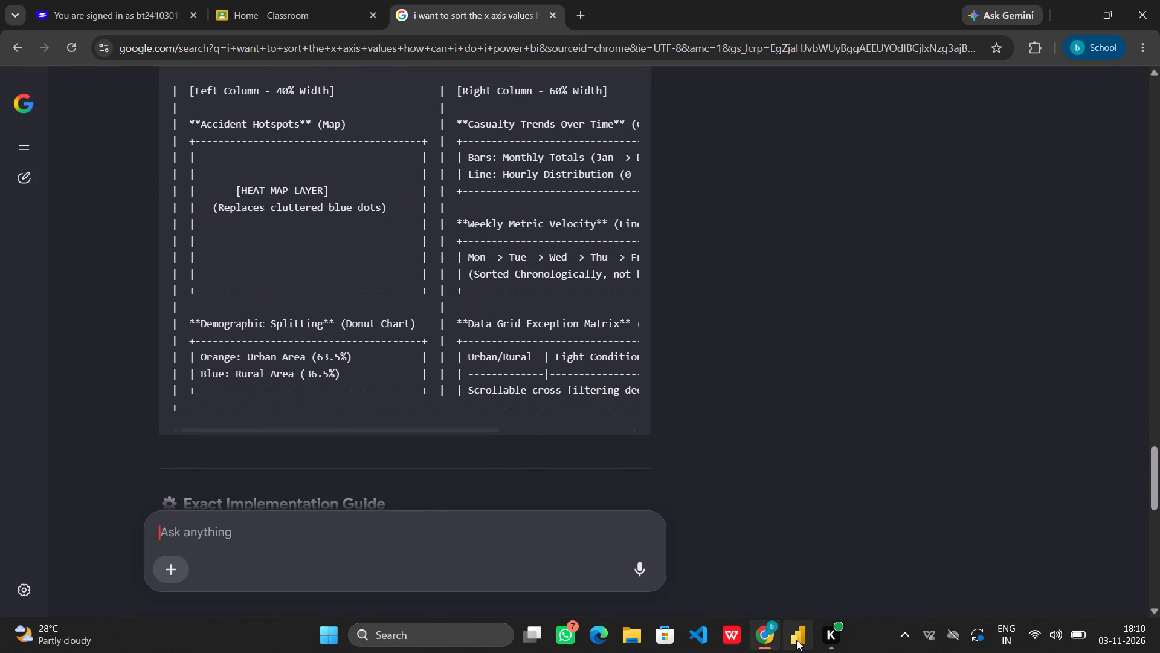
left_click(796, 640)
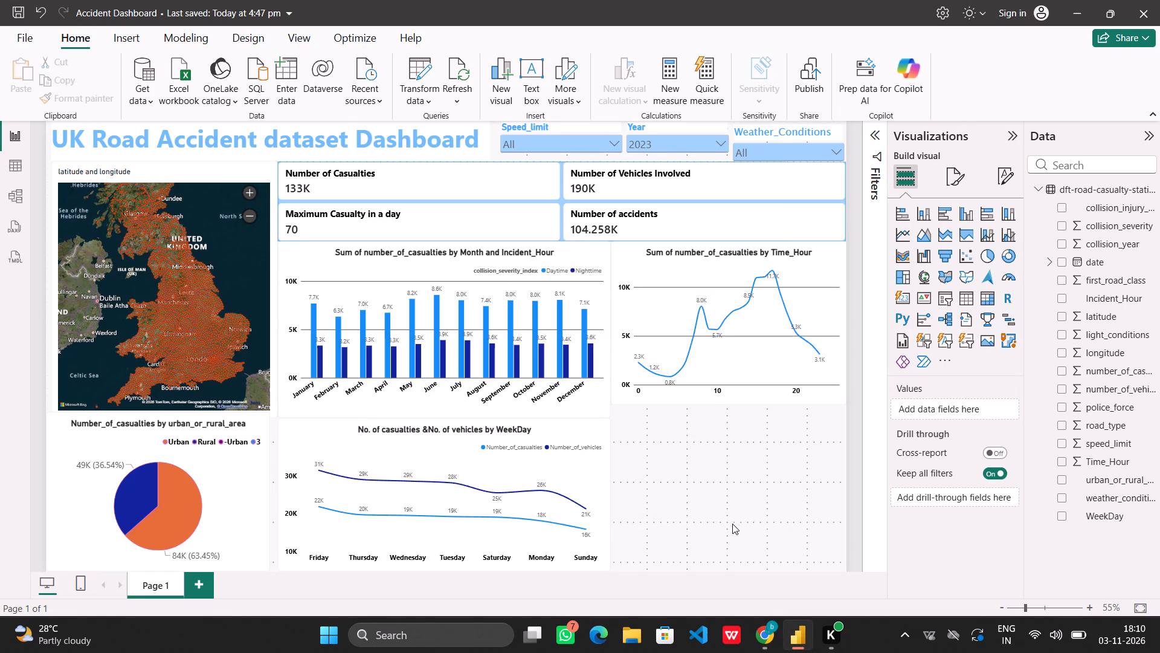
left_click(593, 253)
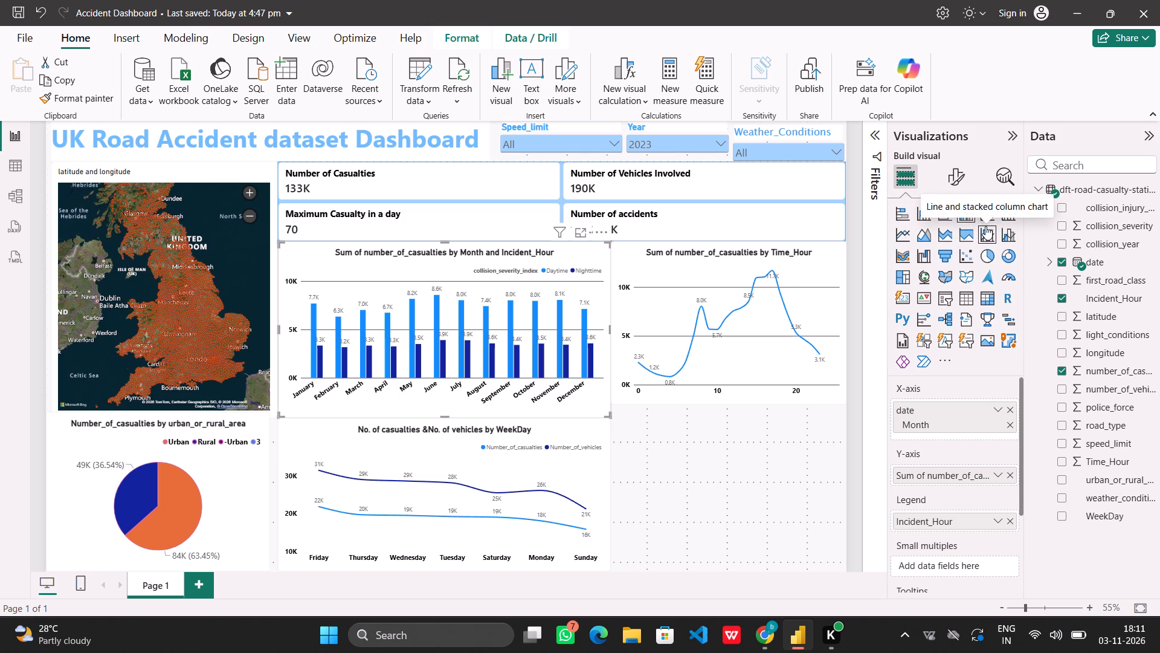
left_click(703, 490)
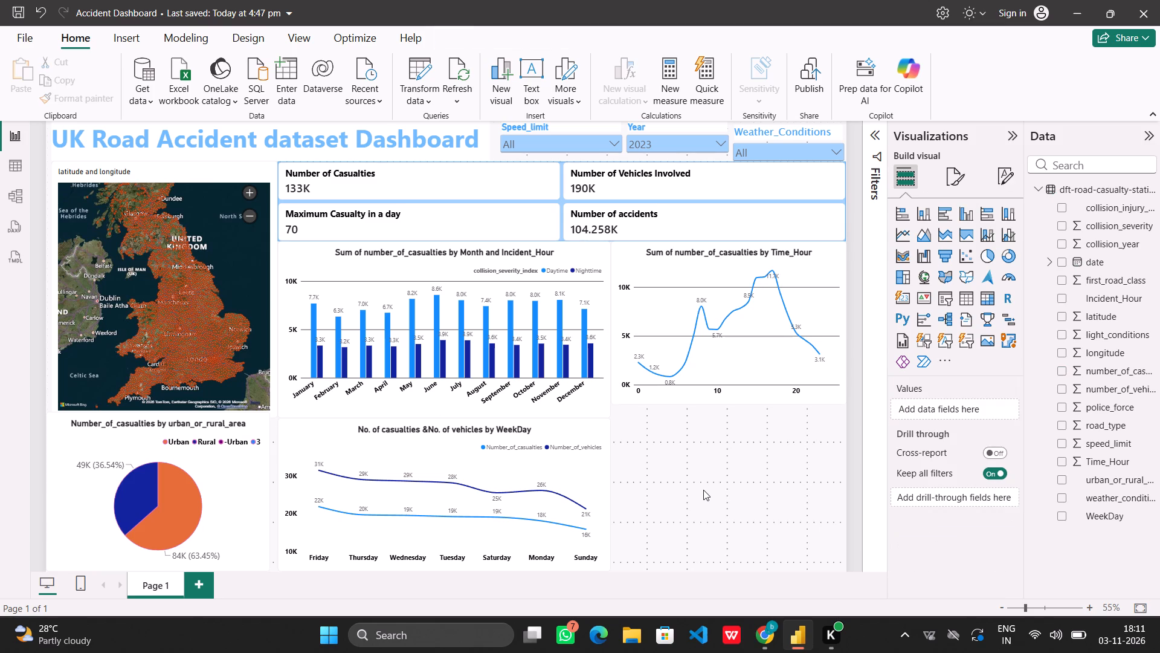
left_click(766, 628)
scroll(585, 339, "left", 1)
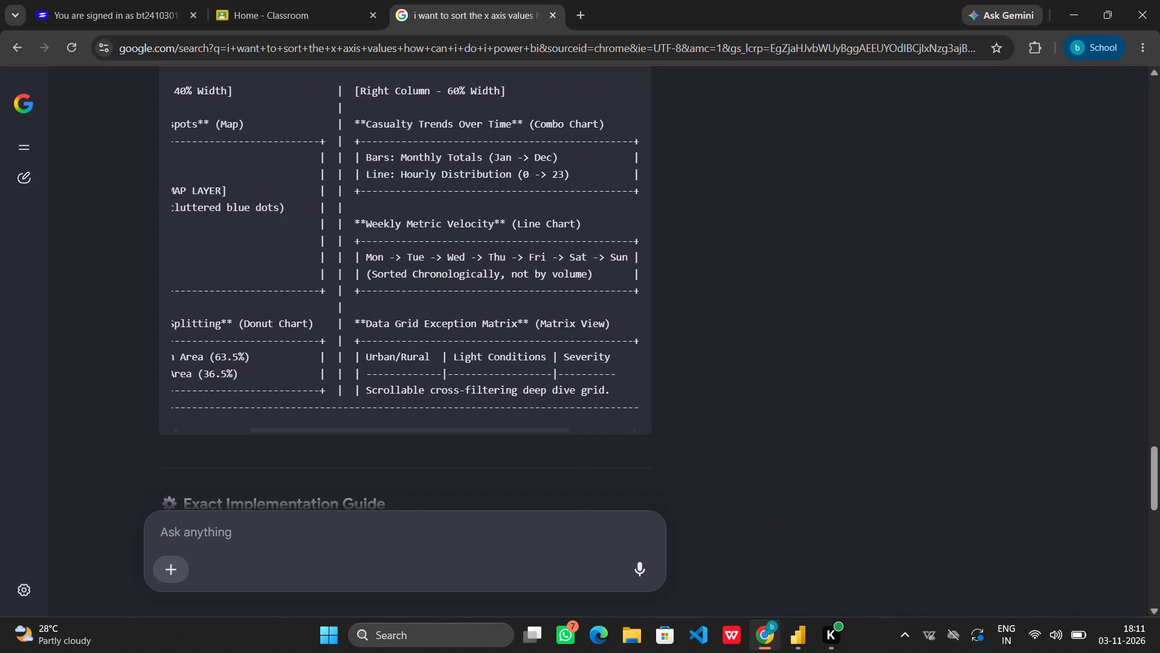
scroll(585, 339, "left", 1)
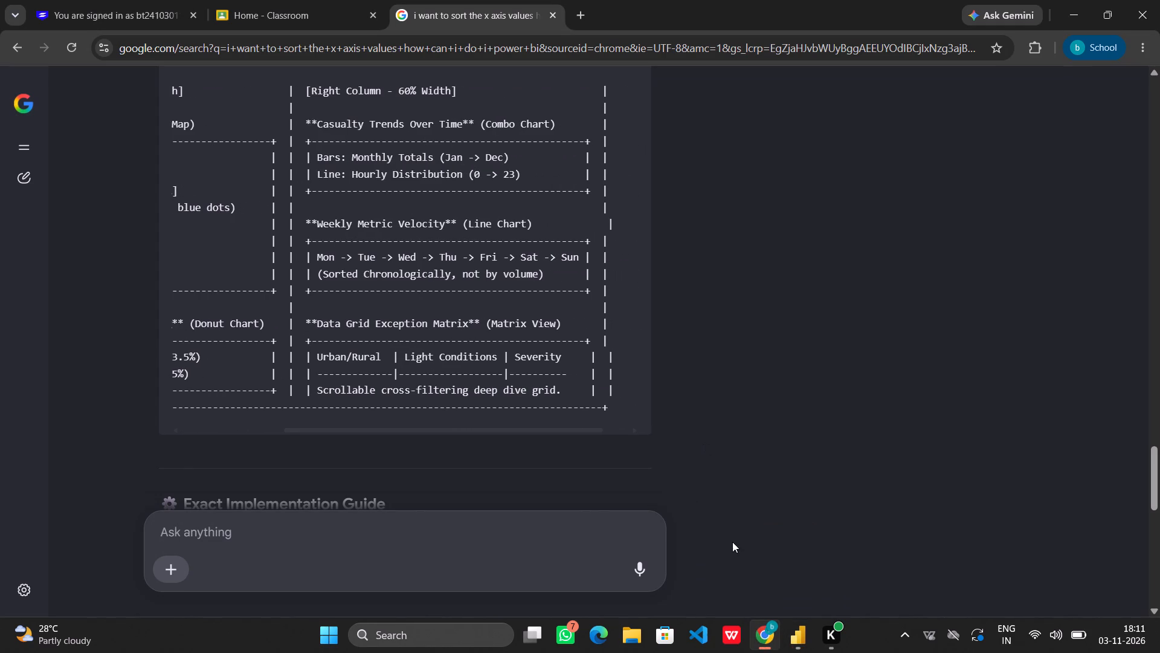
Switch to Power BI and insert an empty matrix visual in the blank area below the Time_Hour line chart.
left_click(798, 625)
left_click(680, 473)
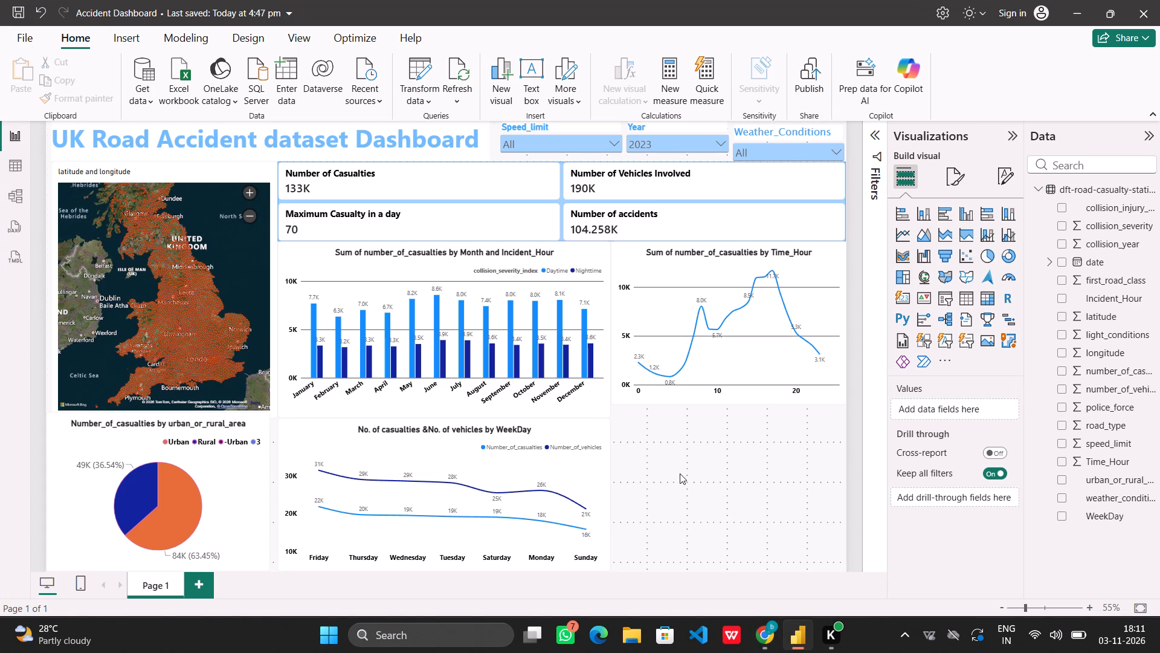
left_click(984, 292)
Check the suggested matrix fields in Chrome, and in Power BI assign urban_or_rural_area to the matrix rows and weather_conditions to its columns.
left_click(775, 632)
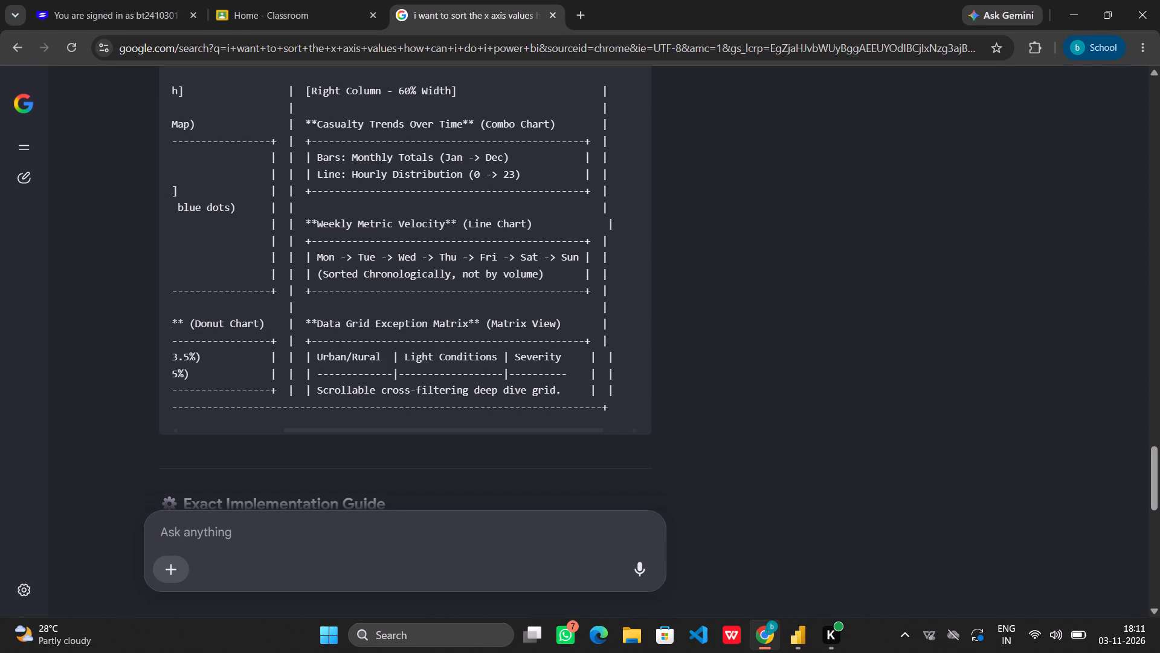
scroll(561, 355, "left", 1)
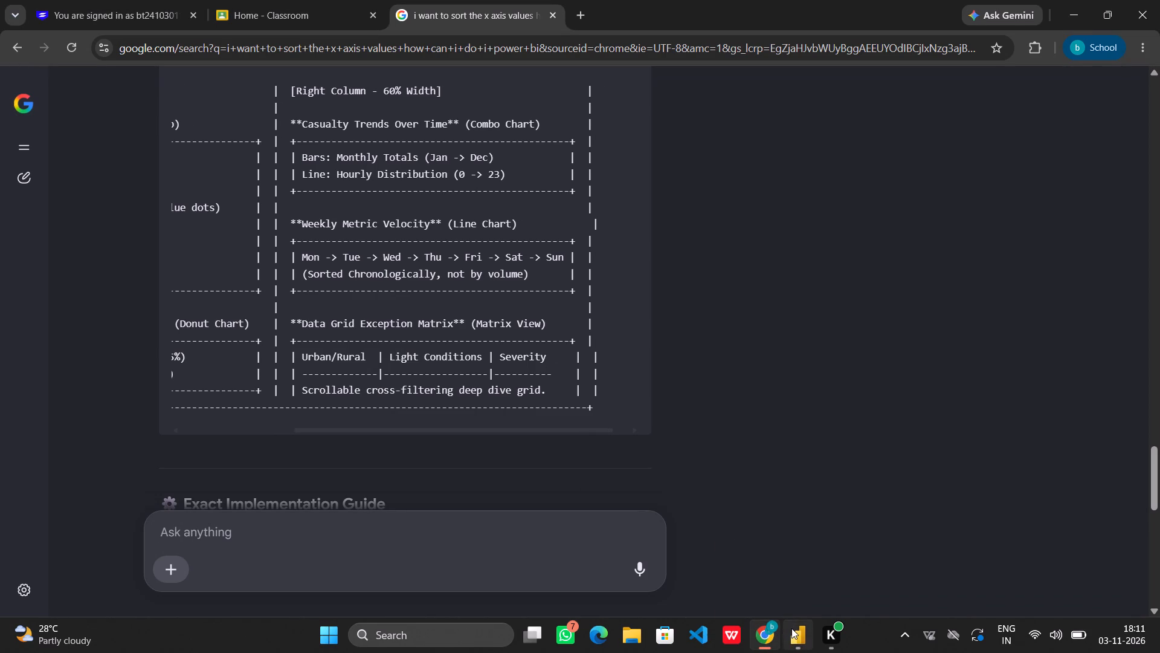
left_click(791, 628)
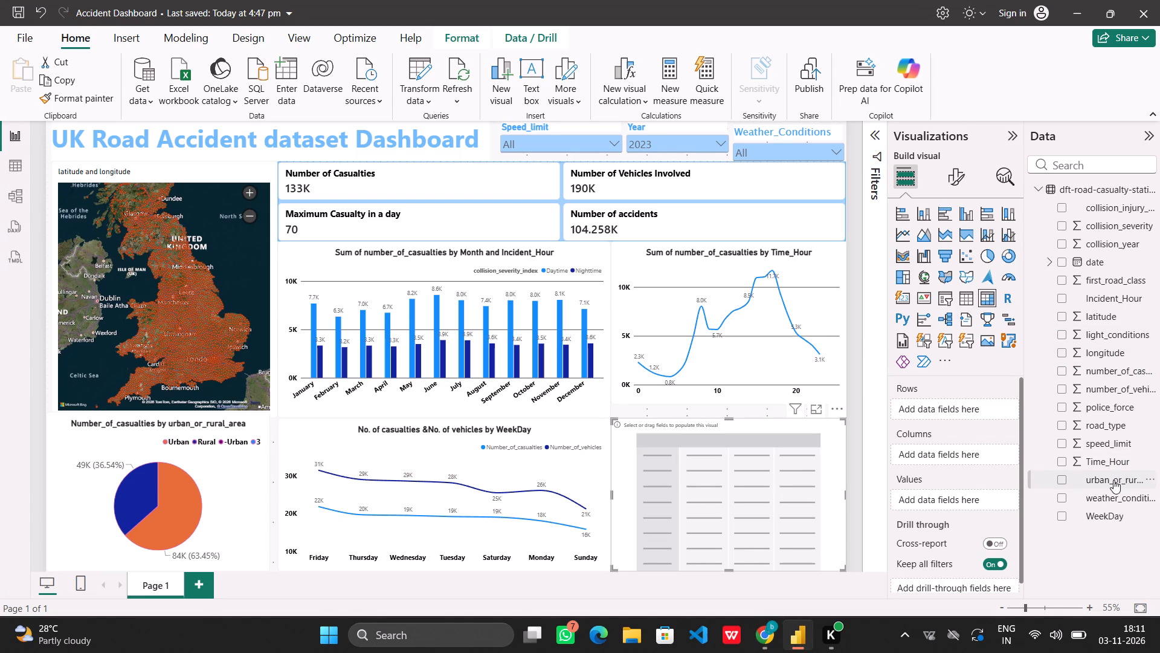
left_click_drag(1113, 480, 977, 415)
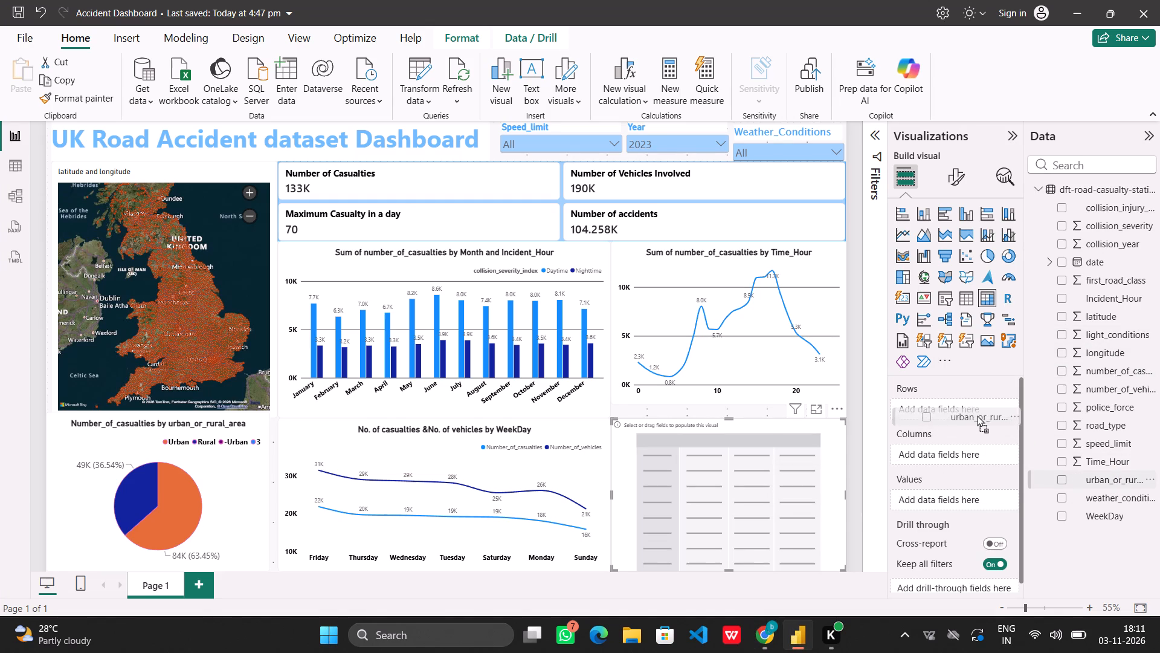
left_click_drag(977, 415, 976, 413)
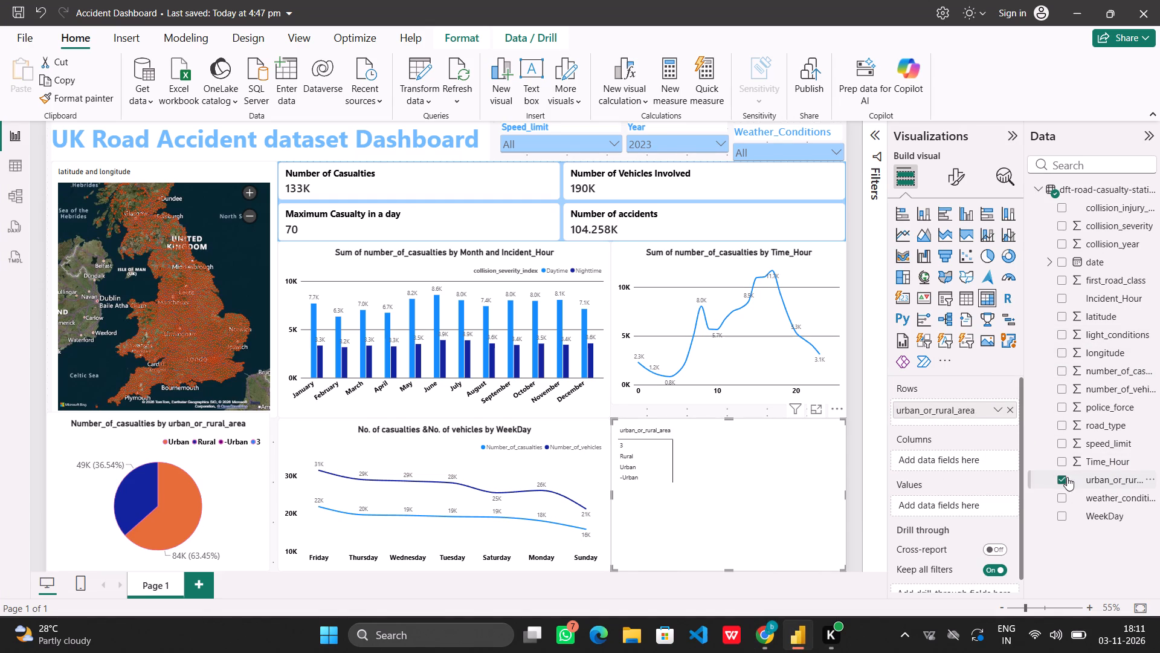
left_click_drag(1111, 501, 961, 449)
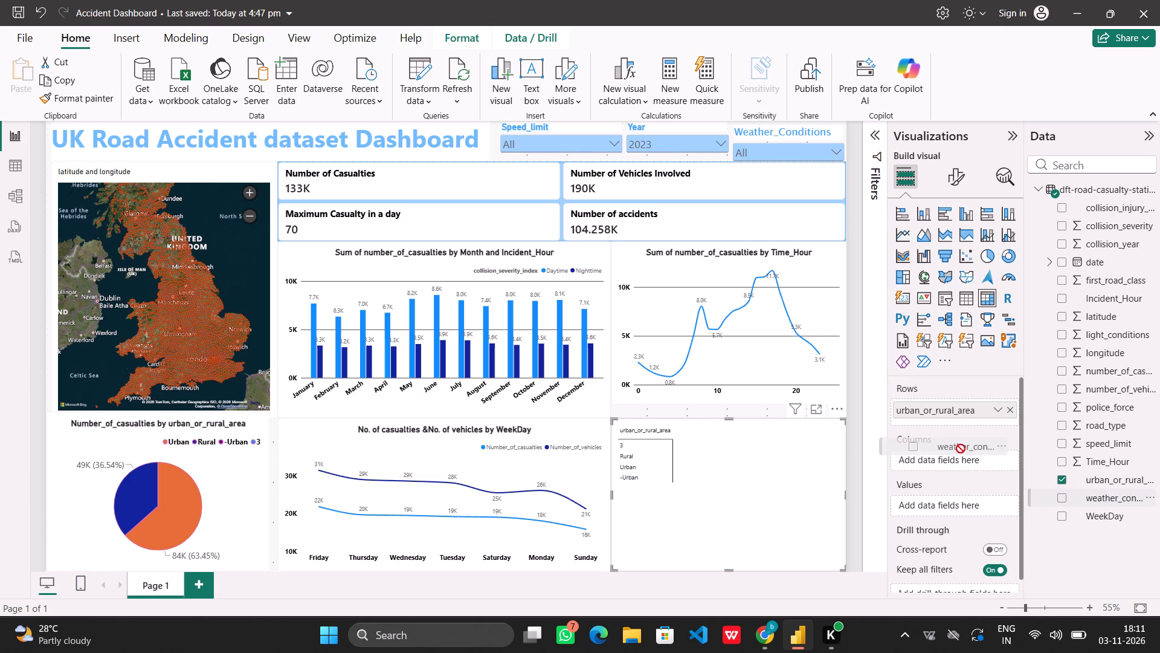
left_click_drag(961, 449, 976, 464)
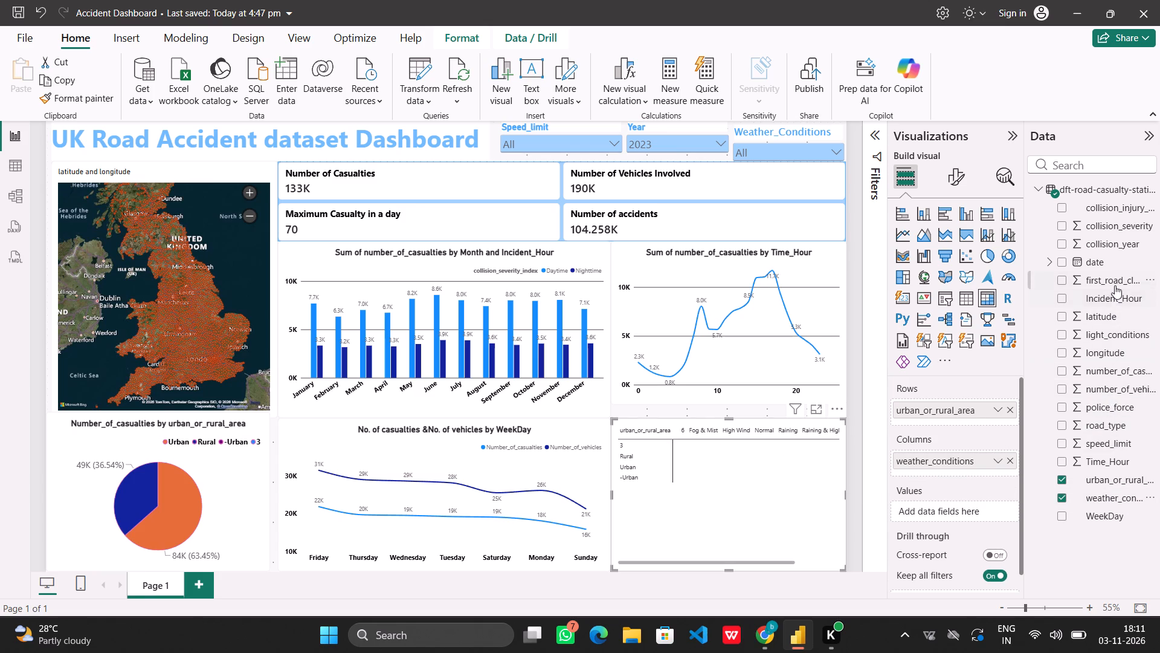
Replace weather_conditions with Incident_Hour as the matrix's column field.
left_click_drag(1110, 292, 968, 466)
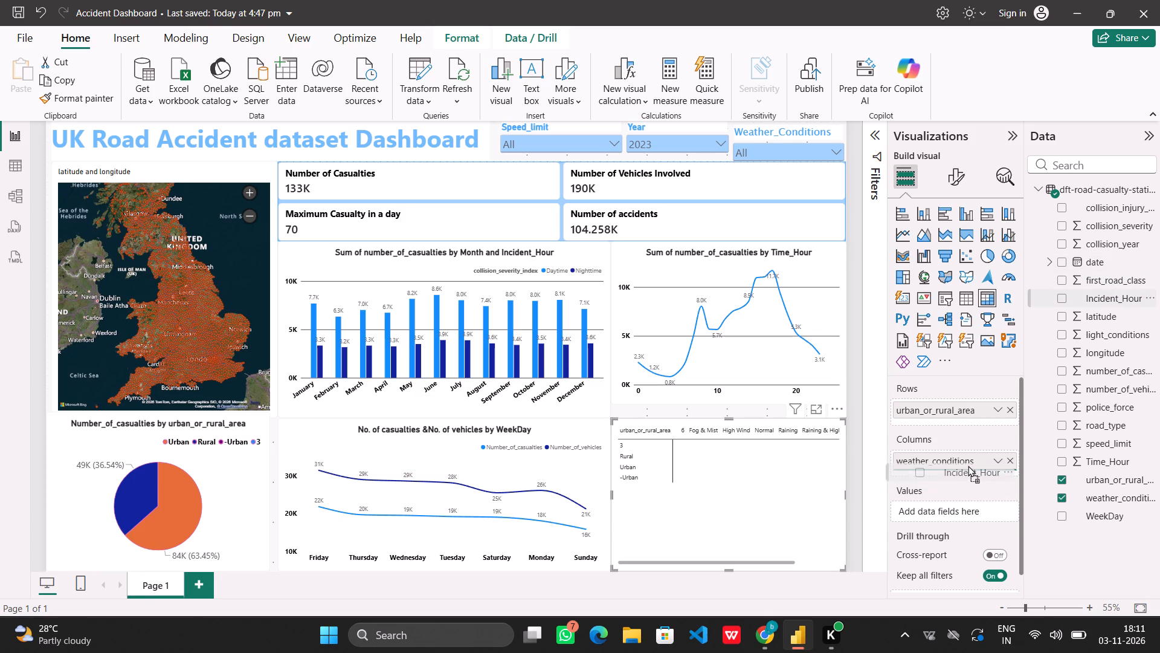
left_click_drag(968, 466, 968, 464)
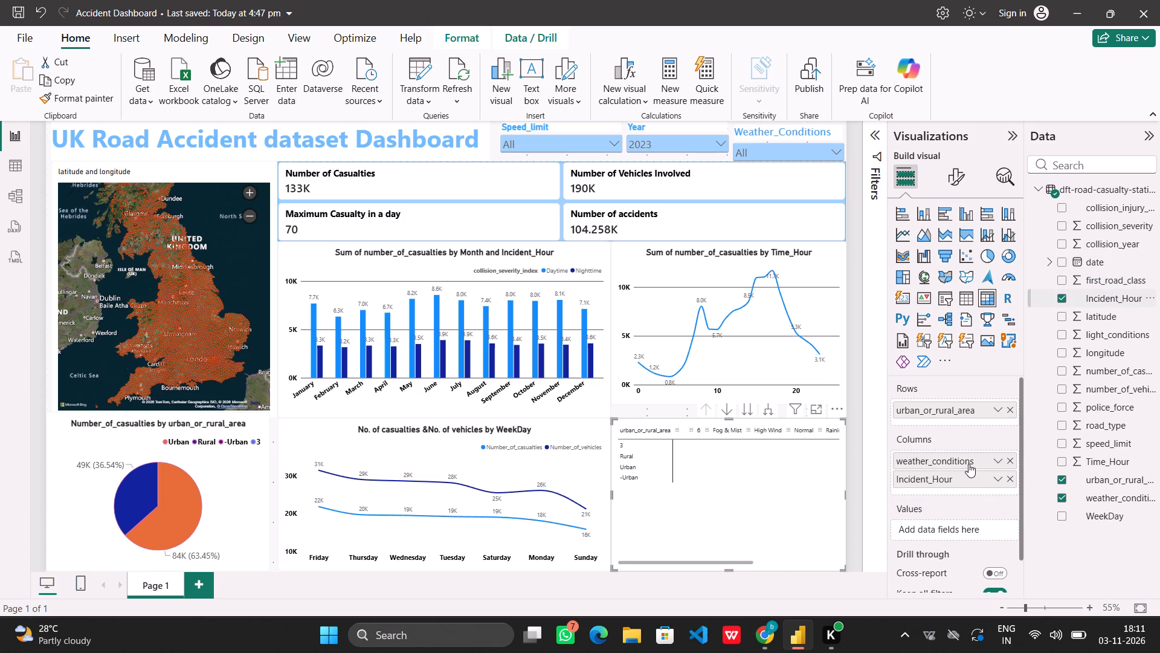
left_click(1010, 460)
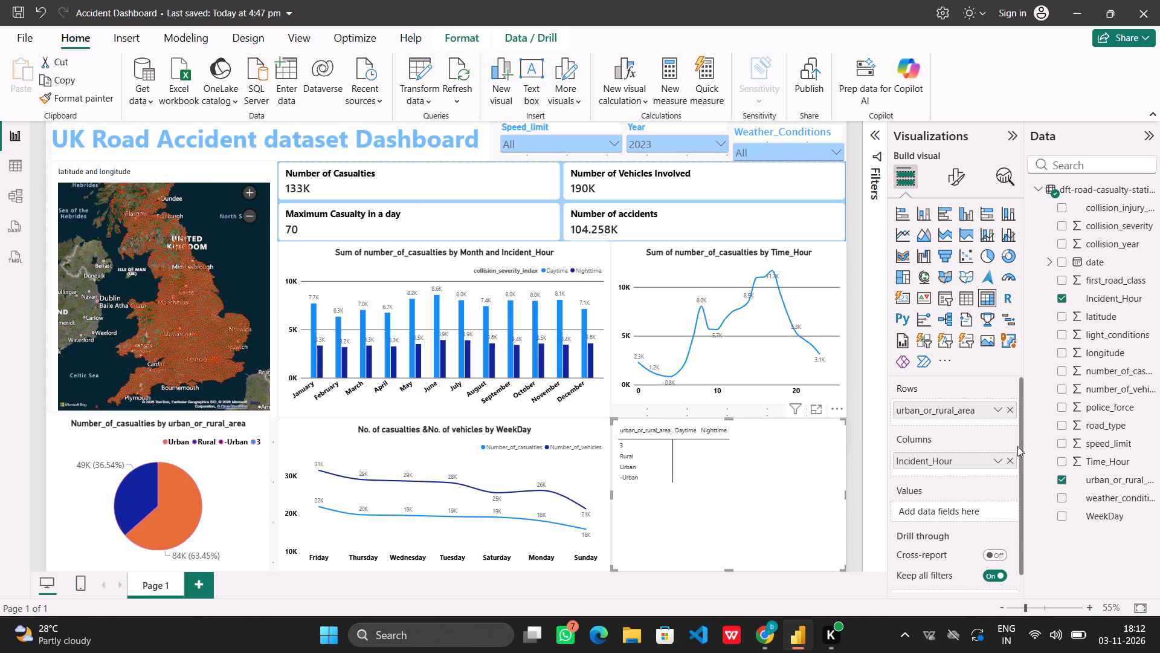
Replace urban_or_rural_area with weather_conditions as the matrix's row field, and add the sum of number_of_casualties as its values.
left_click(1013, 406)
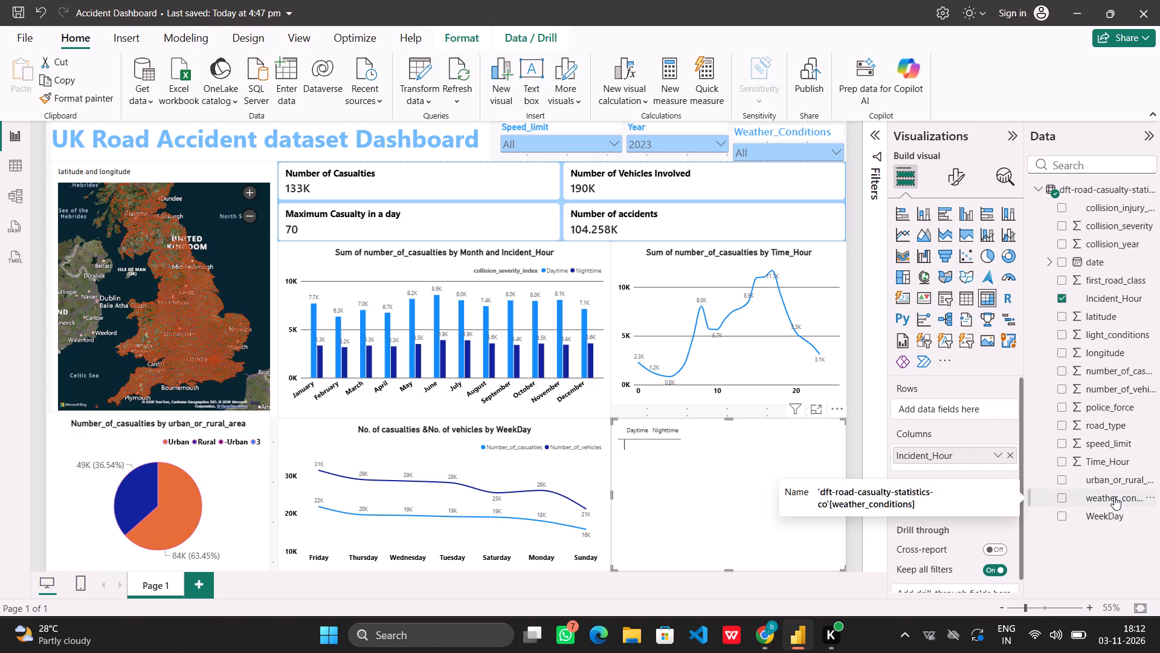
left_click_drag(1114, 496, 974, 409)
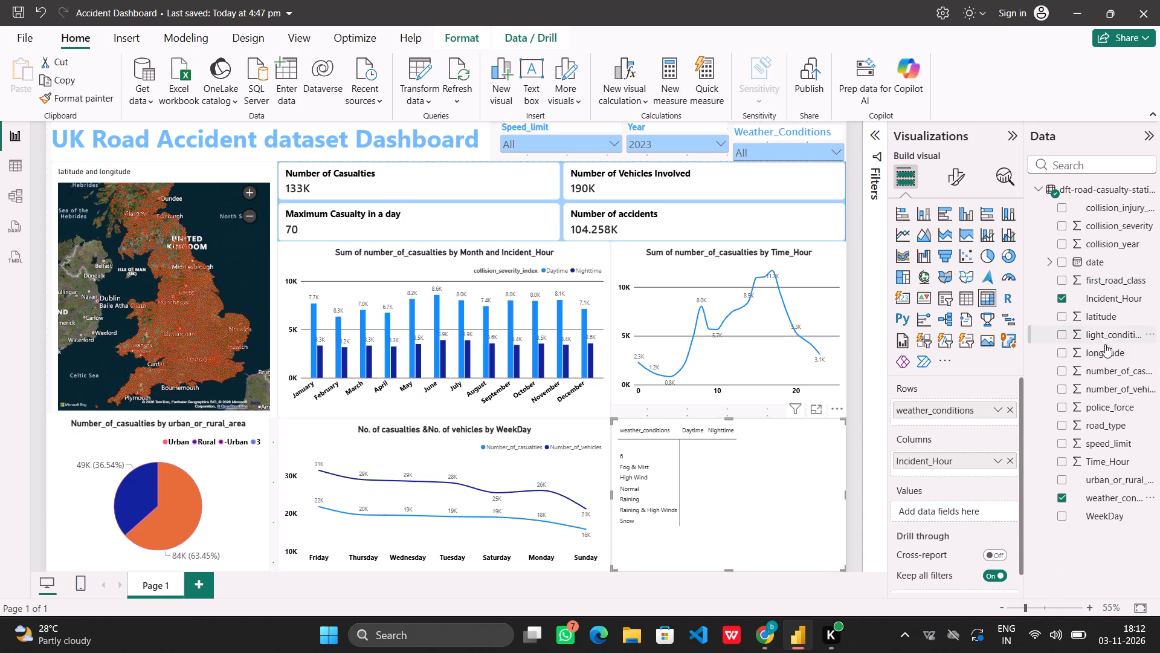
left_click_drag(1100, 368, 962, 458)
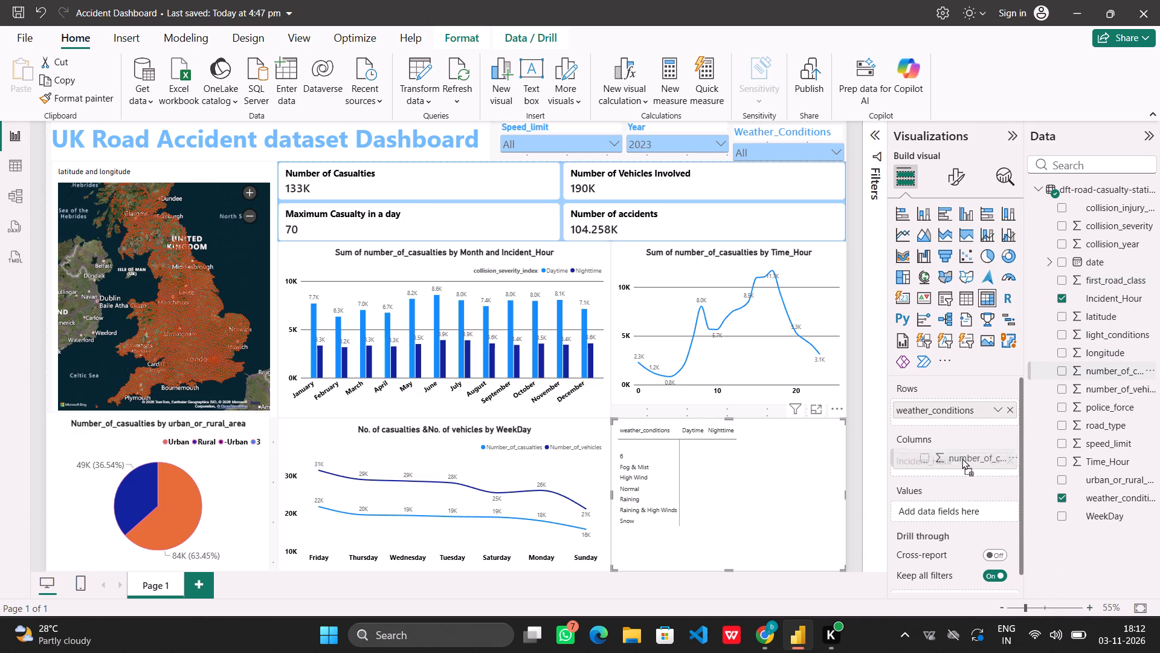
left_click_drag(962, 458, 955, 501)
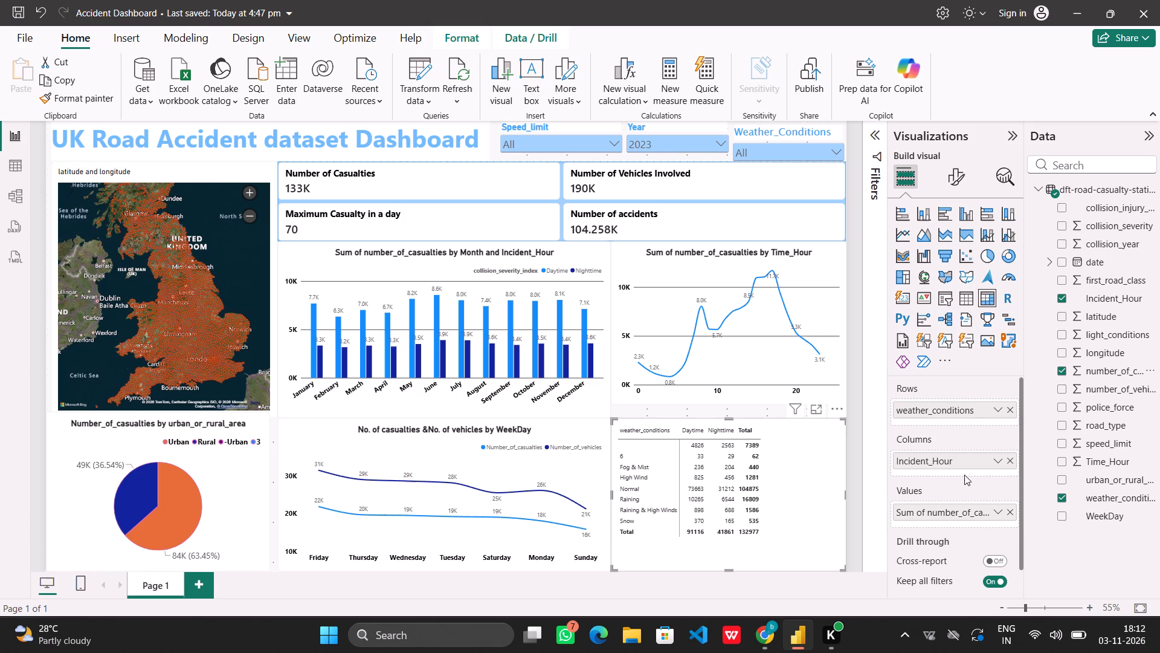
Filter the matrix's weather_conditions to Fog & Mist, High Wind, Normal, Raining, Raining & High Winds and Snow, leaving out blank and 6.
left_click(872, 135)
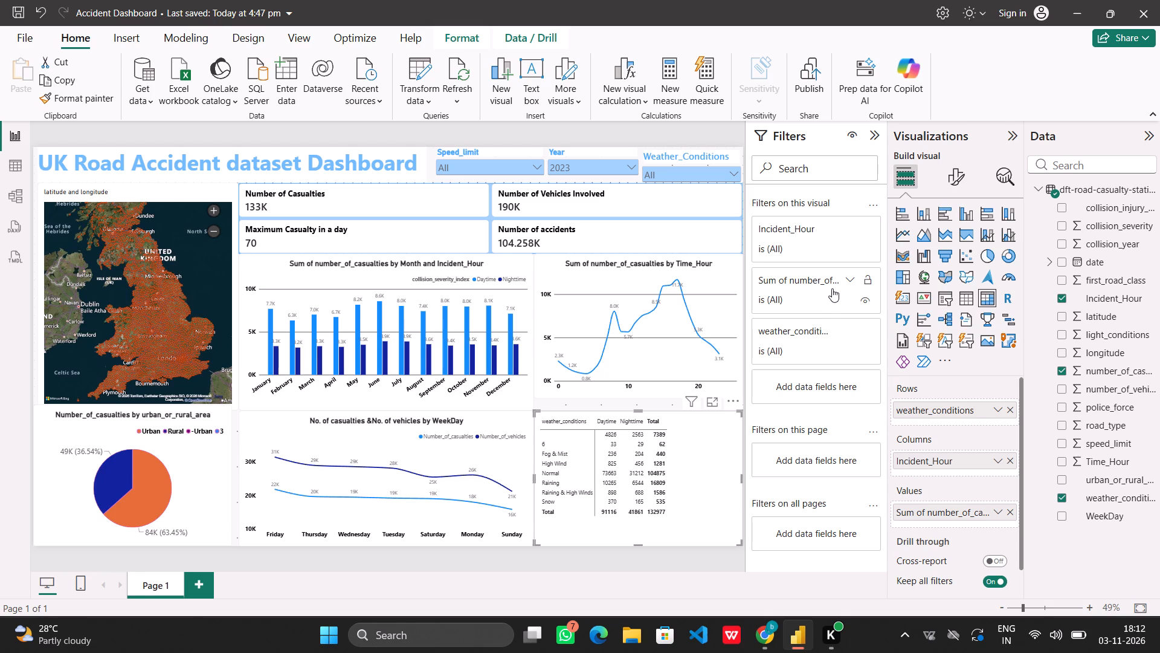
left_click(846, 334)
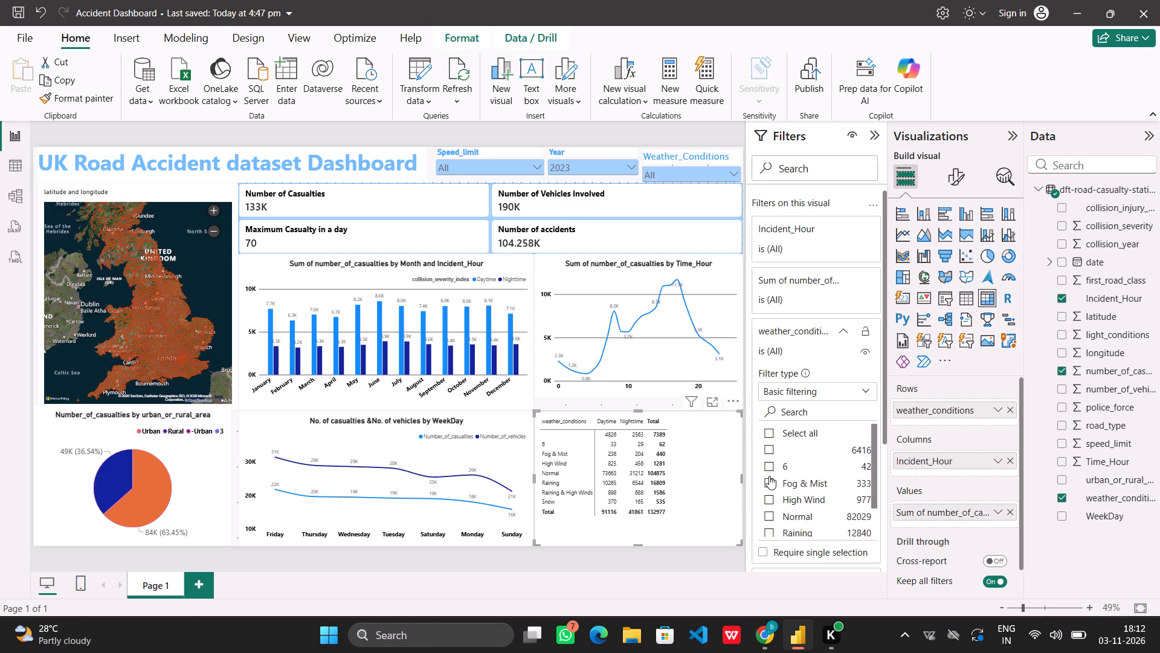
left_click(769, 479)
scroll(769, 479, "down", 1)
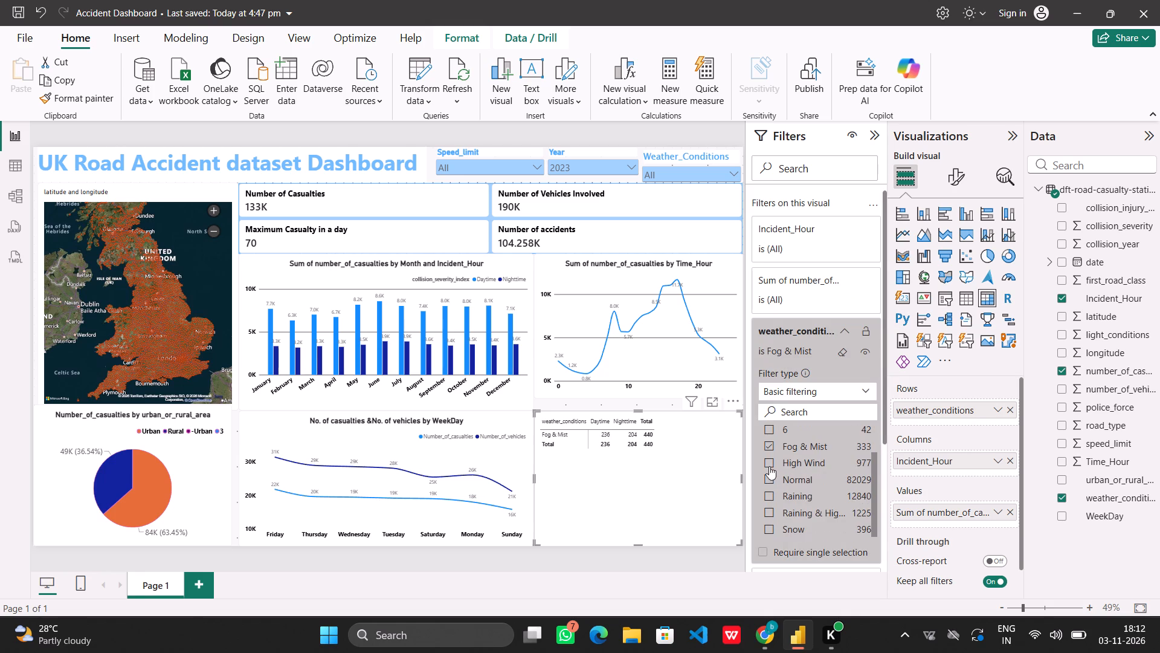
left_click(769, 463)
left_click(768, 478)
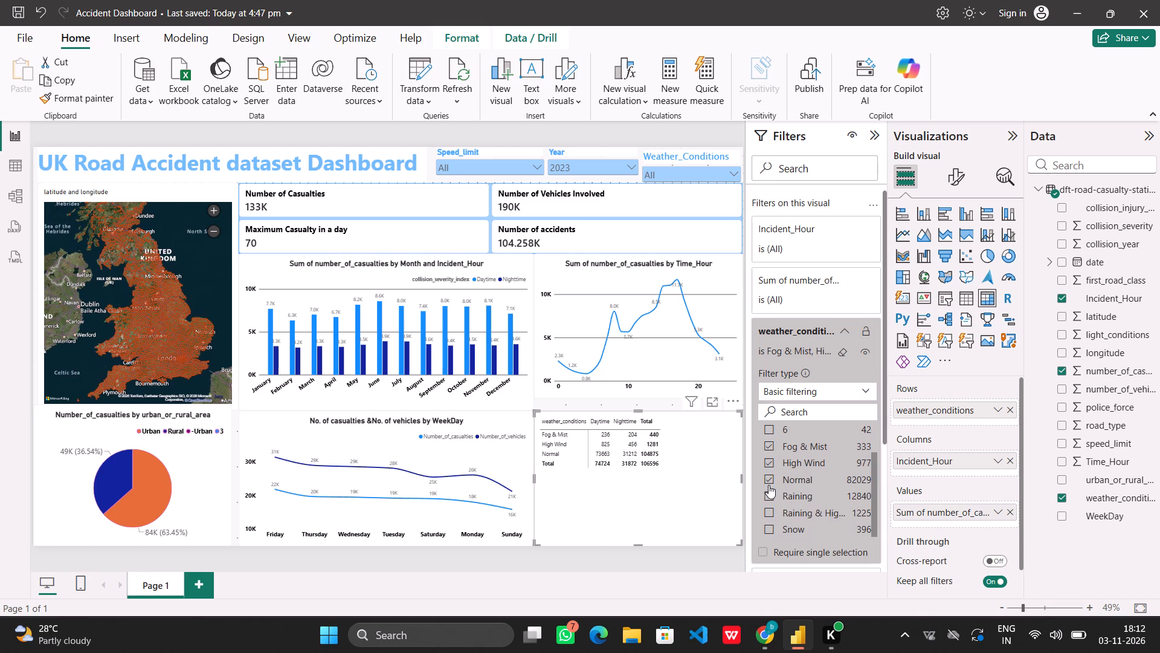
left_click(768, 493)
left_click(768, 512)
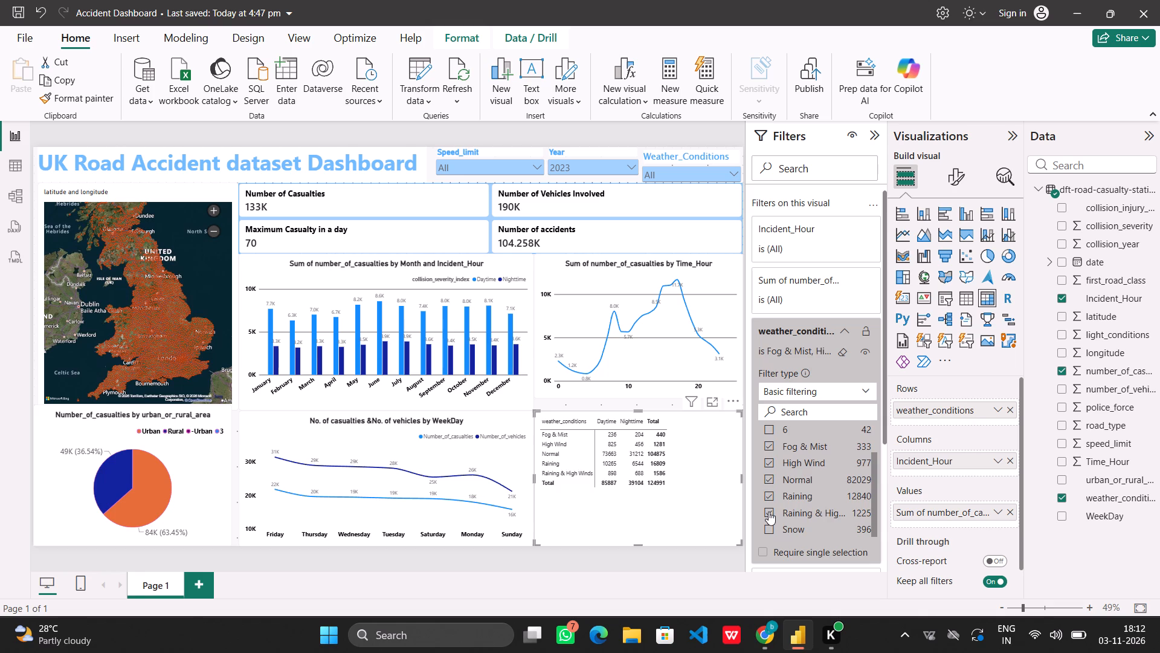
left_click(768, 529)
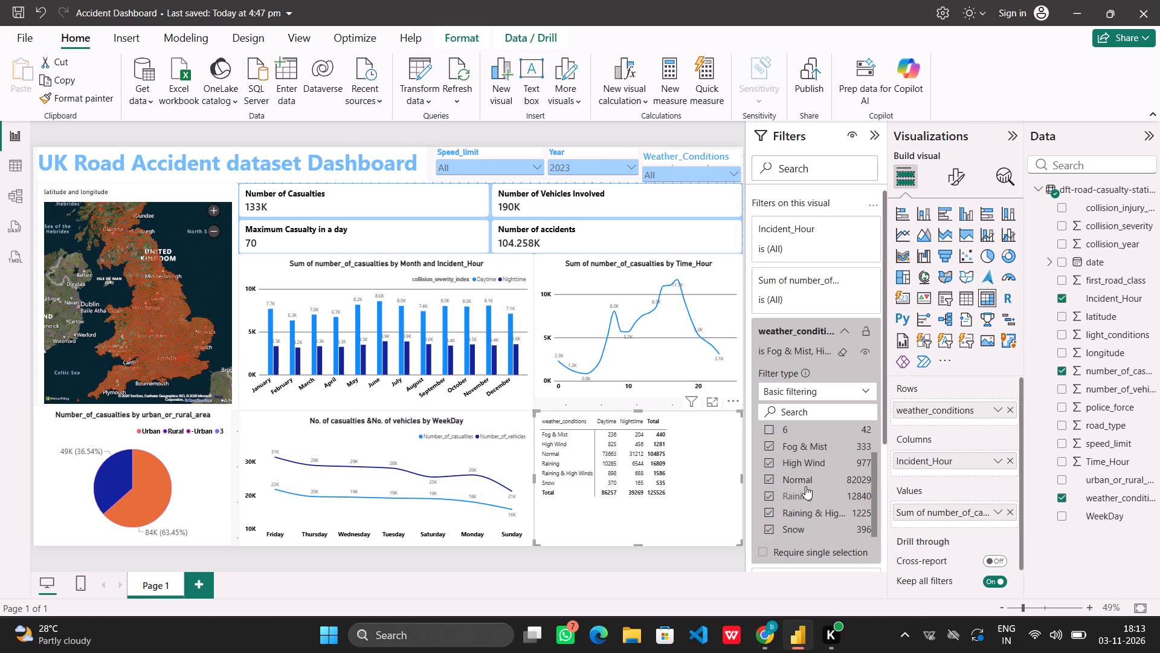
scroll(805, 486, "up", 1)
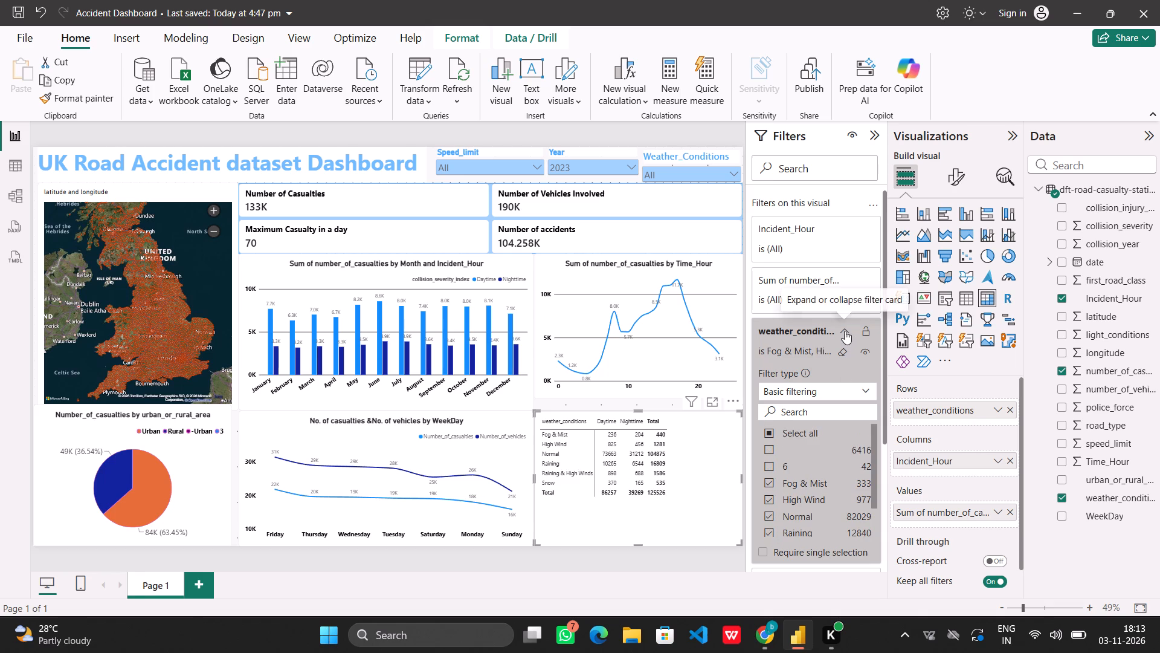
left_click(845, 331)
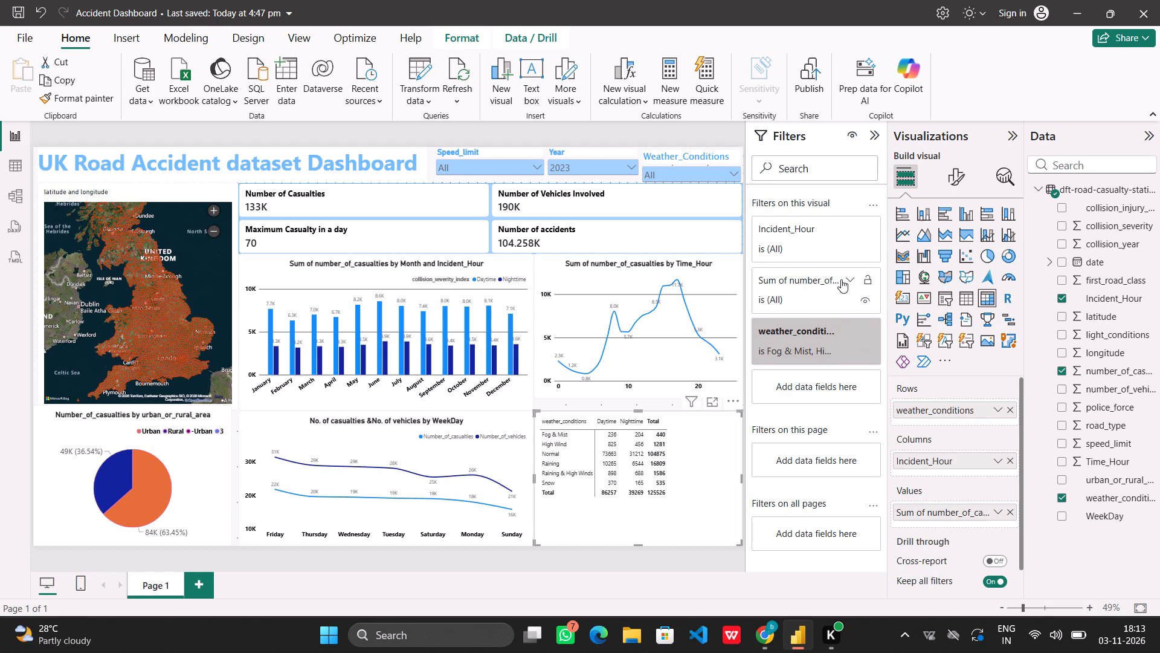
Look through the matrix's filter options for number_of_casualties and Incident_Hour, and collapse the filter settings.
left_click(847, 278)
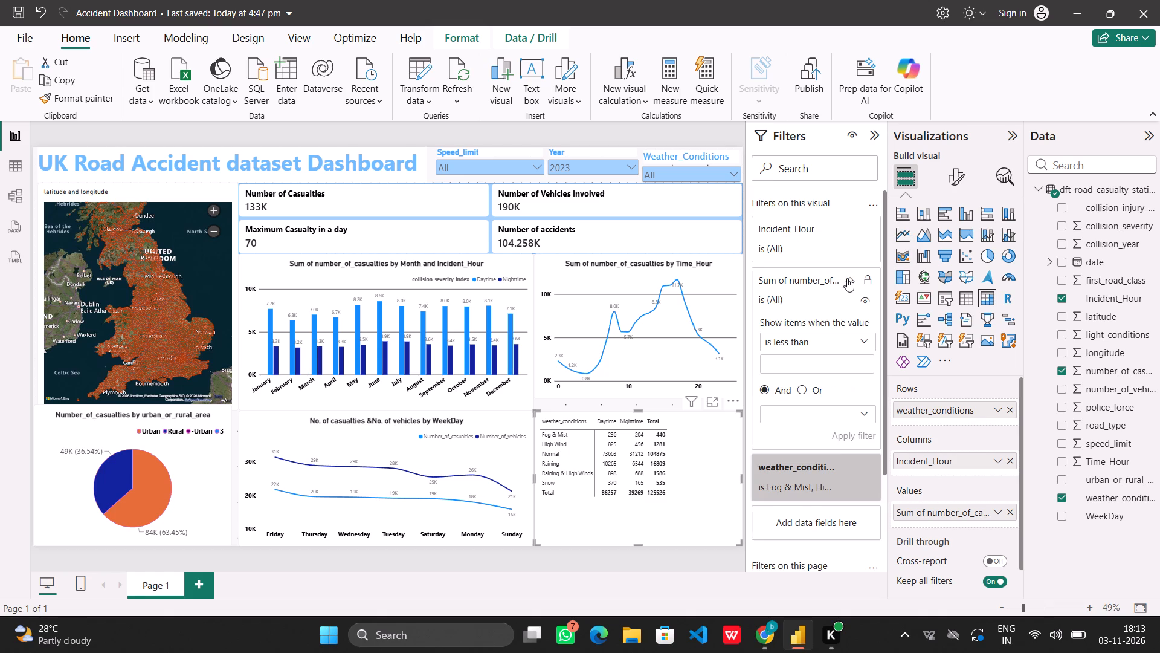
left_click(847, 278)
left_click(841, 227)
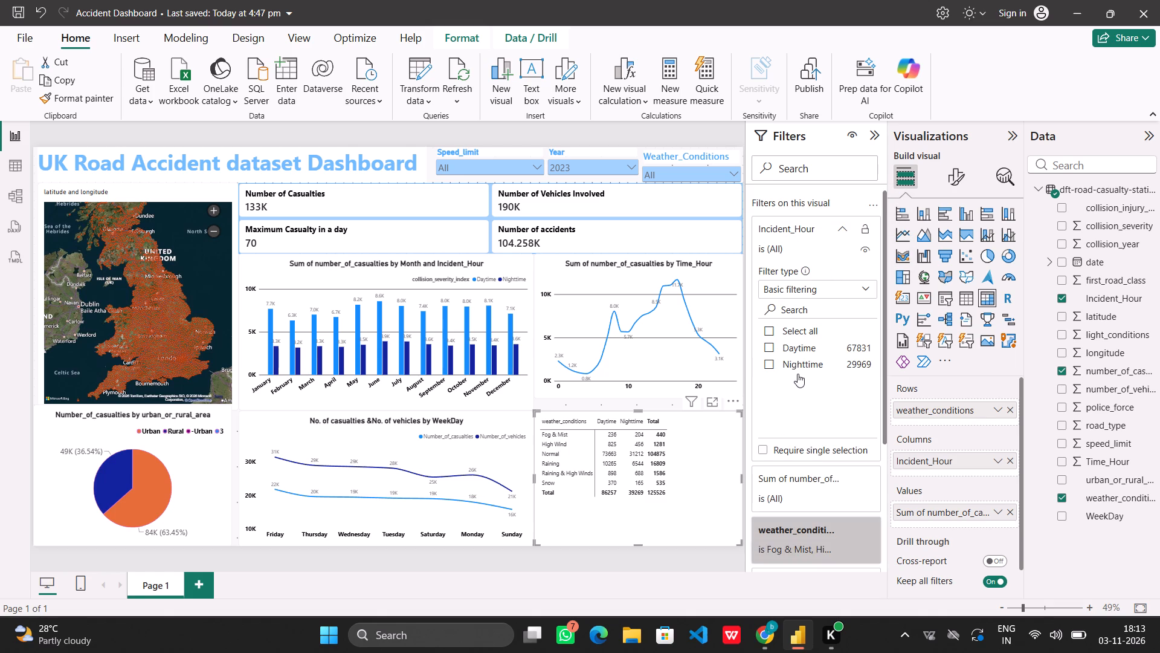
left_click(842, 224)
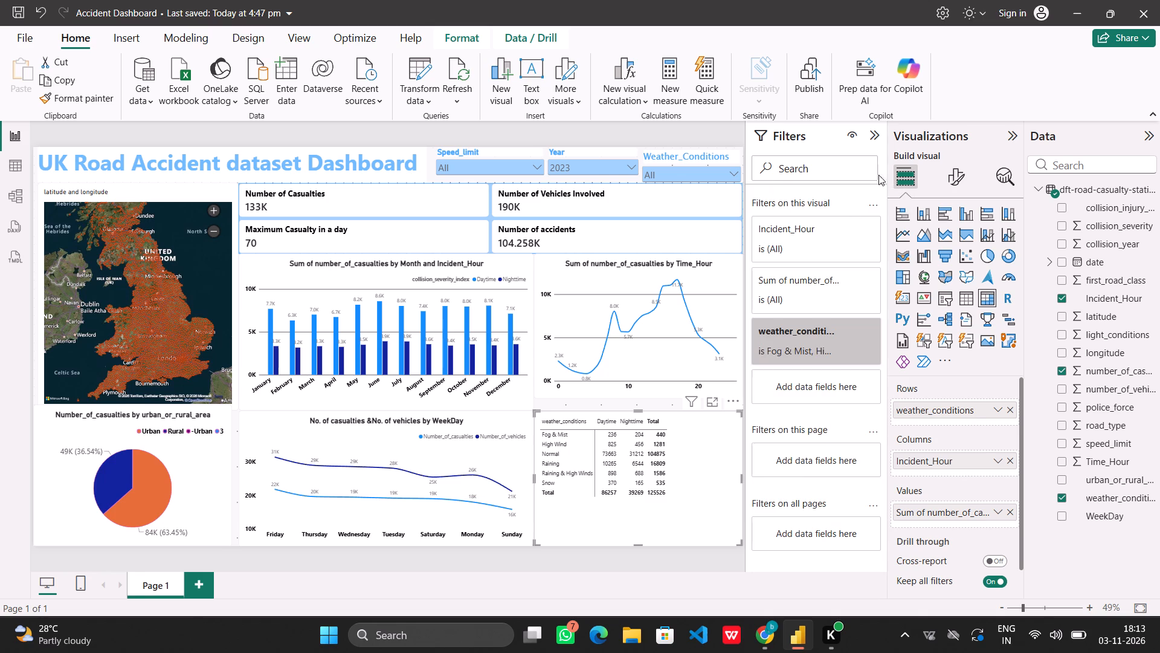
left_click(875, 136)
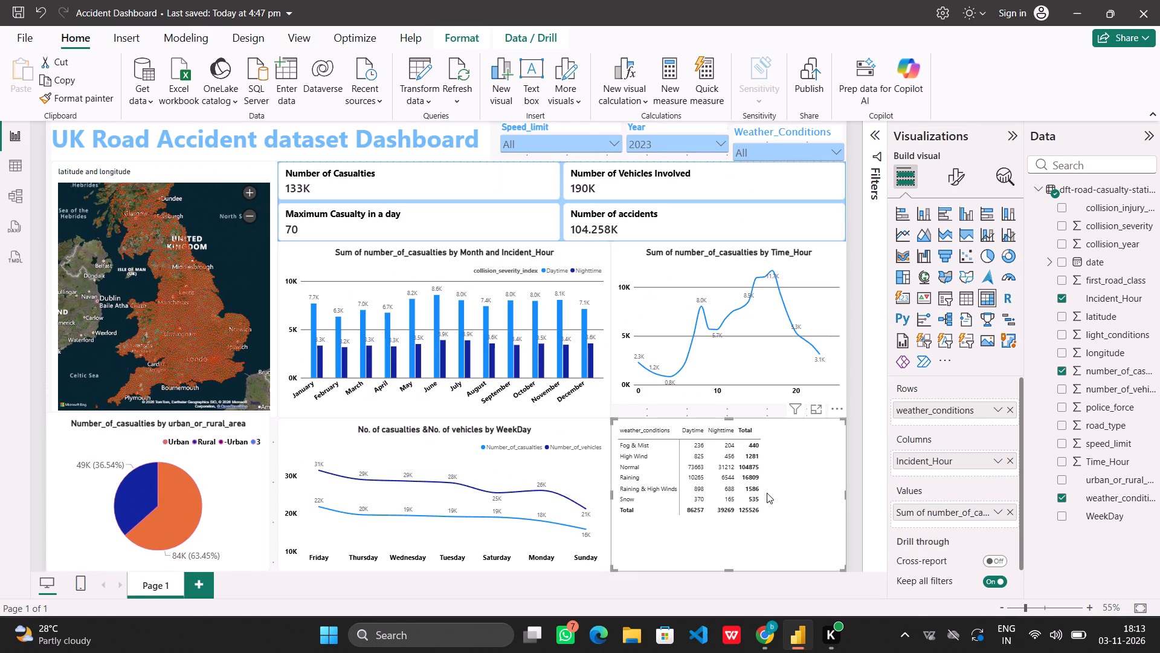
left_click(856, 345)
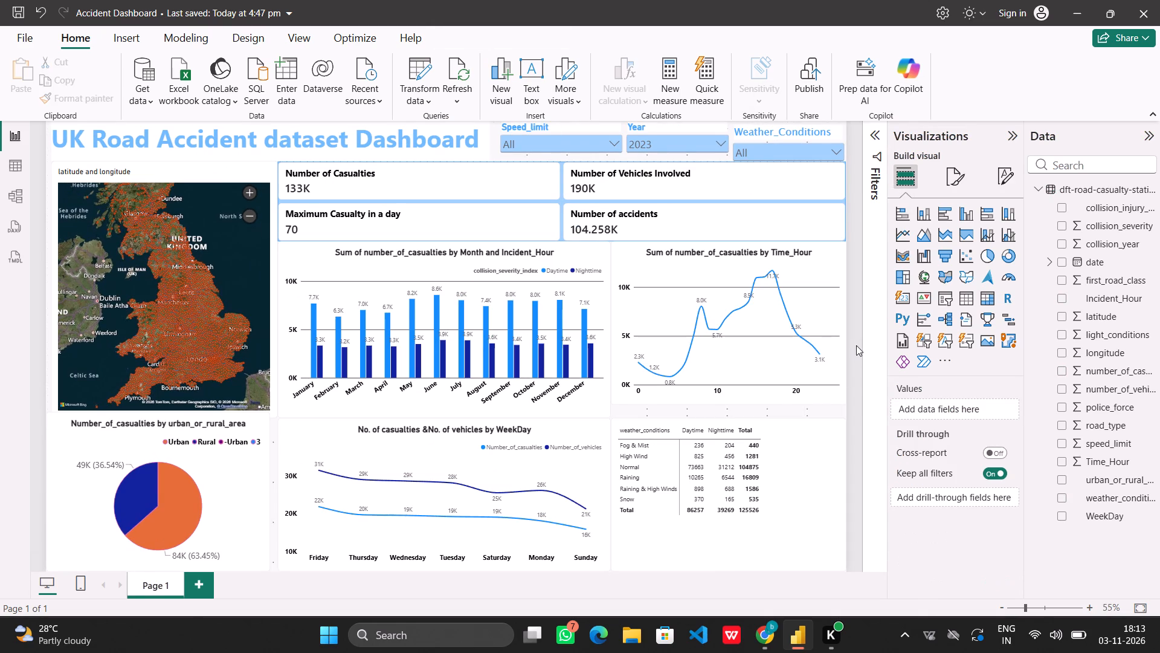
Test the matrix's cross-filtering with the Snow Daytime value and the Raining & High Winds row, clearing each selection.
left_click(702, 499)
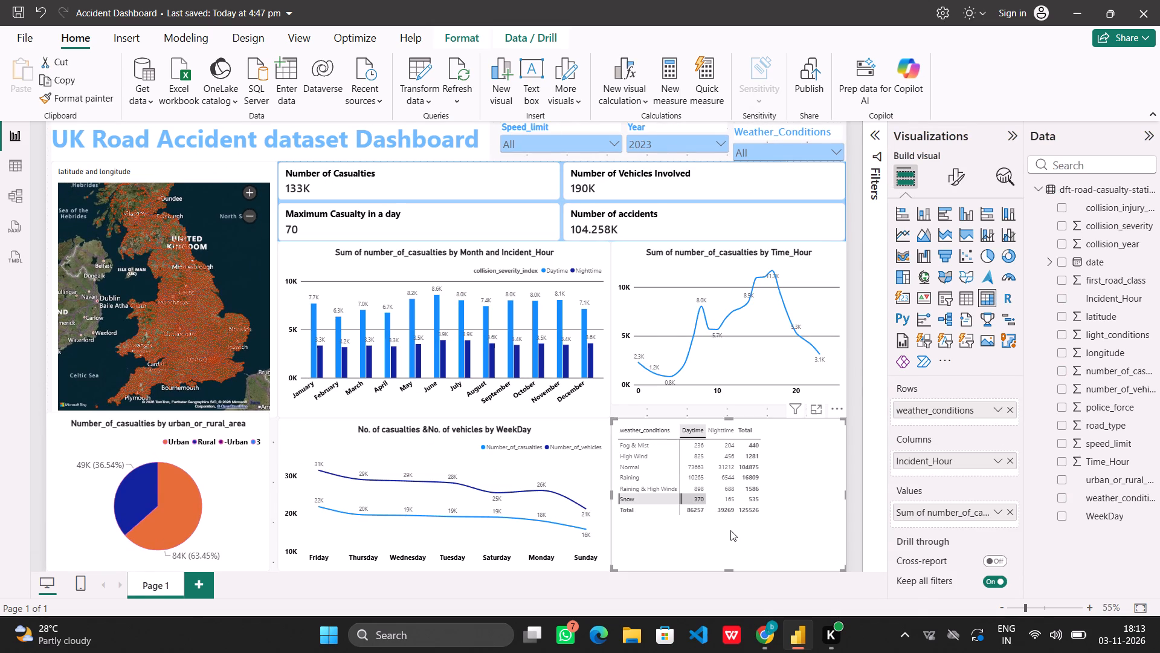
left_click(734, 533)
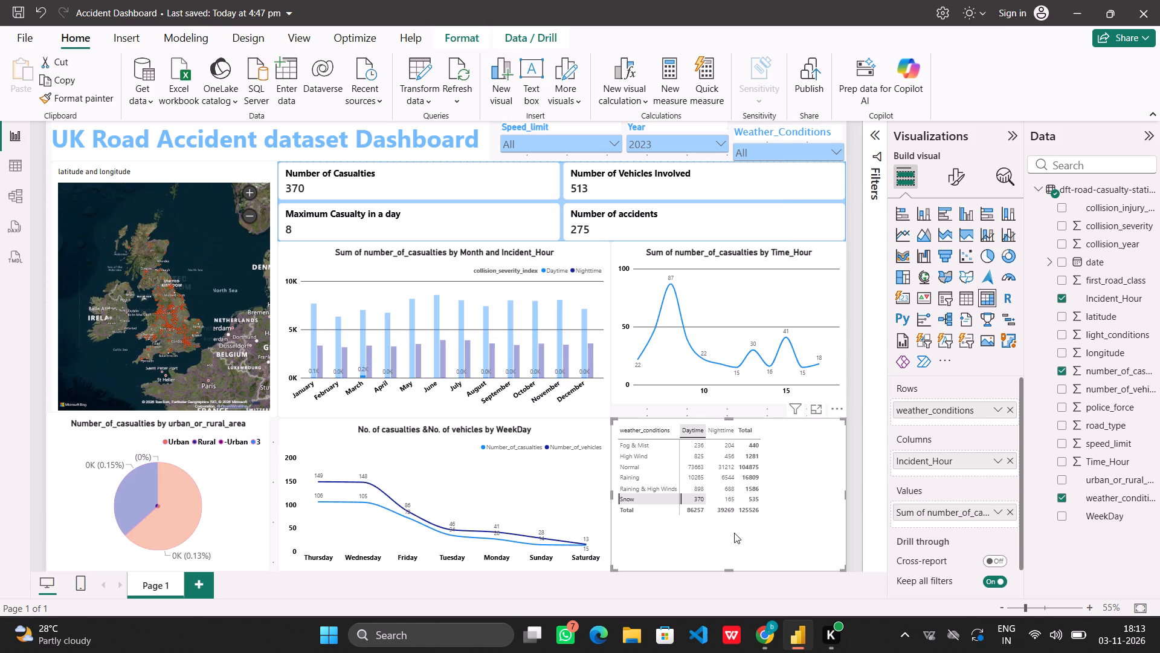
left_click(649, 487)
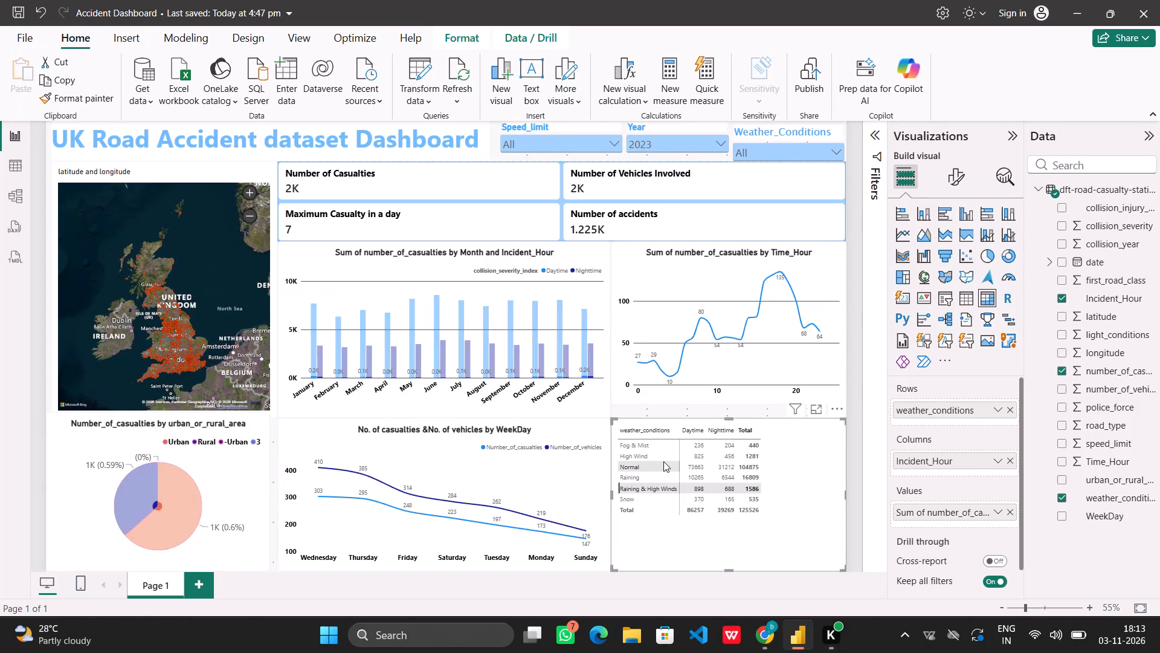
left_click(739, 536)
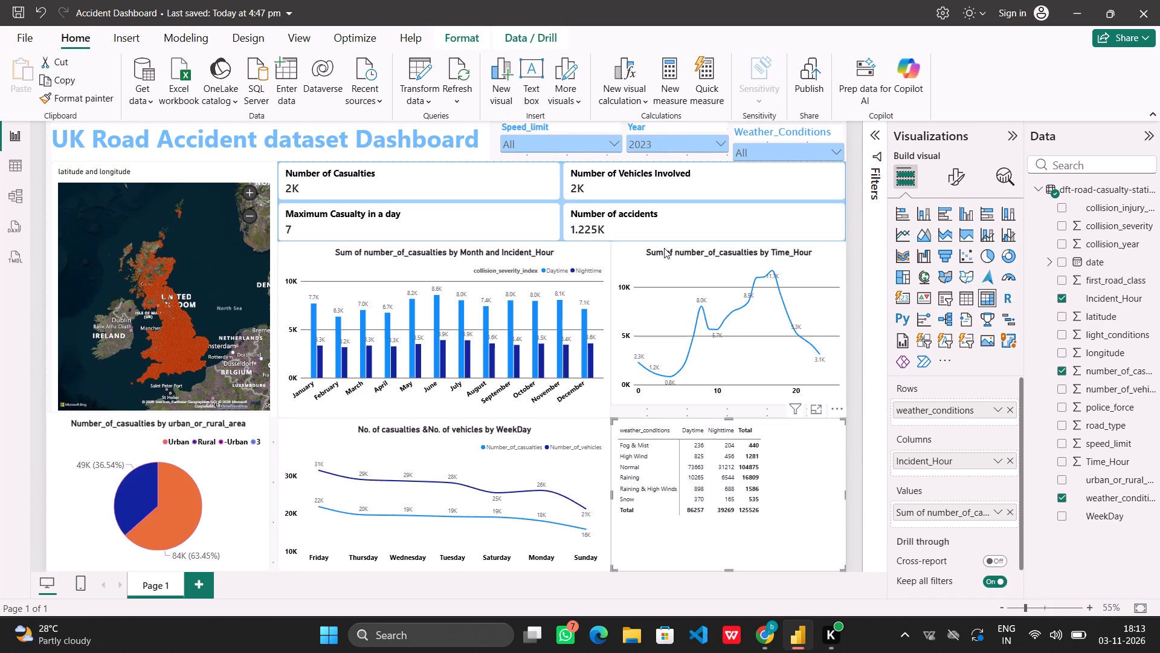
Clear the 2023 selection in the Year slicer so the dashboard covers all years.
left_click(676, 140)
left_click(723, 146)
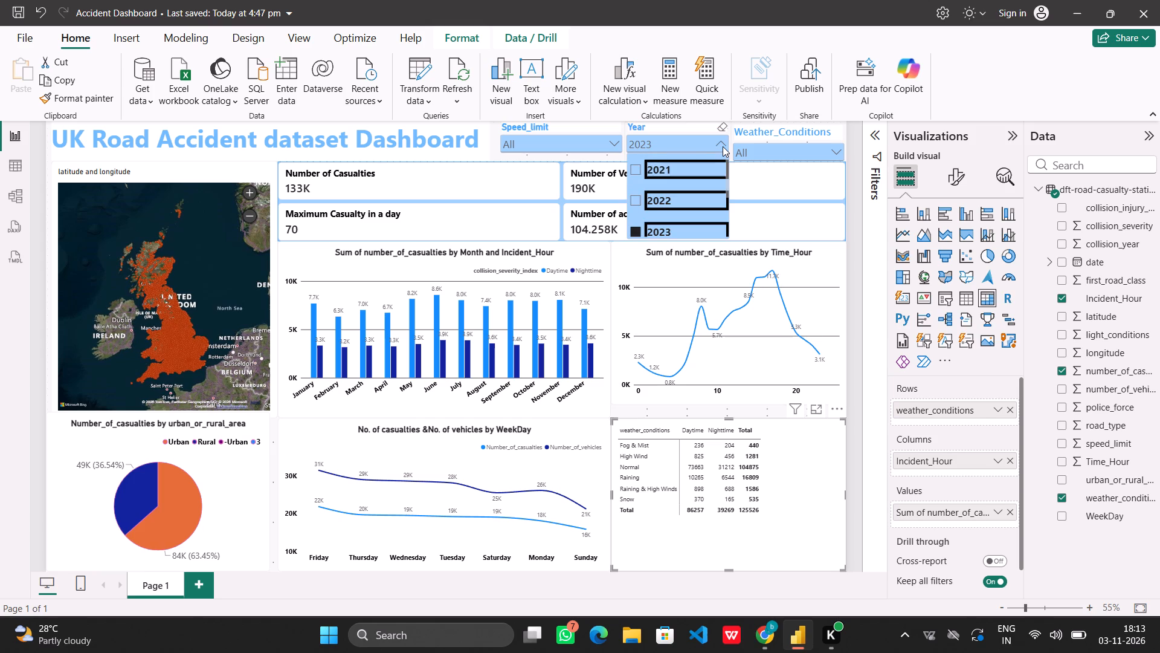
left_click(722, 126)
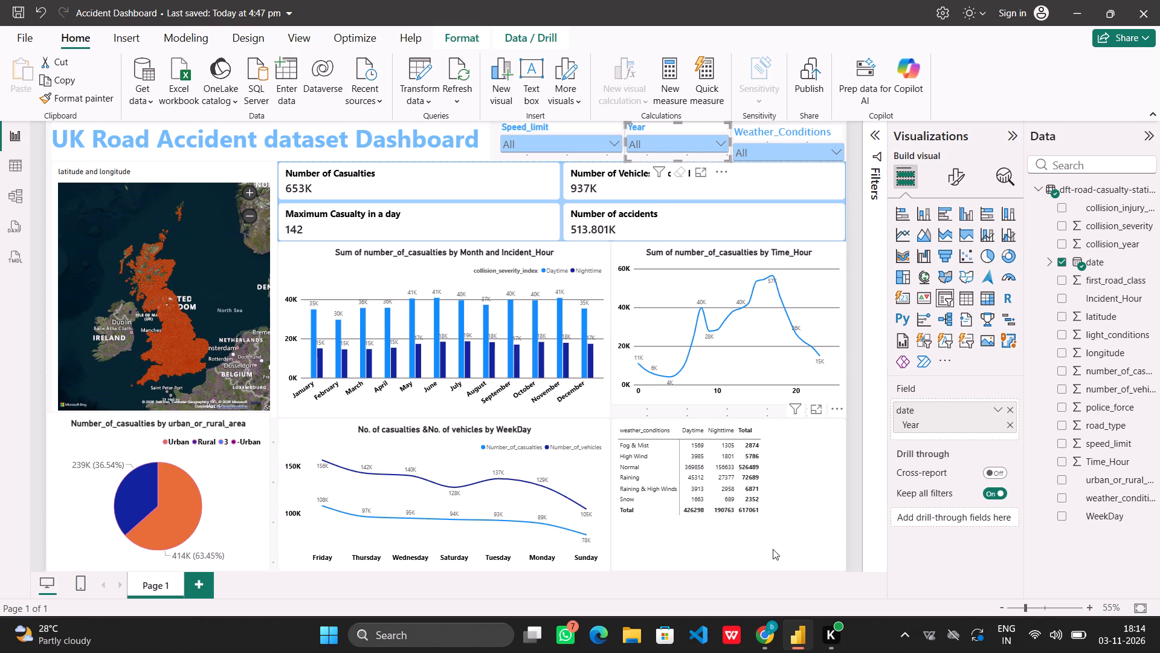
left_click(773, 549)
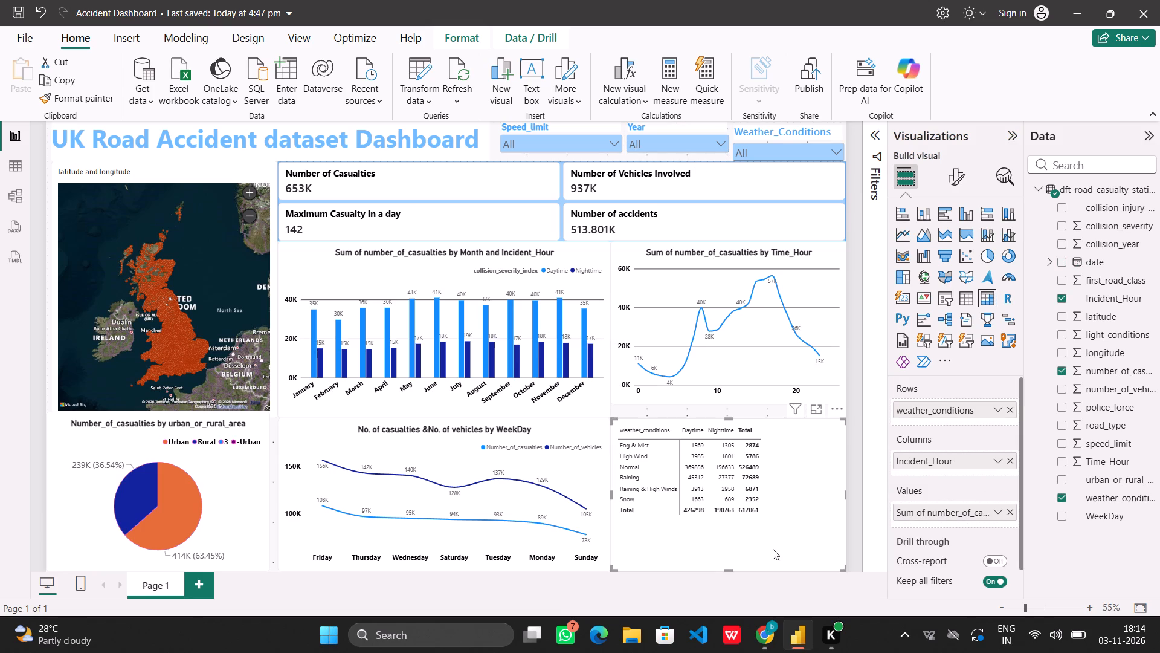
left_click(854, 219)
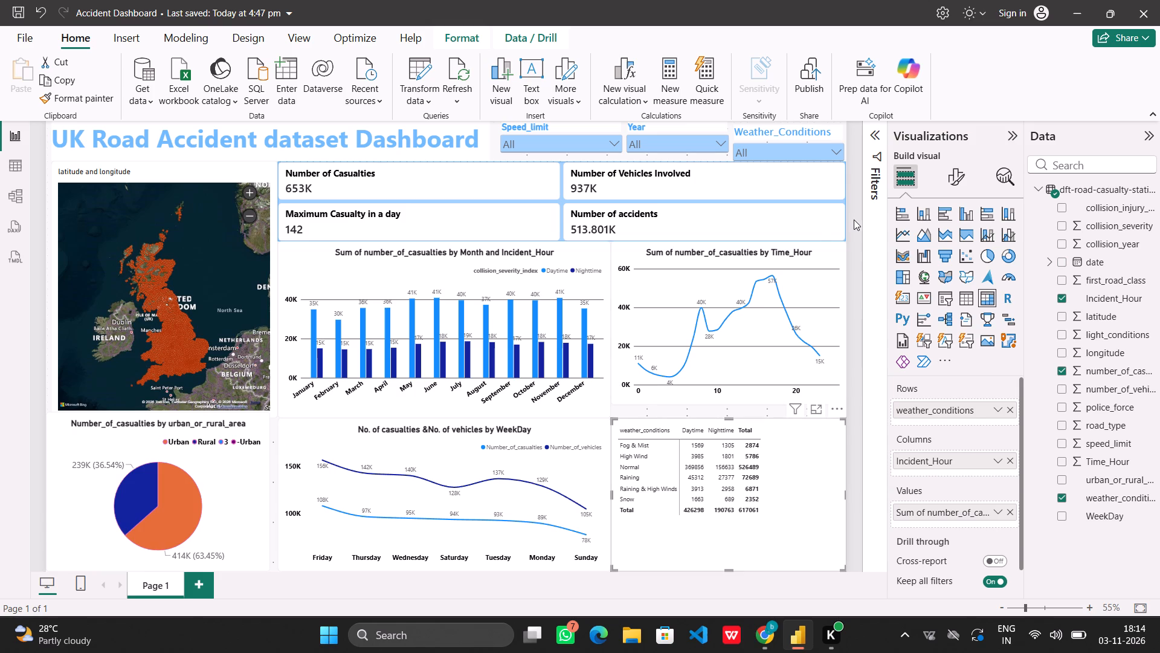
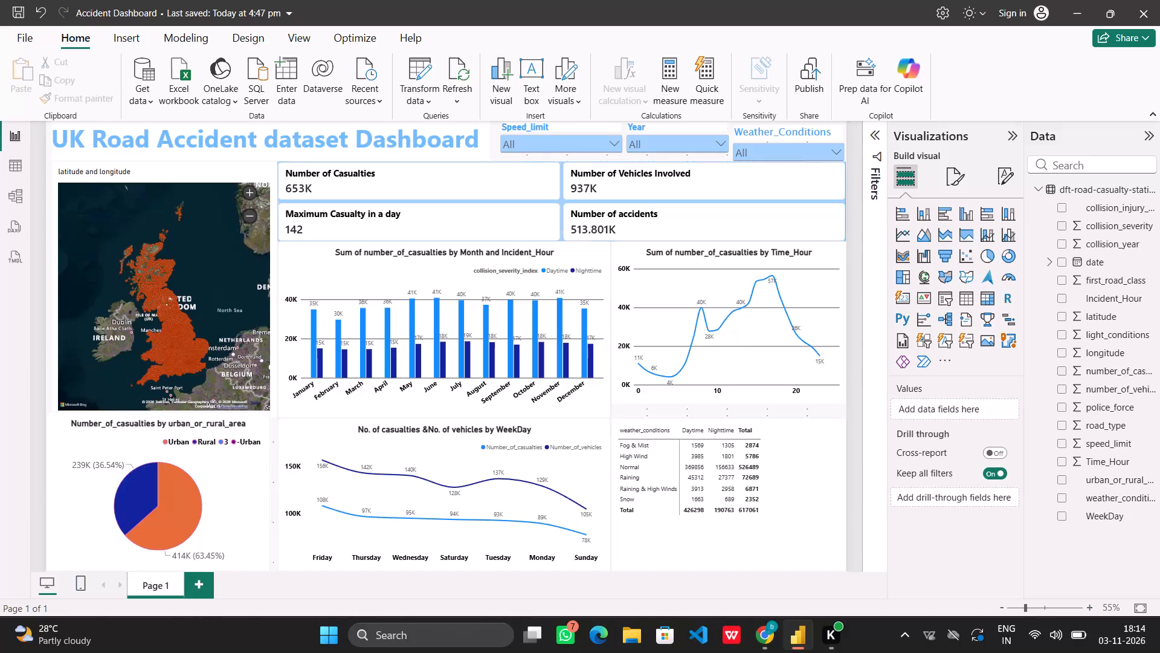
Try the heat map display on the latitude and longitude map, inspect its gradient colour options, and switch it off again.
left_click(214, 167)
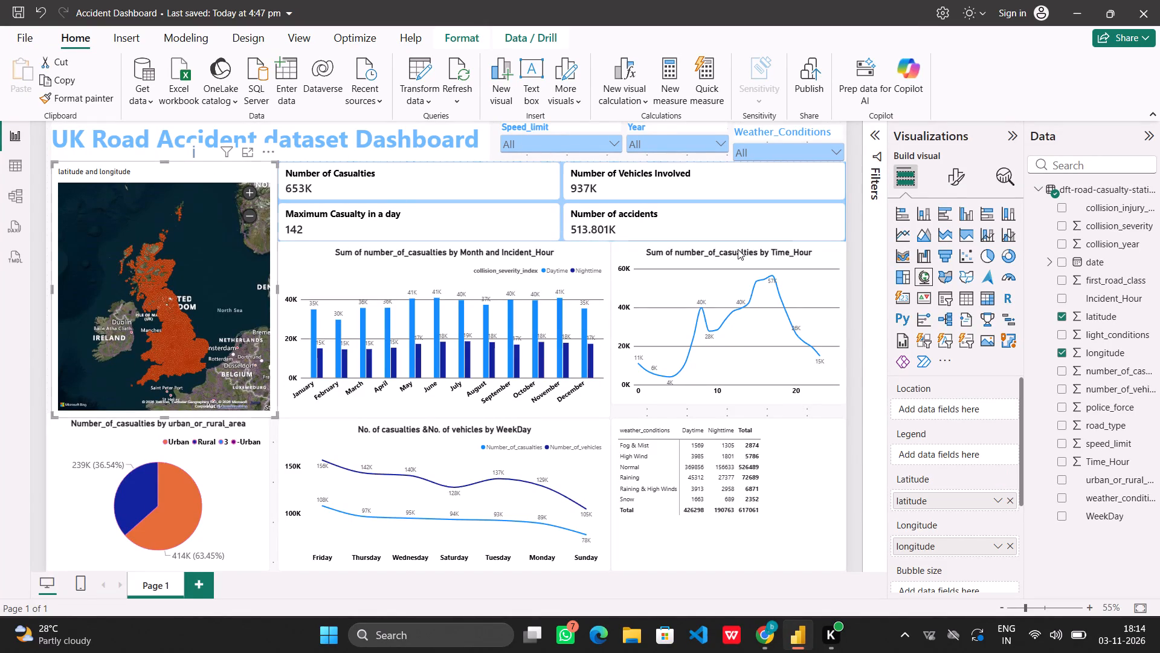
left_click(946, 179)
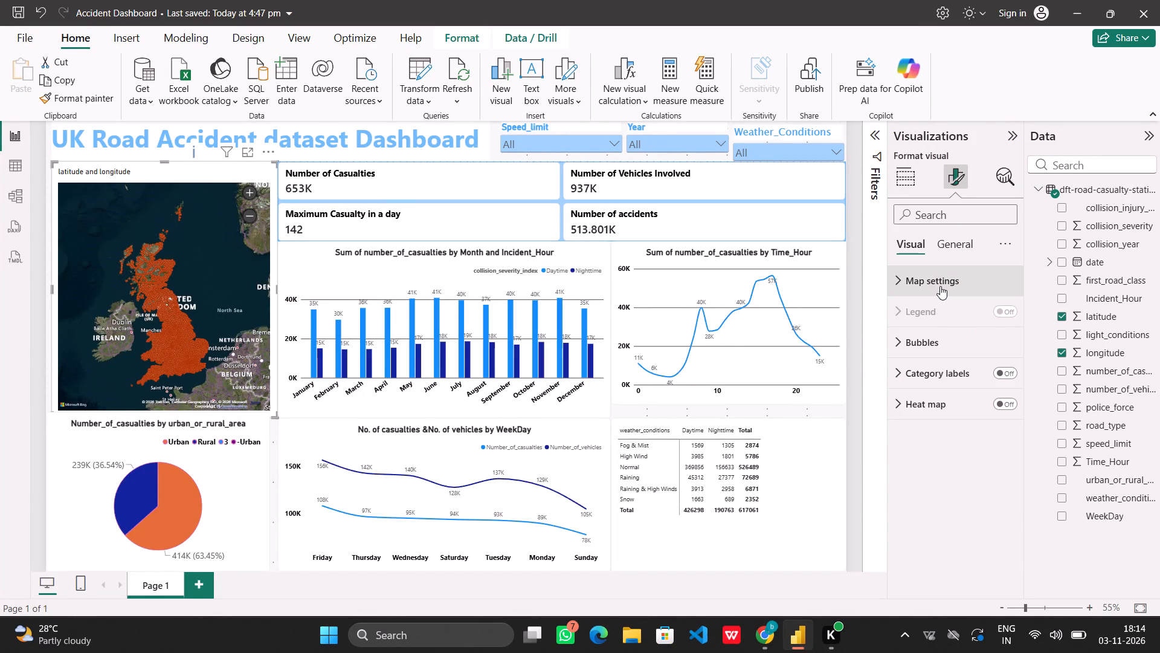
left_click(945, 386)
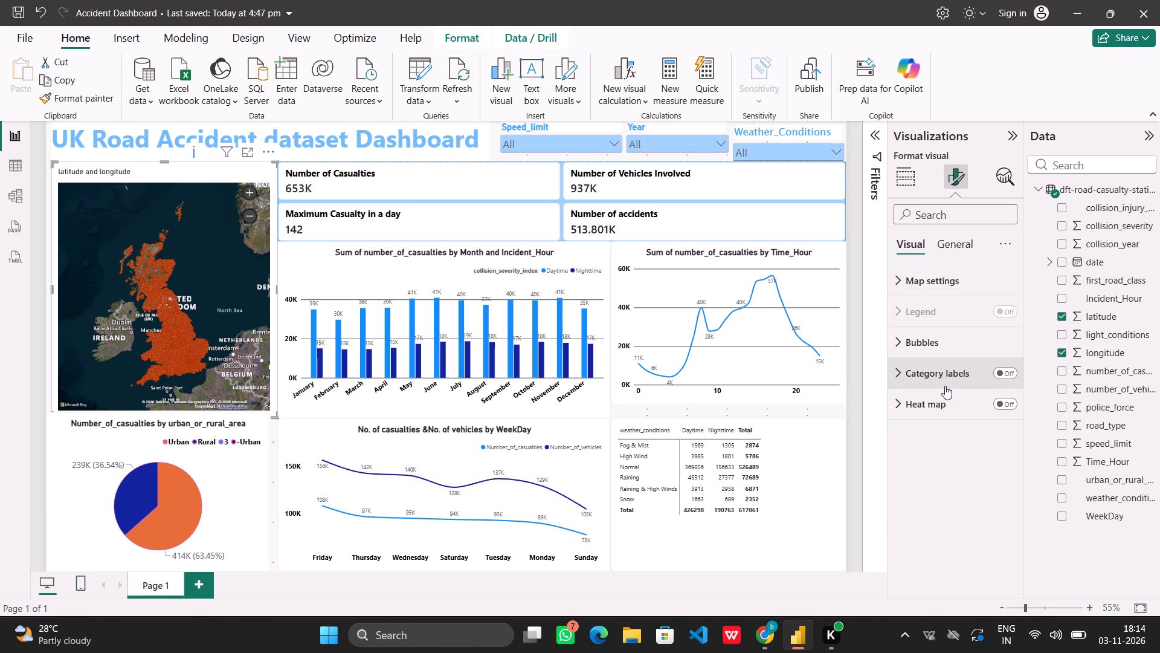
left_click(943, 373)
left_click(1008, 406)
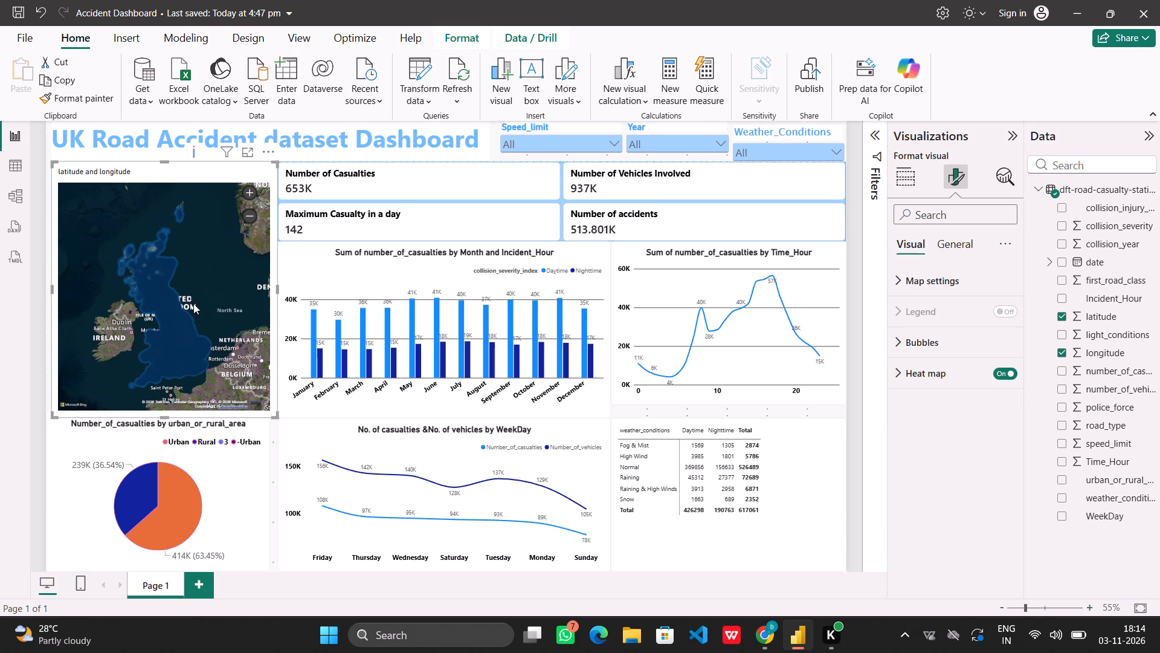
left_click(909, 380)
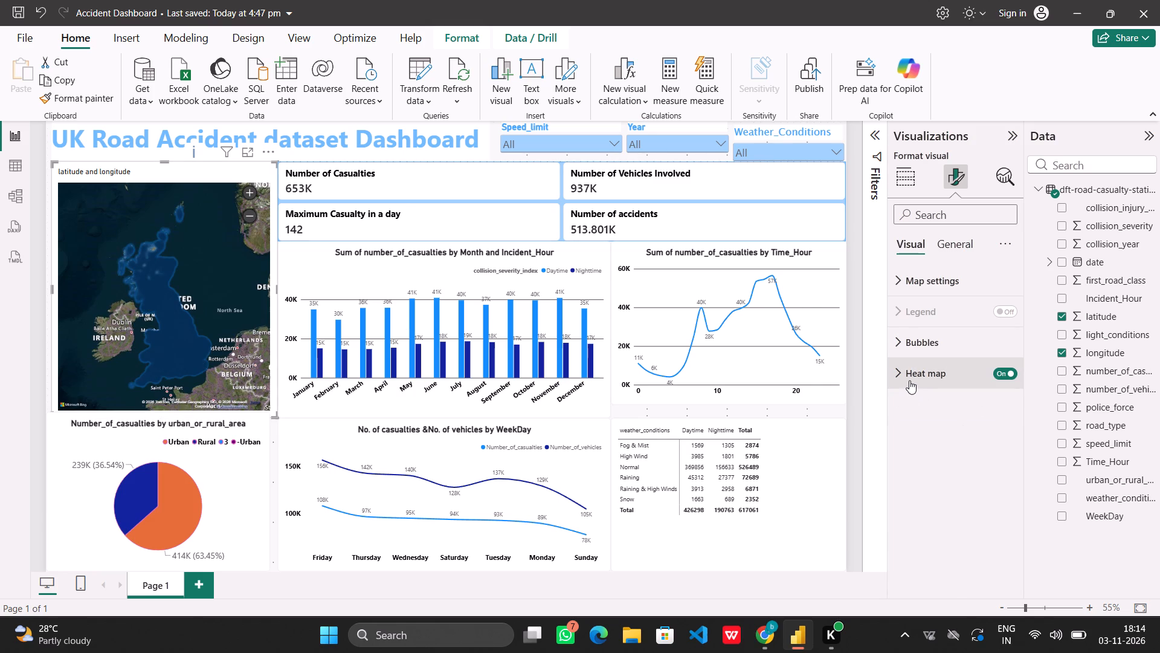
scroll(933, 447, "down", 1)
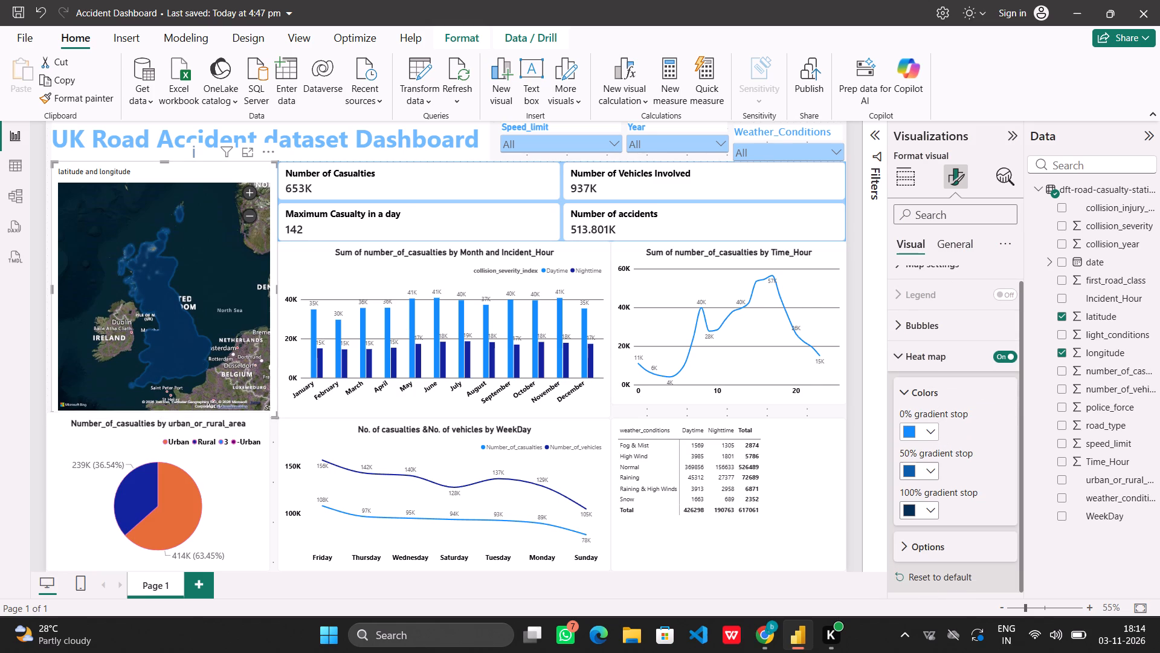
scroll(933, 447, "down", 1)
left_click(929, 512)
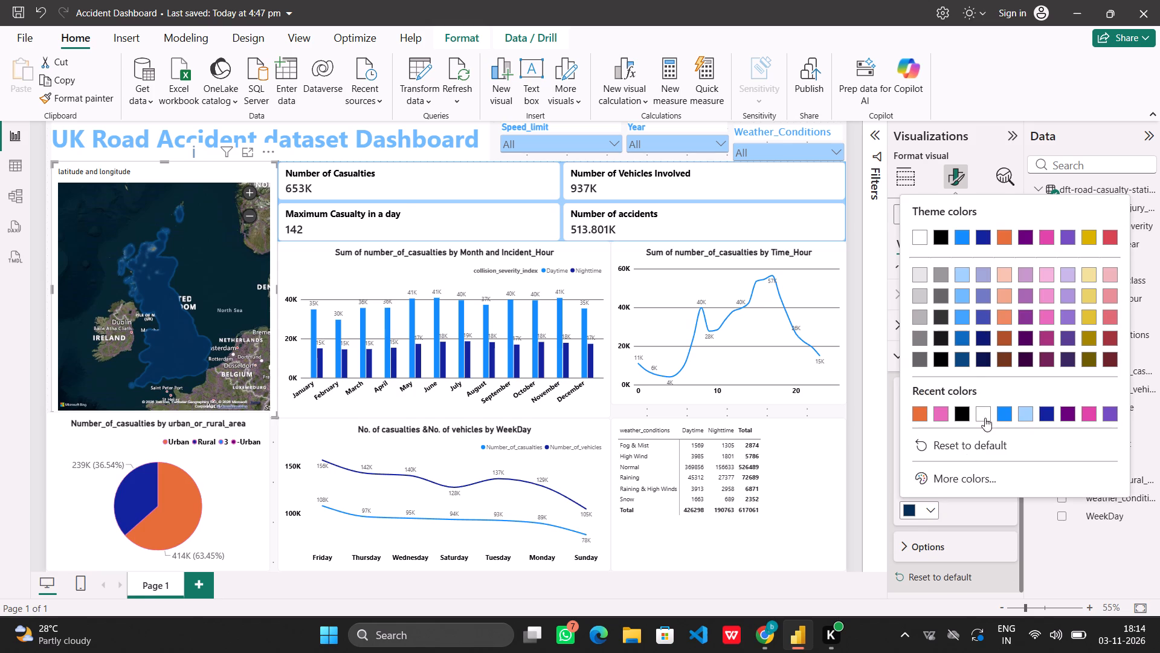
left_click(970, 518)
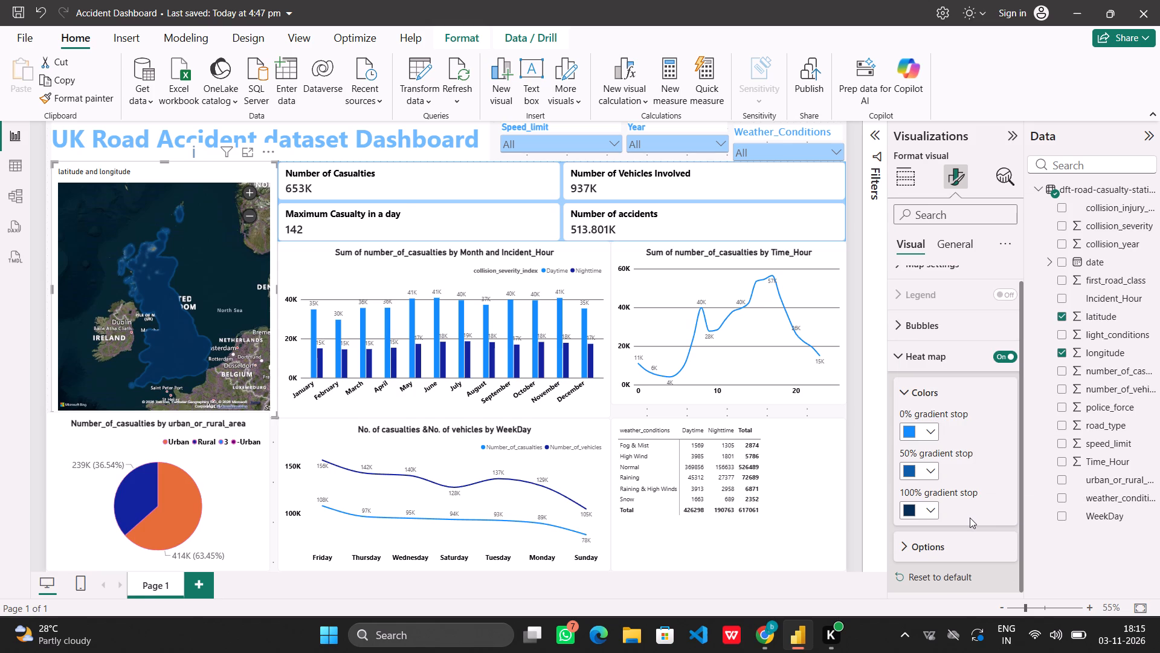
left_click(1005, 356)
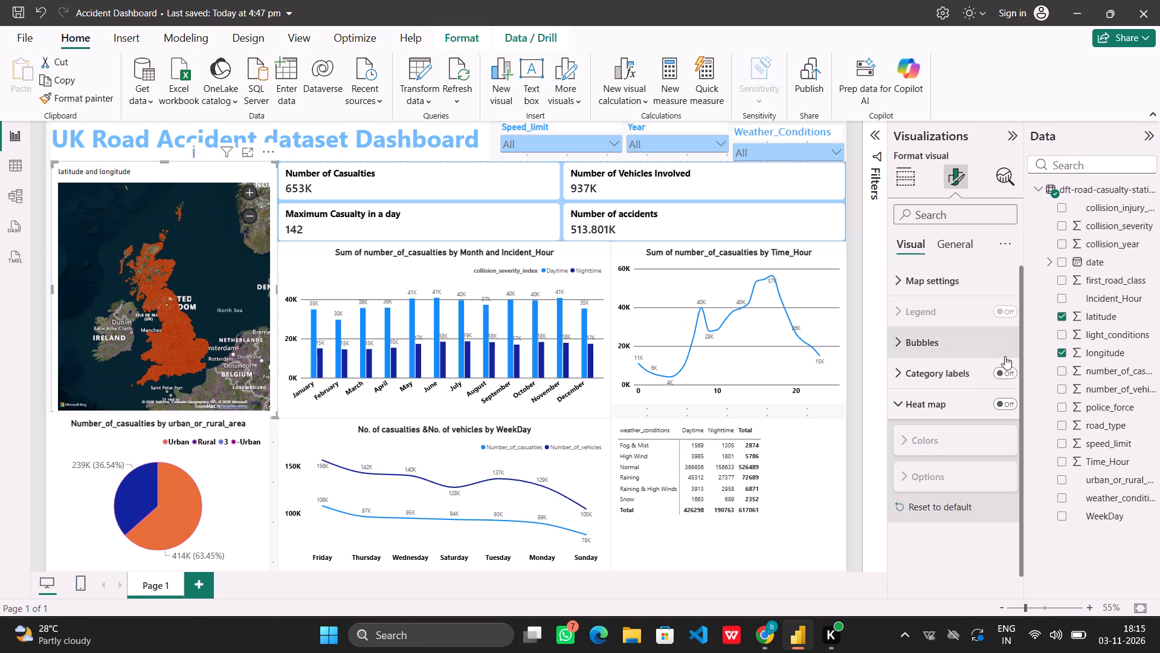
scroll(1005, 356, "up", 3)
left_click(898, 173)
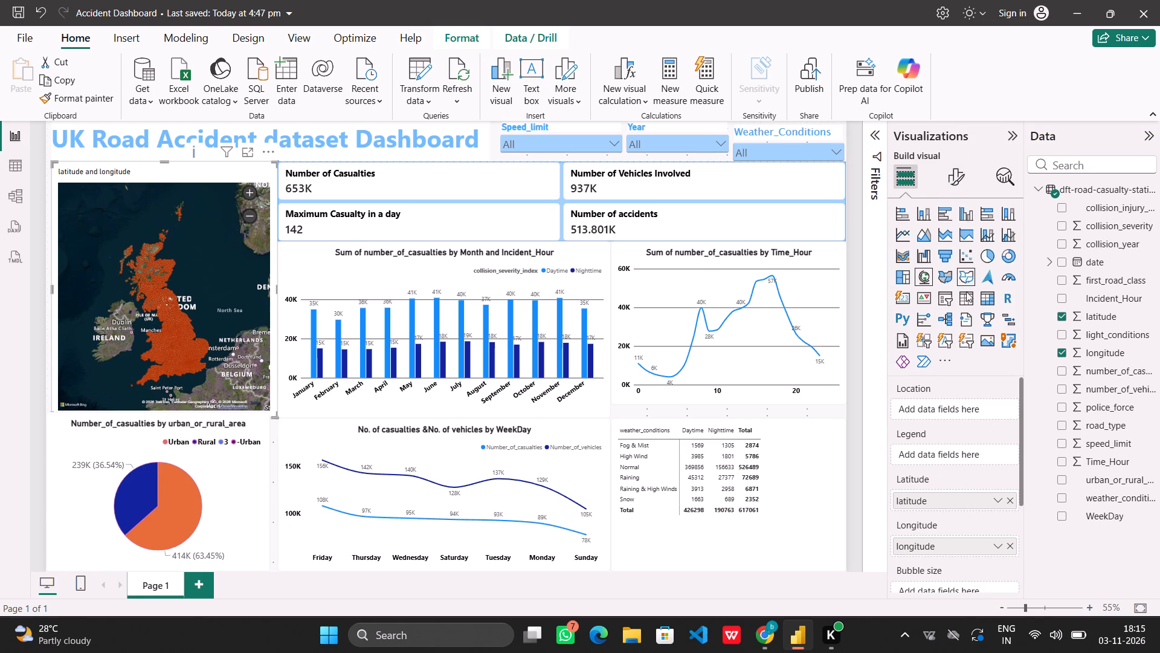
Collapse the Visualizations pane to give the report canvas more room, and deselect the map.
left_click(1013, 132)
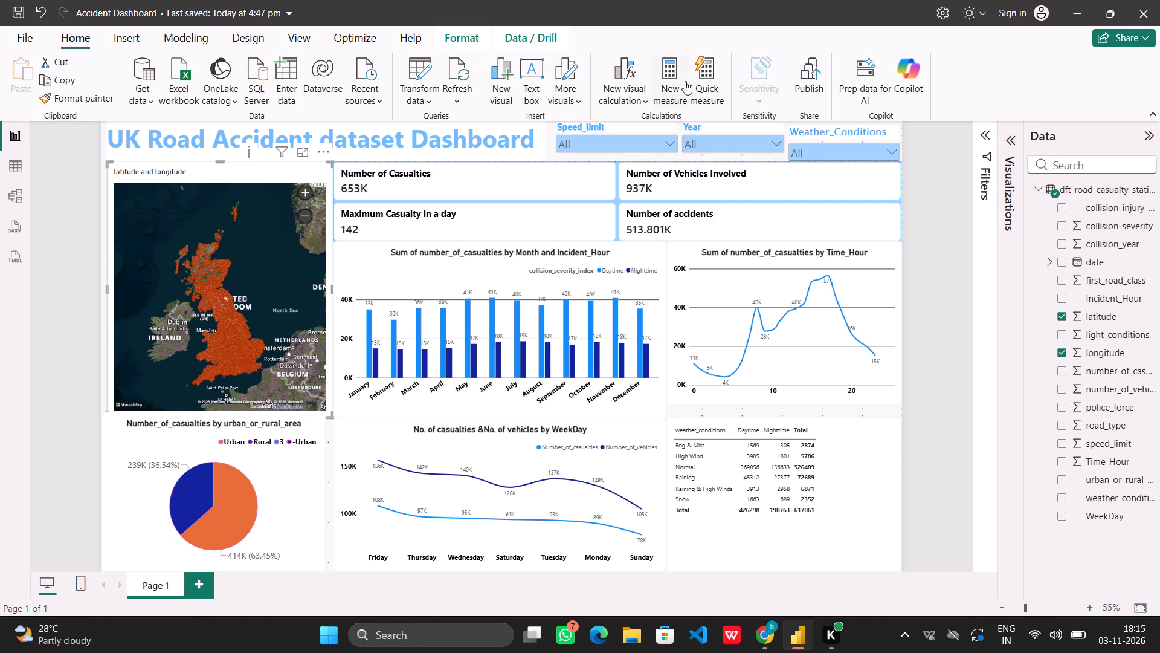
left_click(945, 317)
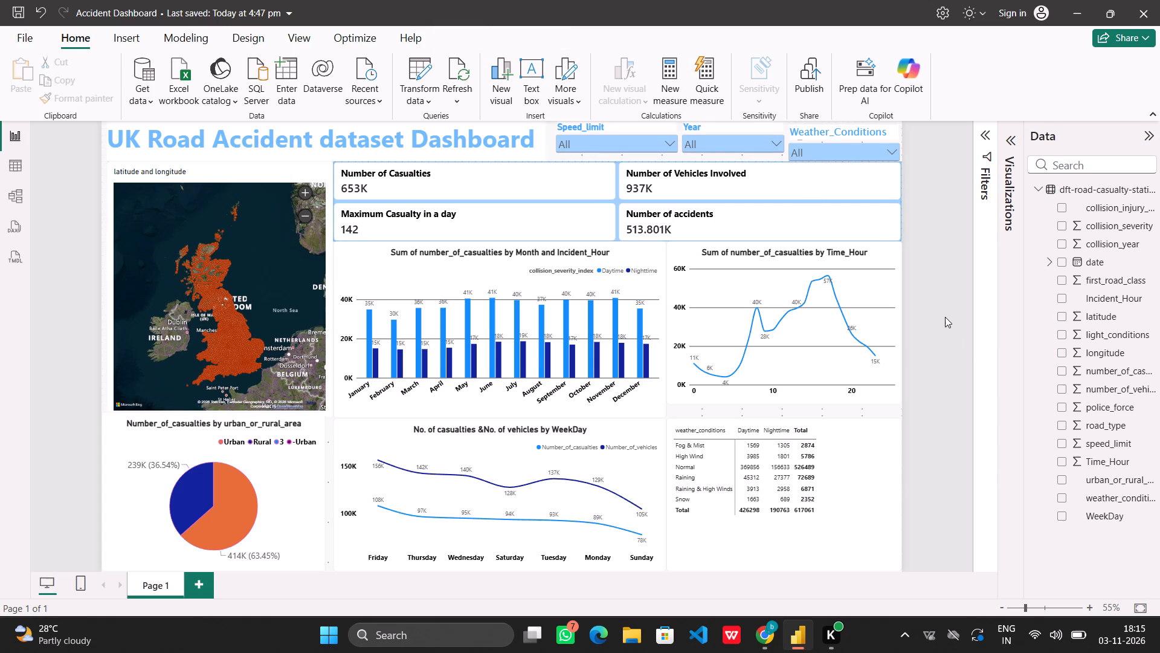
Switch to Google Chrome and open a new browser tab alongside the AI layout guidance.
left_click(773, 637)
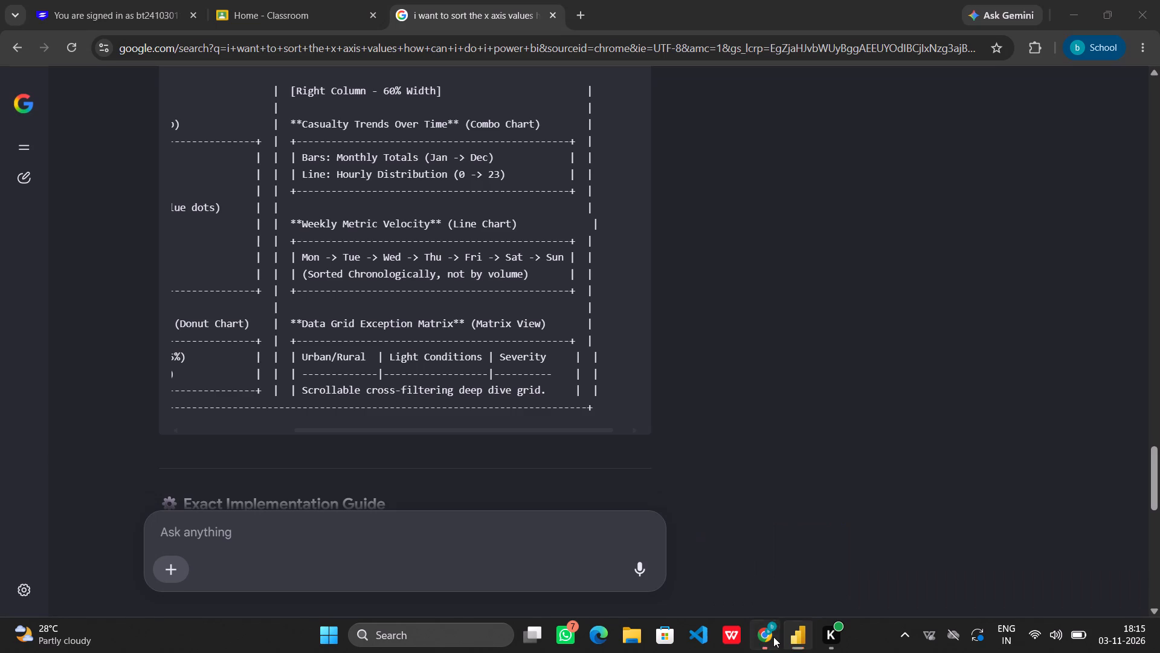
left_click(573, 15)
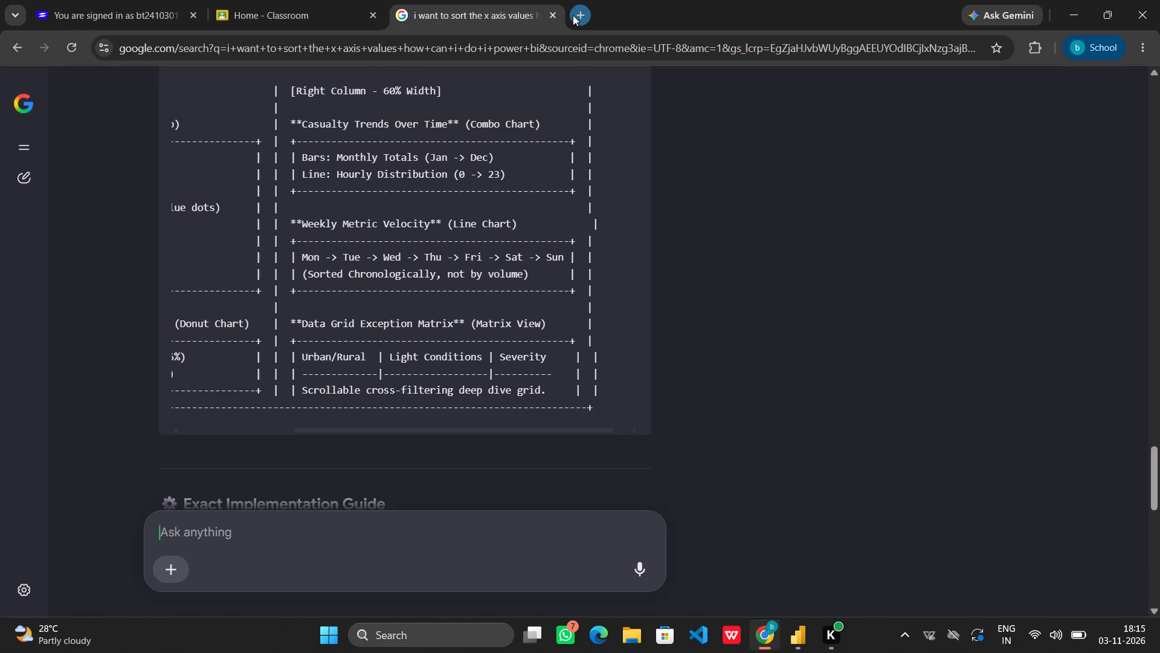
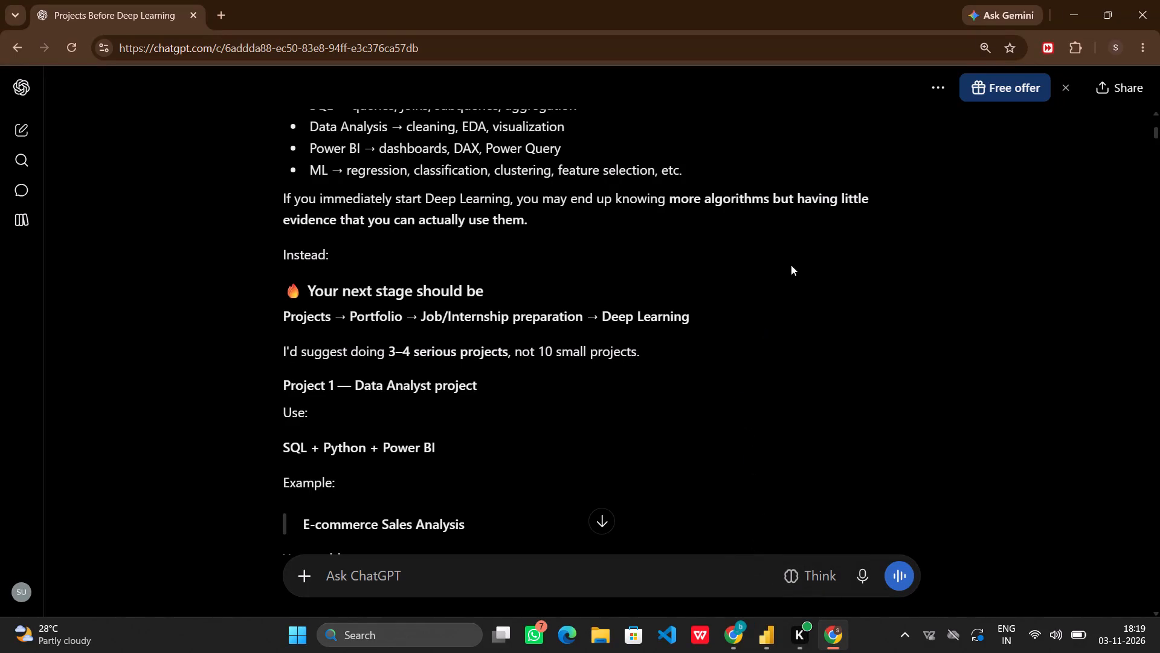
Minimize both Chrome windows to return to the UK Road Accident dashboard in Power BI Desktop.
left_click(1074, 0)
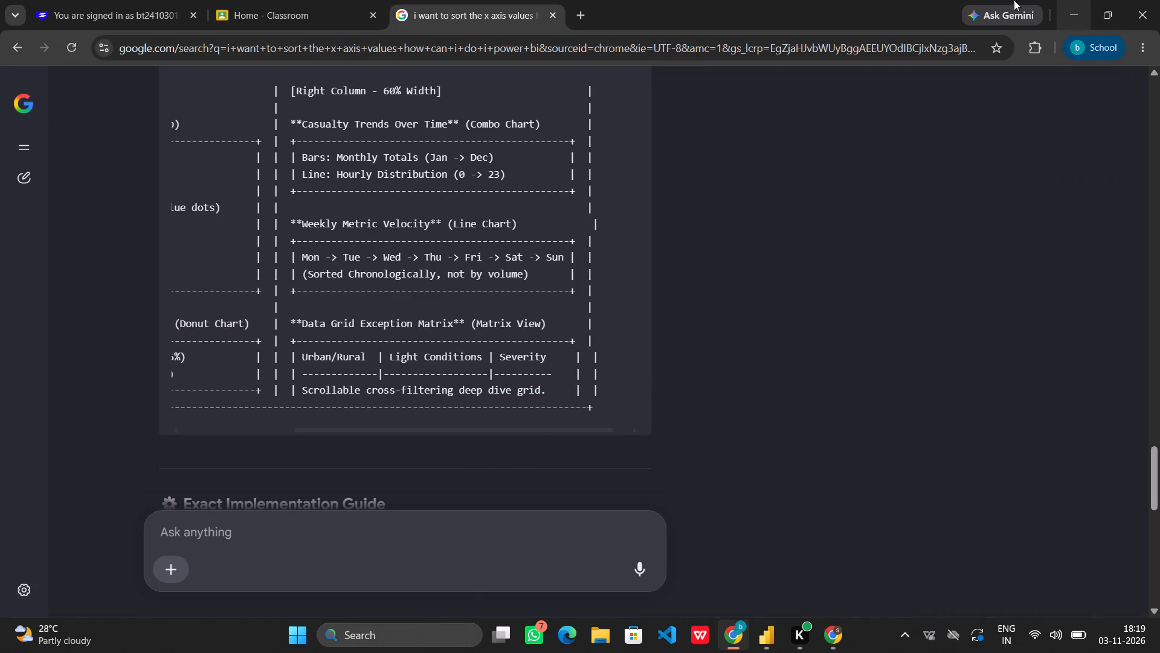
left_click(1060, 0)
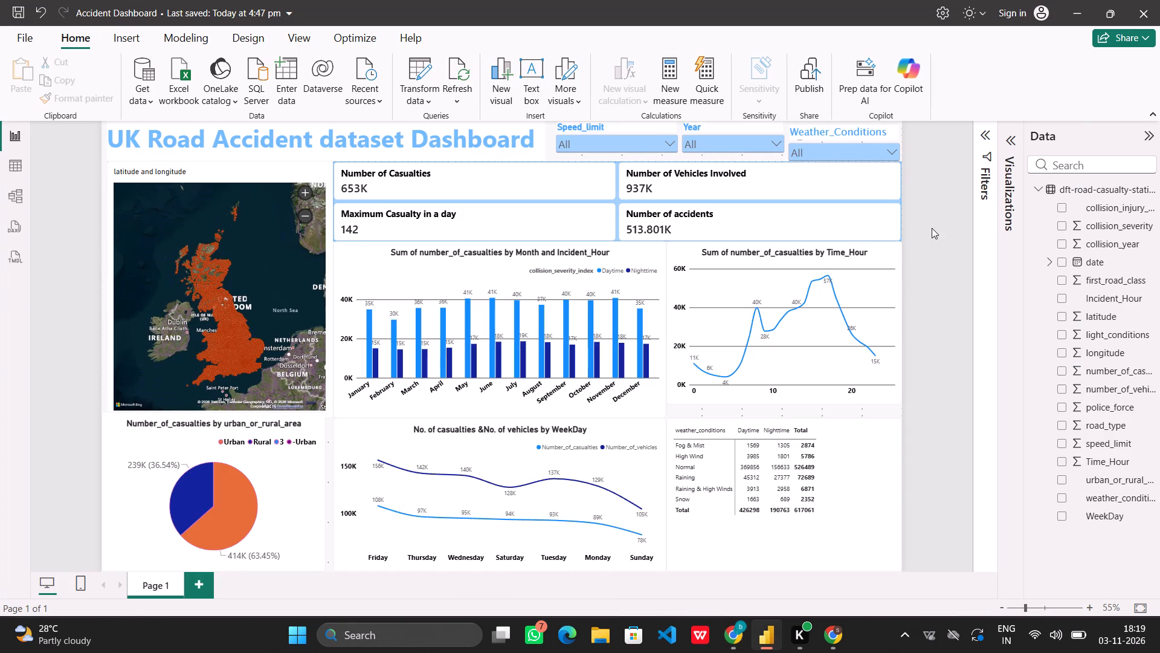